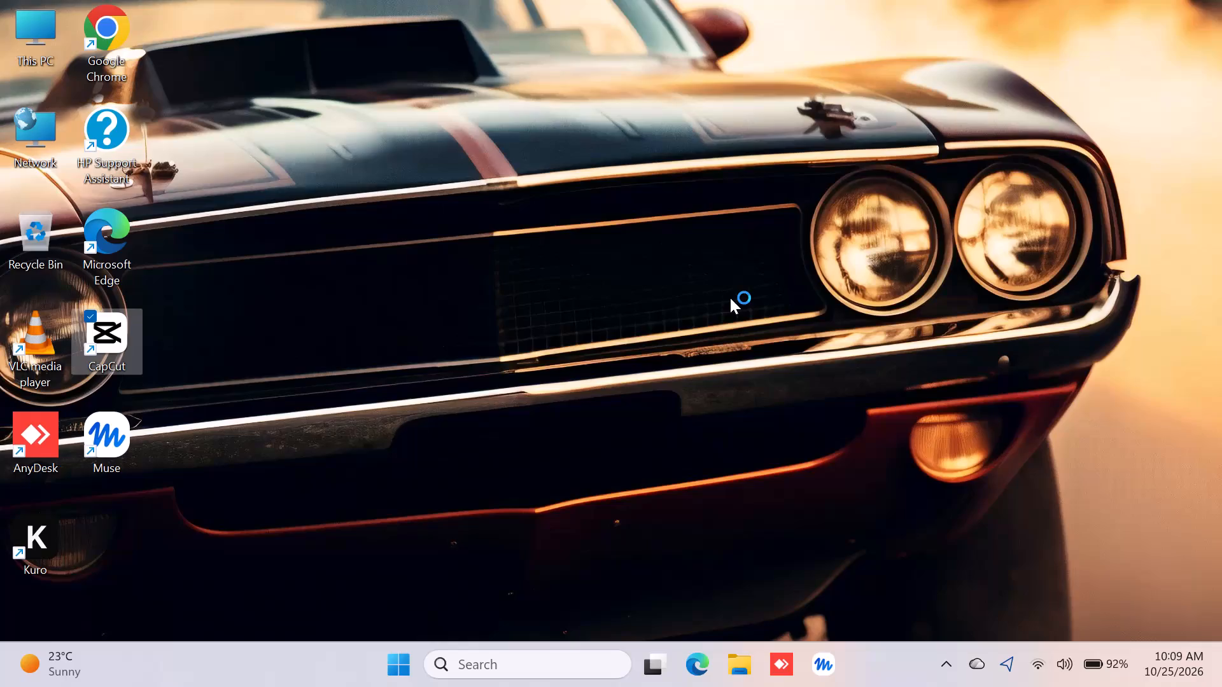
Create a new video project.
{"action": "scroll", "coordinate": [730, 298], "scroll_direction": "down", "scroll_amount": 4}
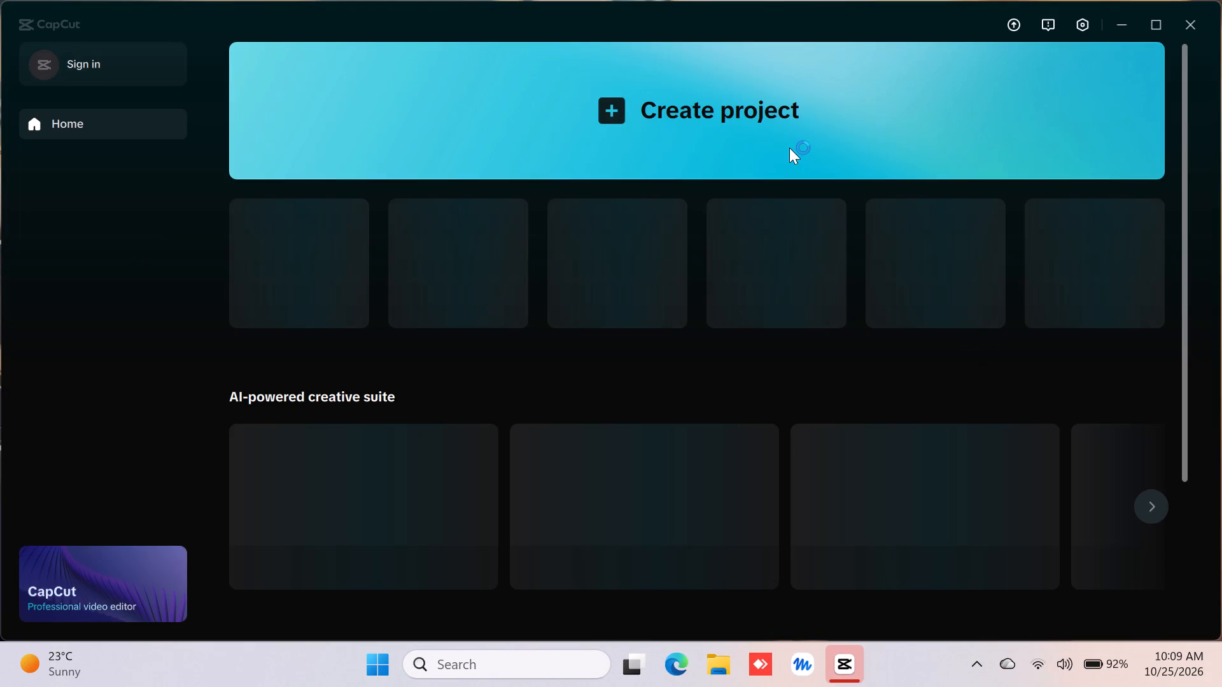
{"action": "left_click", "coordinate": [795, 138]}
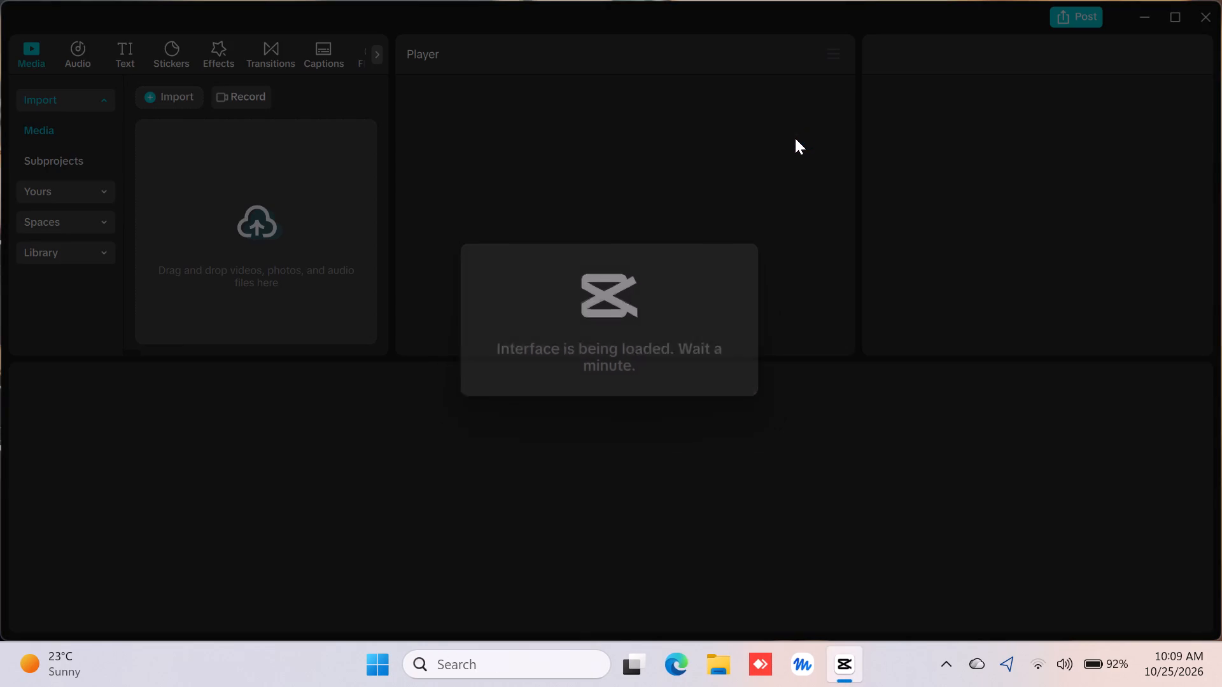
Start importing media and switch from the ROW MATERIAL folder to the Downloads folder.
{"action": "left_click", "coordinate": [226, 239]}
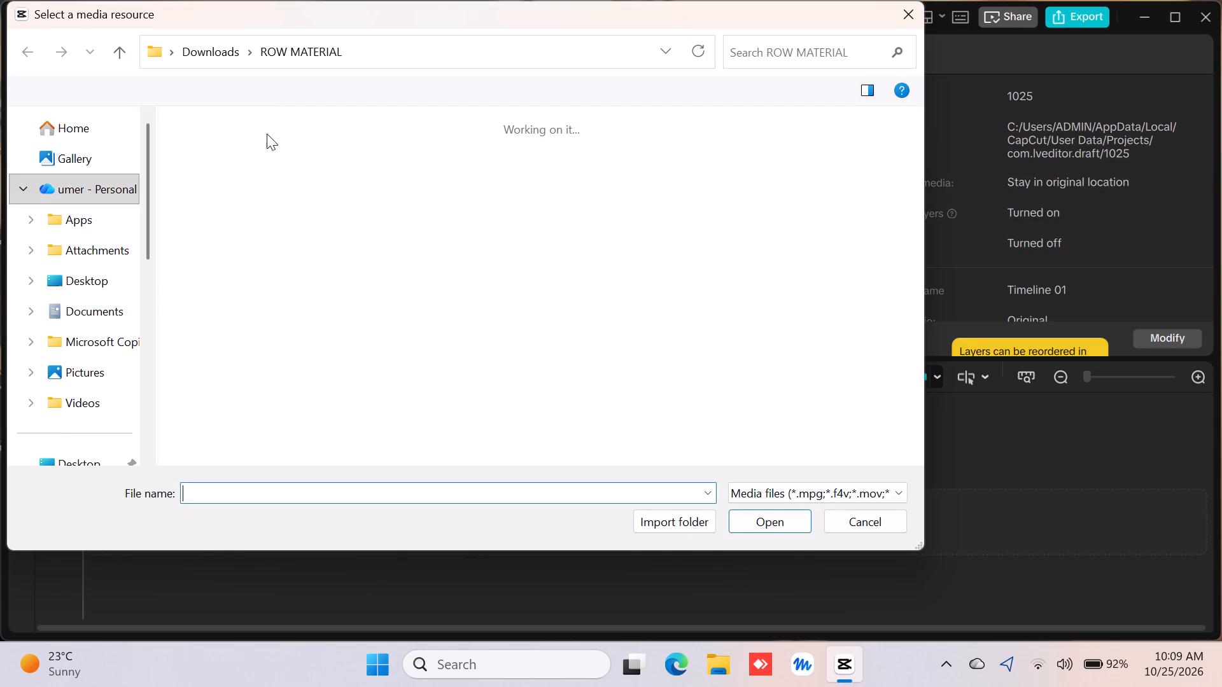
{"action": "scroll", "coordinate": [306, 298], "scroll_direction": "down", "scroll_amount": 1}
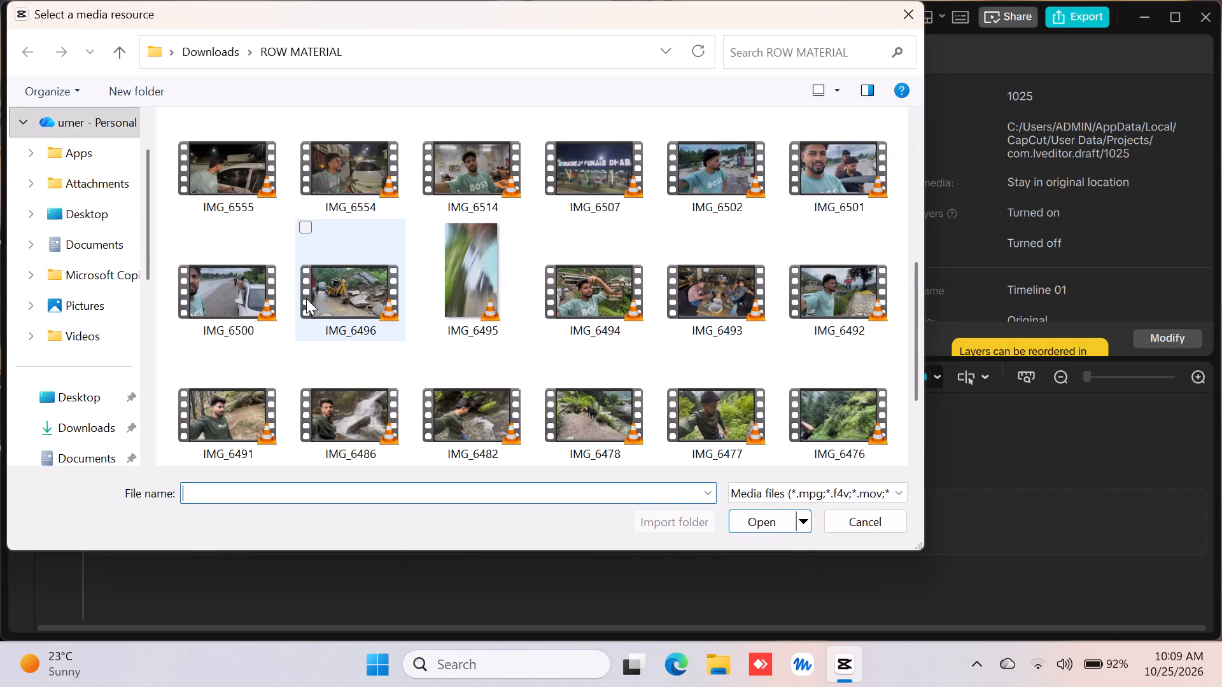
{"action": "scroll", "coordinate": [306, 298], "scroll_direction": "down", "scroll_amount": 1}
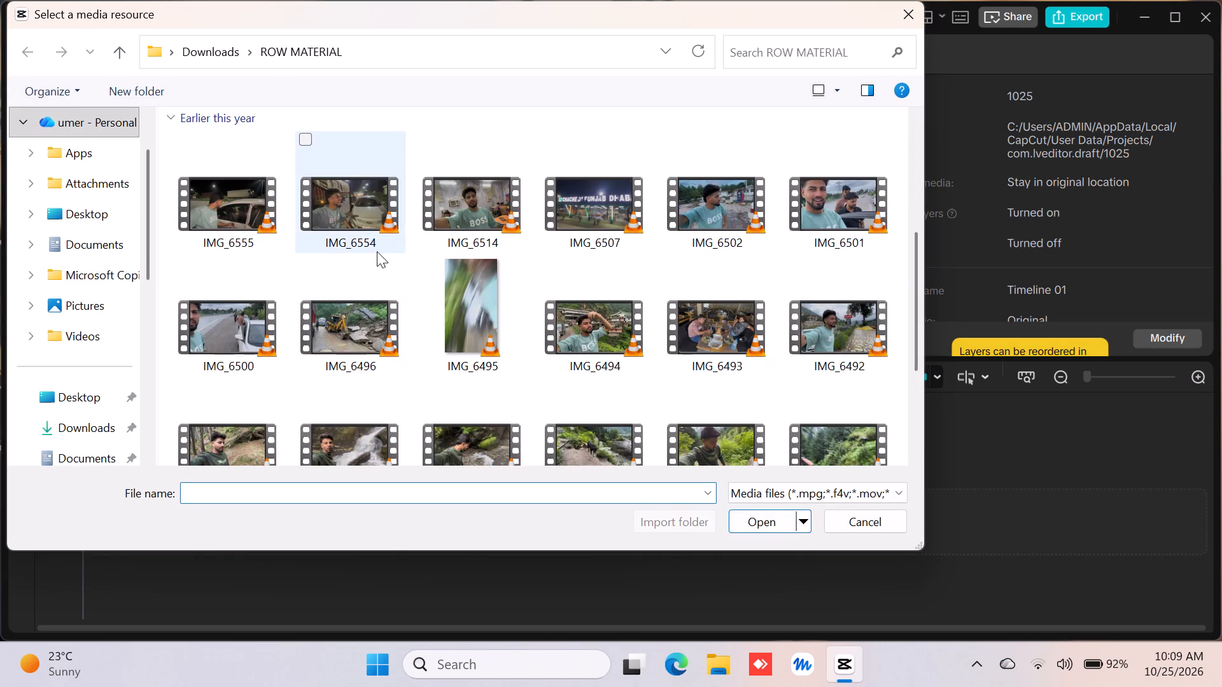
{"action": "left_click", "coordinate": [95, 432]}
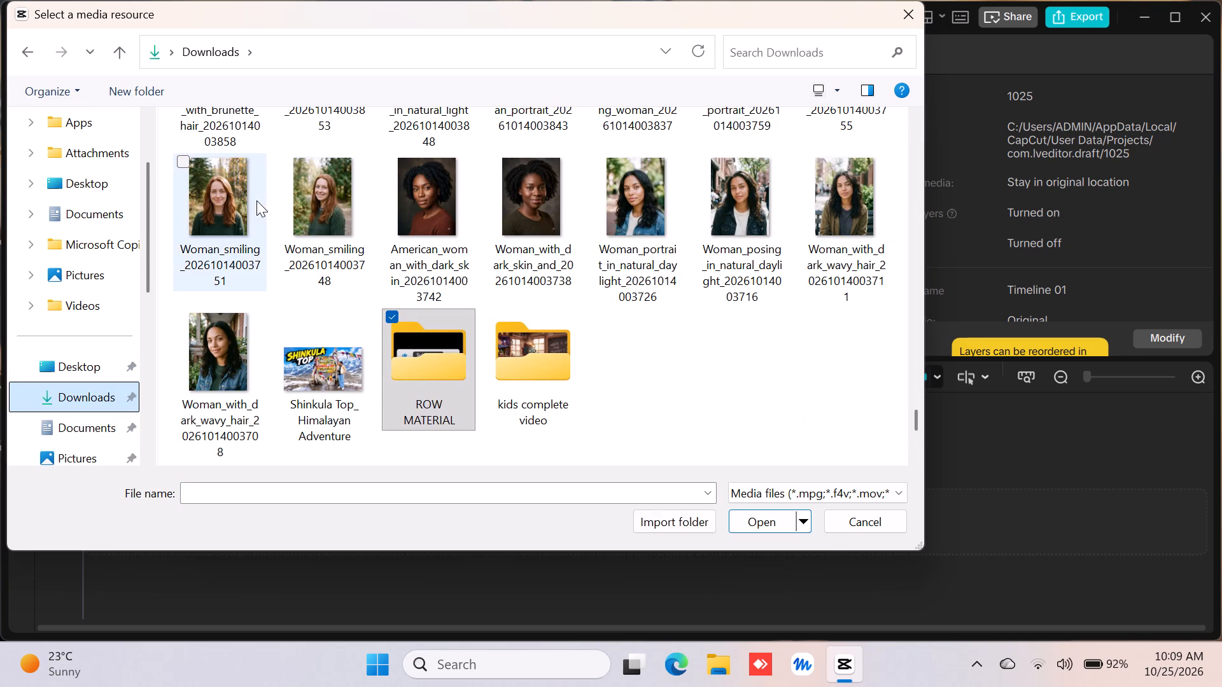
Import the range of files from Shinkula Top_ Himalayan Adventure back to Manali Mall Road Spa Night.
{"action": "left_click", "coordinate": [297, 357]}
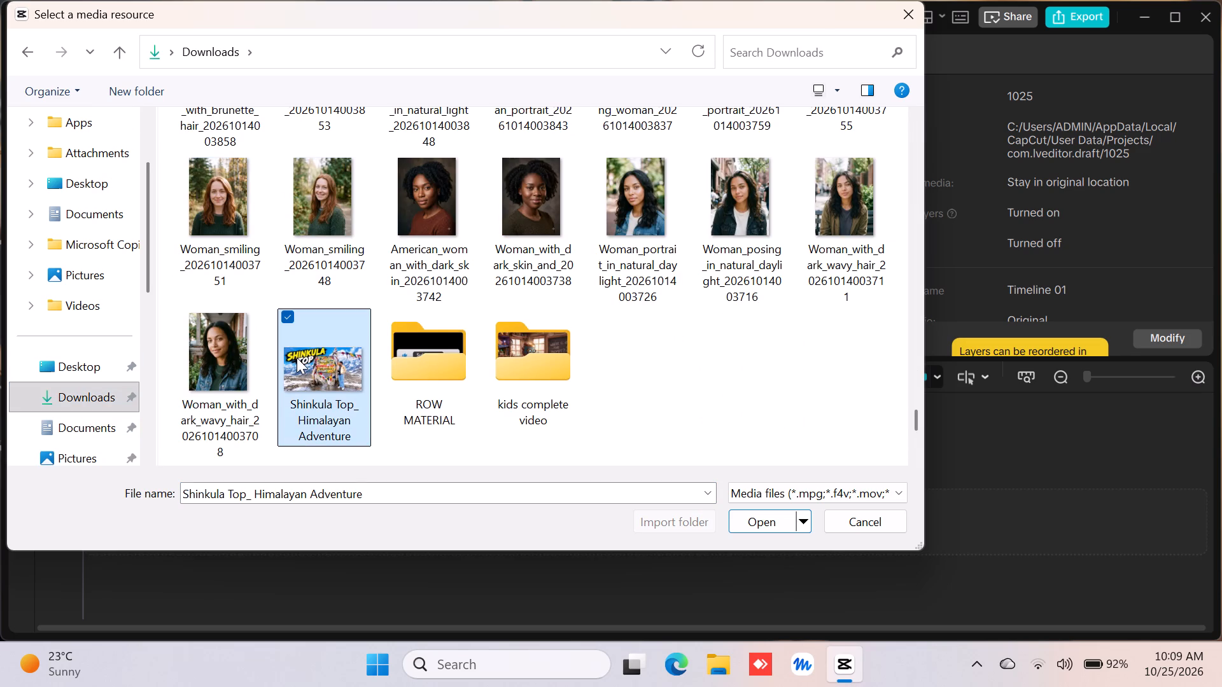
{"action": "key", "text": "shift+Left"}
{"action": "key", "text": "shift+Left"}
{"action": "key", "text": "shift+Left"}
{"action": "key", "text": "shift+Left"}
{"action": "key", "text": "shift+Left"}
{"action": "key", "text": "shift+Left"}
{"action": "key", "text": "shift+Left"}
{"action": "key", "text": "shift+Left"}
{"action": "key", "text": "shift+Left"}
{"action": "key", "text": "shift+Left"}
{"action": "key", "text": "shift+Left"}
{"action": "key", "text": "shift+Left"}
{"action": "key", "text": "shift+Left"}
{"action": "key", "text": "shift+Left"}
{"action": "key", "text": "shift+Left"}
{"action": "key", "text": "shift+Left"}
{"action": "key", "text": "shift+Left"}
{"action": "key", "text": "shift+Left"}
{"action": "key", "text": "shift+Left"}
{"action": "key", "text": "shift+Left"}
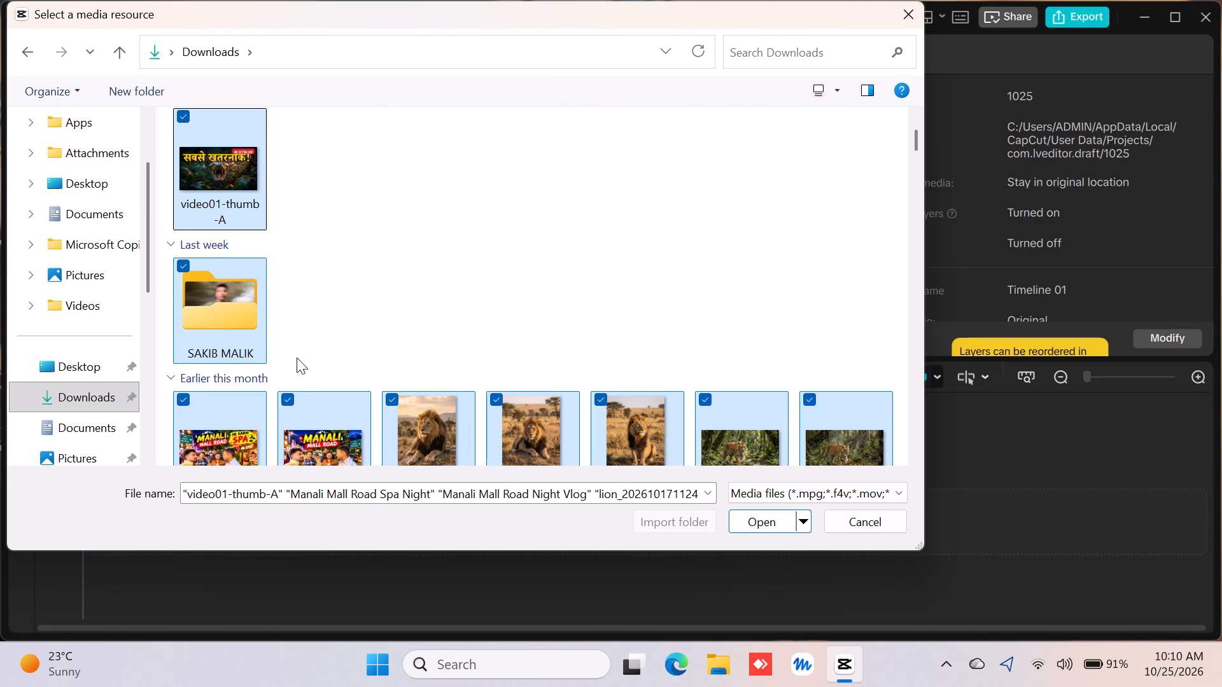
{"action": "key", "text": "shift+Right"}
{"action": "key", "text": "shift+Right"}
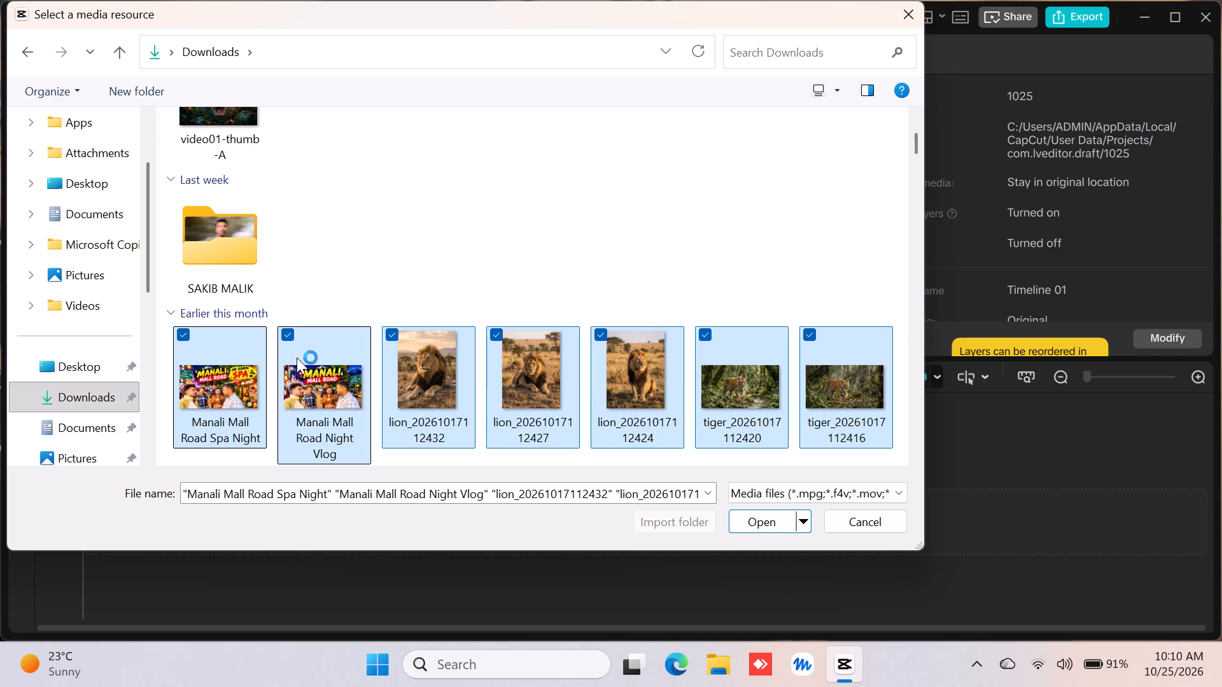
{"action": "key", "text": "Return"}
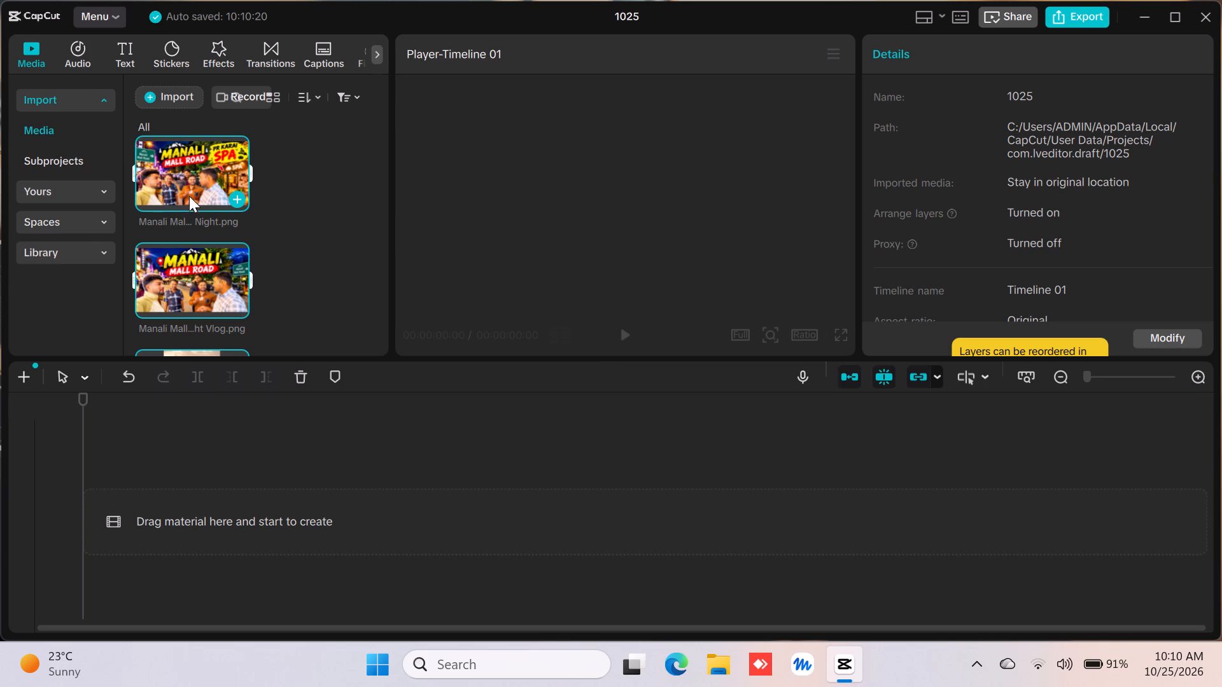
Place all the imported media together on the empty timeline, starting at 00:00.
{"action": "left_click_drag", "start_coordinate": [192, 189], "coordinate": [190, 497]}
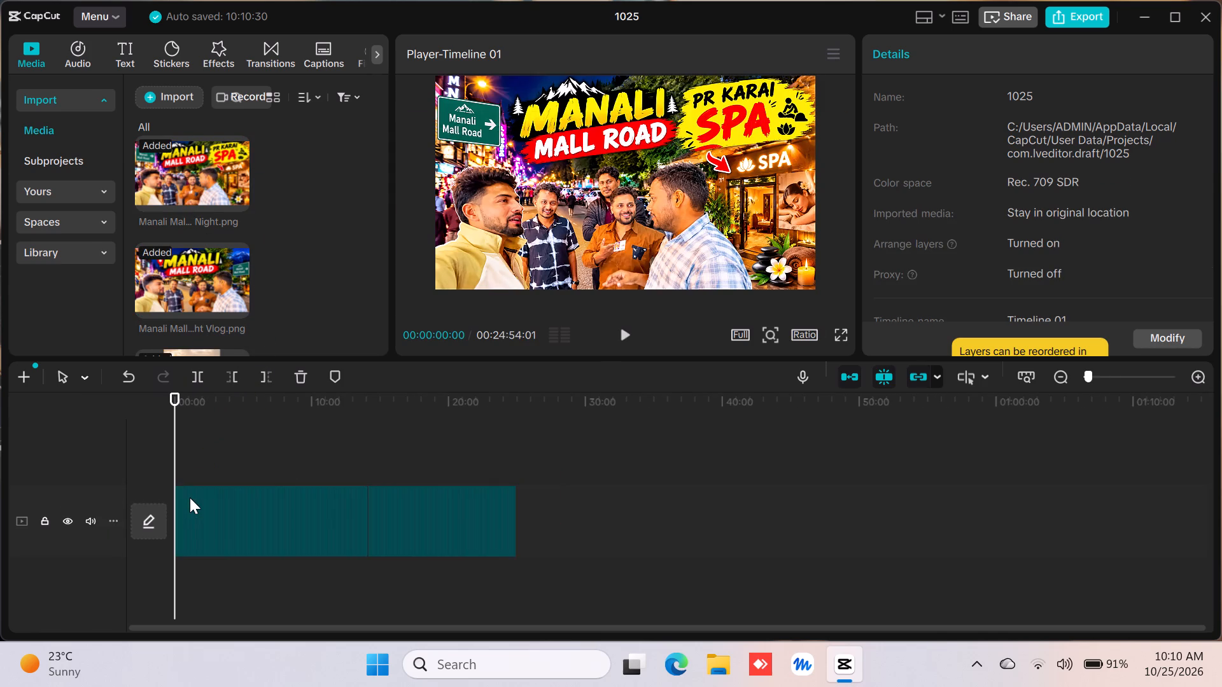
Delete the noticeably longer clip at about the 14-minute mark of the timeline.
{"action": "scroll", "coordinate": [190, 497], "scroll_direction": "up", "scroll_amount": 9, "text": "ctrl"}
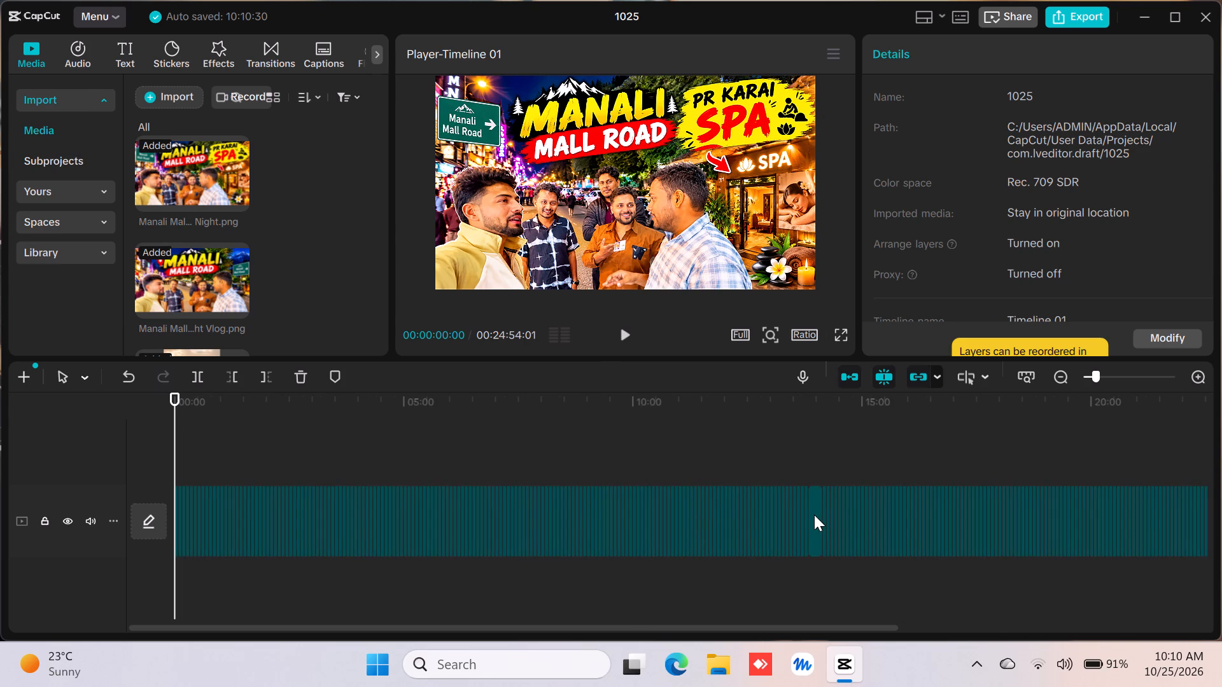
{"action": "left_click", "coordinate": [814, 515]}
{"action": "left_click", "coordinate": [814, 515]}
{"action": "key", "text": "BackSpace"}
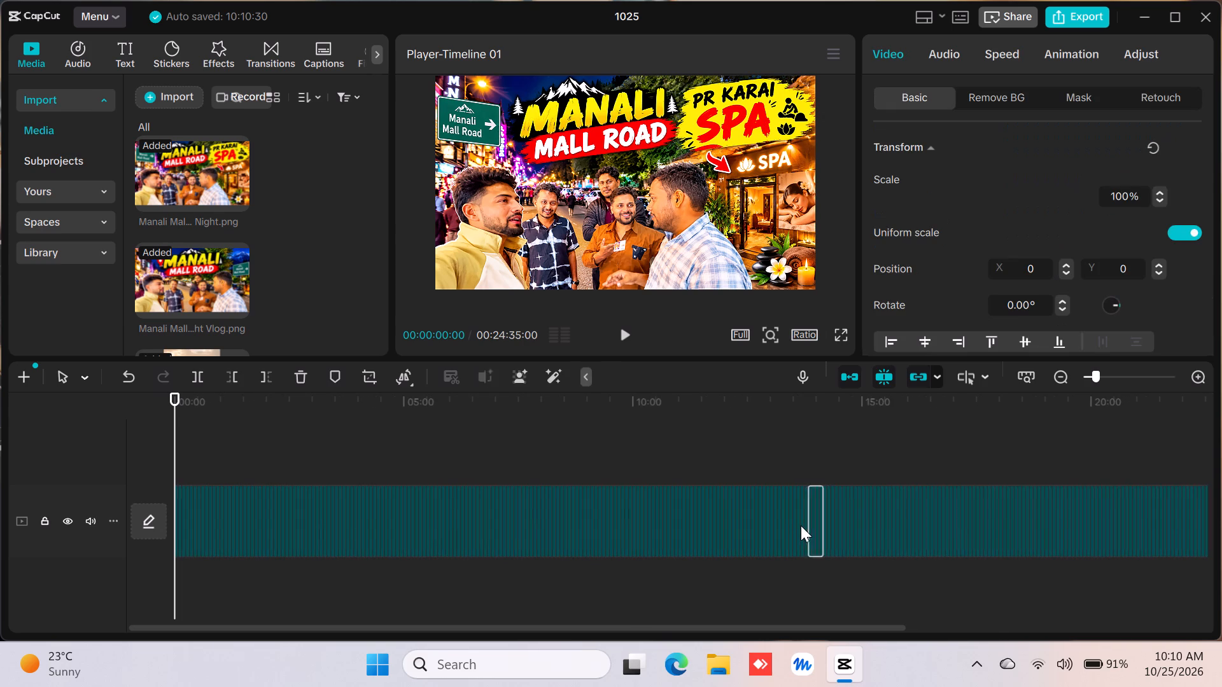
Trim the end of the first clip, Manali Mall Road Spa Night.png, back to a length of about one frame.
{"action": "scroll", "coordinate": [272, 522], "scroll_direction": "up", "scroll_amount": 2, "text": "ctrl"}
{"action": "scroll", "coordinate": [272, 522], "scroll_direction": "right", "scroll_amount": 8}
{"action": "scroll", "coordinate": [272, 522], "scroll_direction": "up", "scroll_amount": 3, "text": "ctrl"}
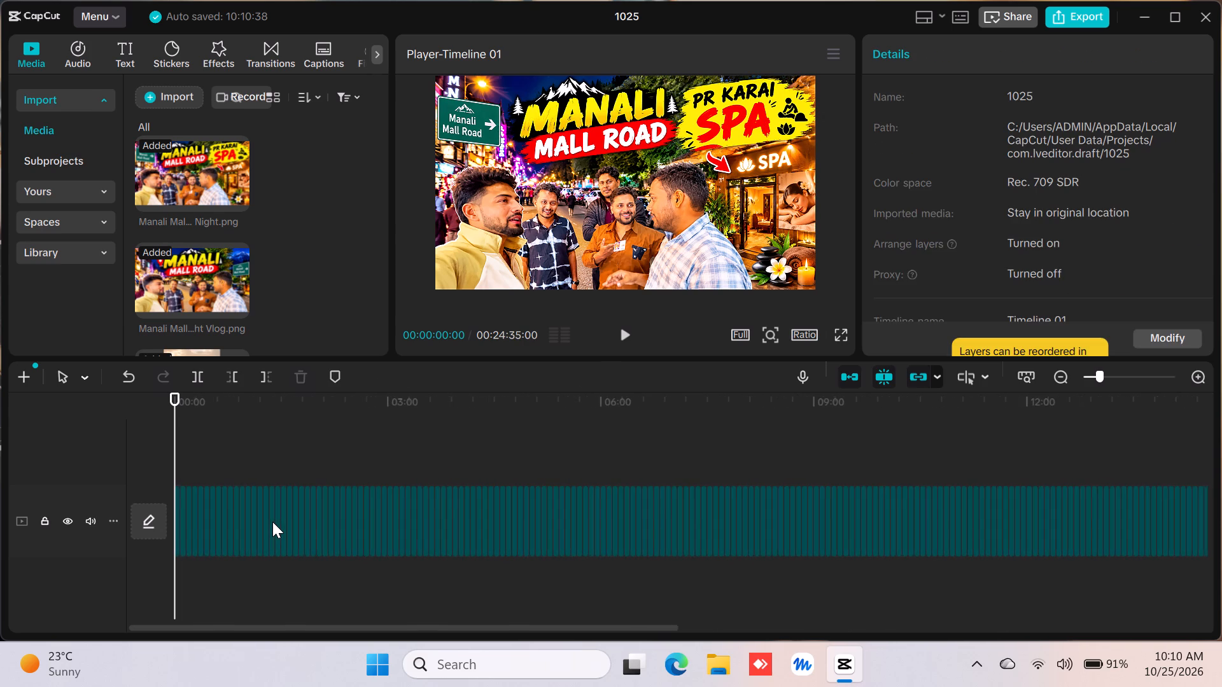
{"action": "scroll", "coordinate": [272, 522], "scroll_direction": "up", "scroll_amount": 2, "text": "ctrl"}
{"action": "scroll", "coordinate": [272, 522], "scroll_direction": "down", "scroll_amount": 1}
{"action": "scroll", "coordinate": [272, 522], "scroll_direction": "up", "scroll_amount": 6, "text": "ctrl"}
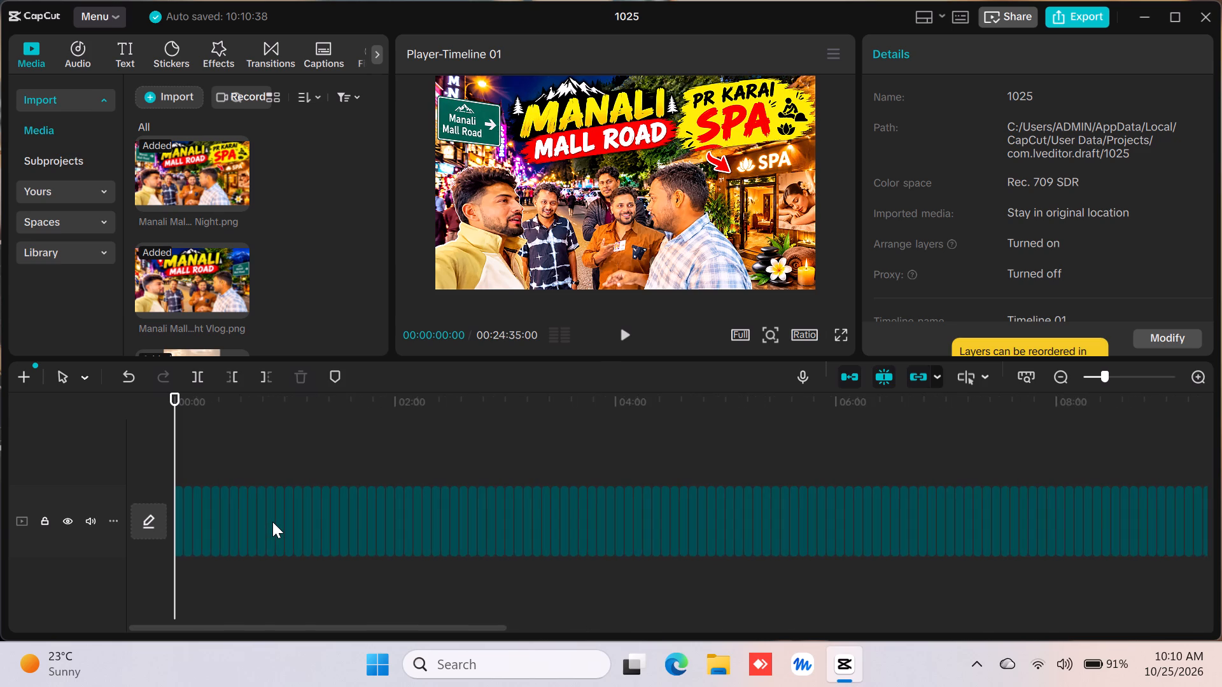
{"action": "scroll", "coordinate": [272, 522], "scroll_direction": "right", "scroll_amount": 3}
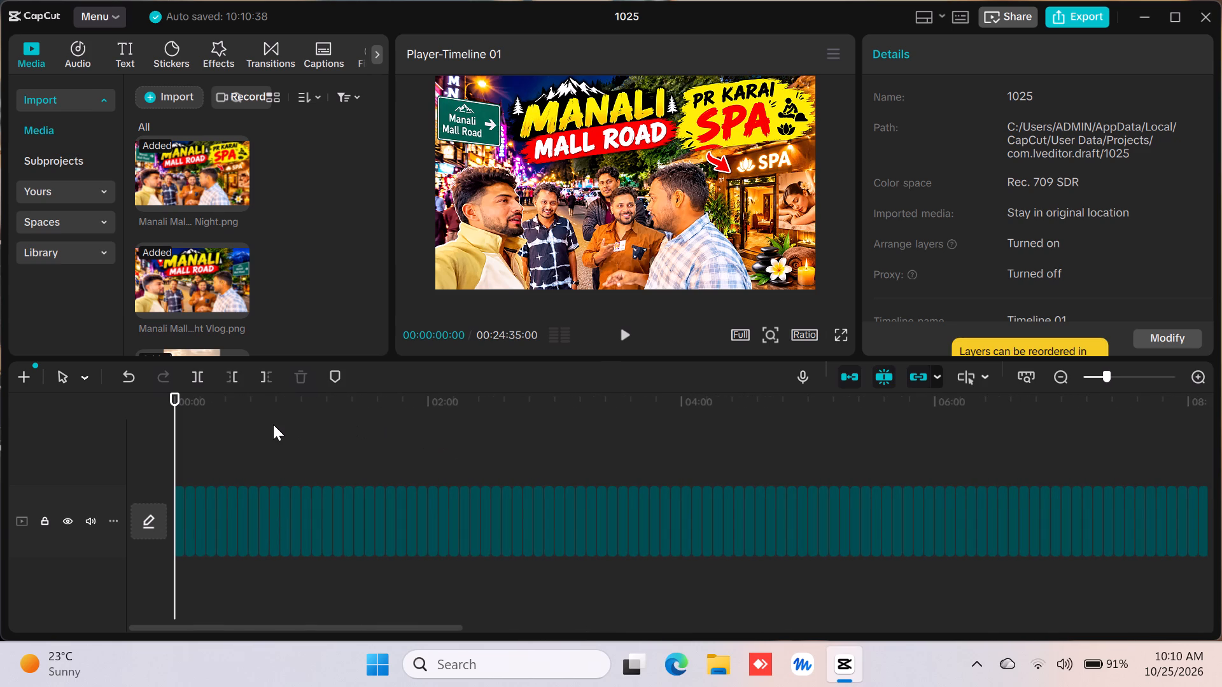
{"action": "scroll", "coordinate": [273, 424], "scroll_direction": "up", "scroll_amount": 2, "text": "ctrl"}
{"action": "scroll", "coordinate": [273, 424], "scroll_direction": "right", "scroll_amount": 6}
{"action": "scroll", "coordinate": [273, 424], "scroll_direction": "up", "scroll_amount": 4, "text": "ctrl"}
{"action": "left_click", "coordinate": [273, 424]}
{"action": "scroll", "coordinate": [273, 424], "scroll_direction": "right", "scroll_amount": 1}
{"action": "scroll", "coordinate": [273, 424], "scroll_direction": "up", "scroll_amount": 3, "text": "ctrl"}
{"action": "scroll", "coordinate": [273, 424], "scroll_direction": "right", "scroll_amount": 2}
{"action": "scroll", "coordinate": [273, 424], "scroll_direction": "up", "scroll_amount": 2, "text": "ctrl"}
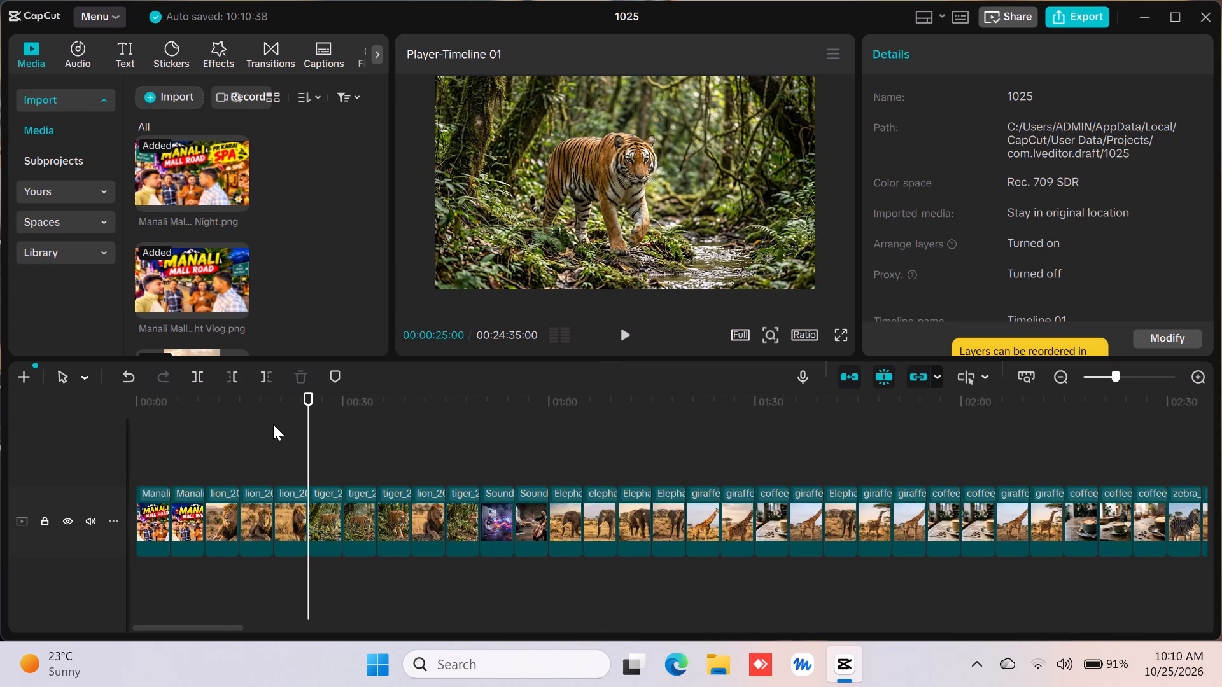
{"action": "scroll", "coordinate": [273, 424], "scroll_direction": "up", "scroll_amount": 4, "text": "ctrl"}
{"action": "scroll", "coordinate": [273, 424], "scroll_direction": "right", "scroll_amount": 2}
{"action": "scroll", "coordinate": [273, 424], "scroll_direction": "up", "scroll_amount": 4, "text": "ctrl"}
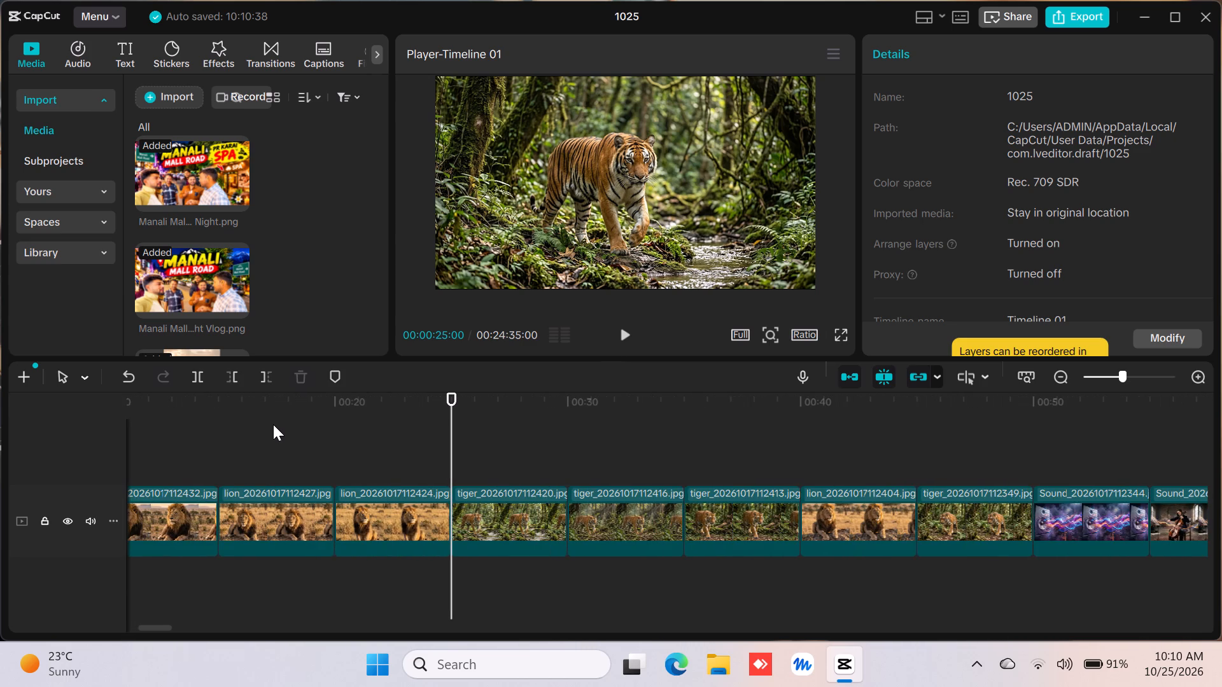
{"action": "scroll", "coordinate": [273, 424], "scroll_direction": "up", "scroll_amount": 3, "text": "ctrl"}
{"action": "scroll", "coordinate": [273, 424], "scroll_direction": "right", "scroll_amount": 3}
{"action": "scroll", "coordinate": [273, 424], "scroll_direction": "up", "scroll_amount": 2, "text": "ctrl"}
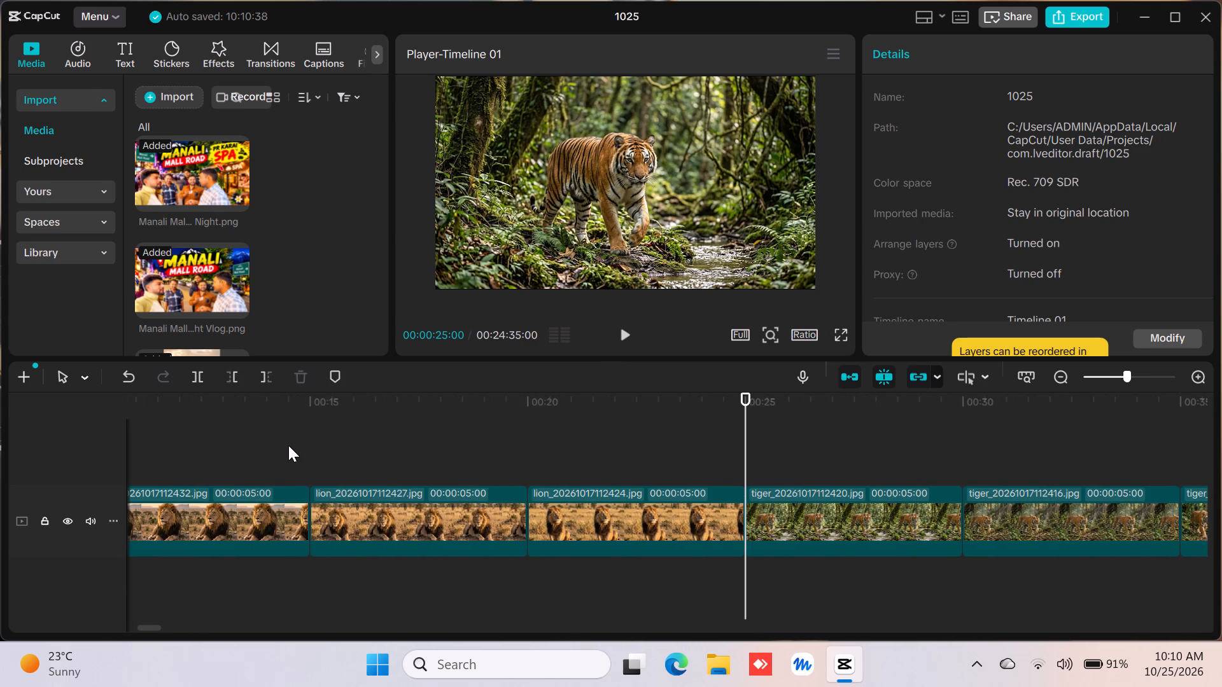
{"action": "scroll", "coordinate": [288, 445], "scroll_direction": "right", "scroll_amount": 8}
{"action": "scroll", "coordinate": [288, 445], "scroll_direction": "up", "scroll_amount": 5, "text": "ctrl"}
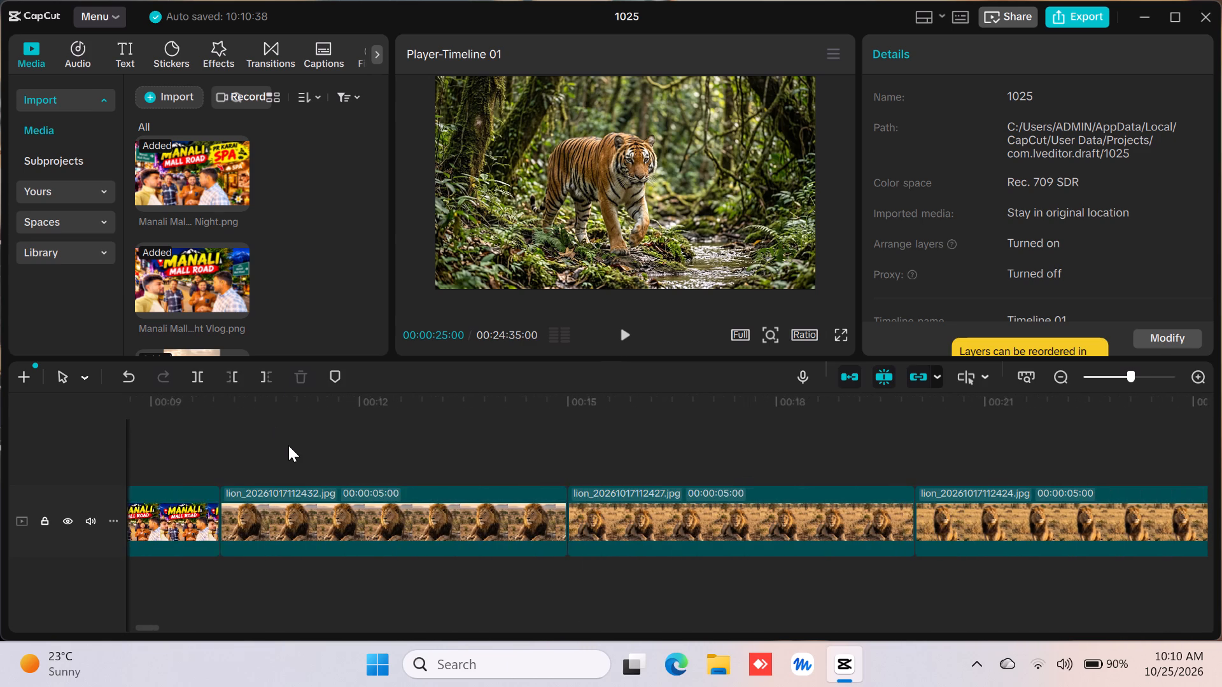
{"action": "scroll", "coordinate": [288, 445], "scroll_direction": "right", "scroll_amount": 10}
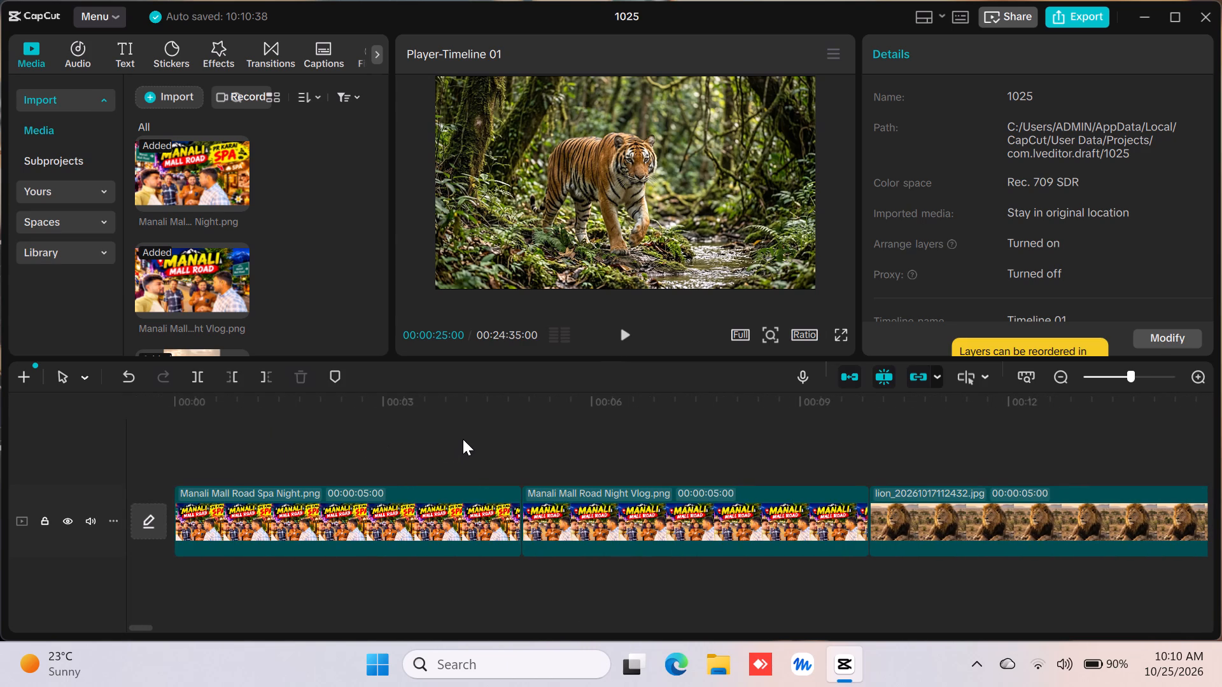
{"action": "left_click", "coordinate": [464, 431]}
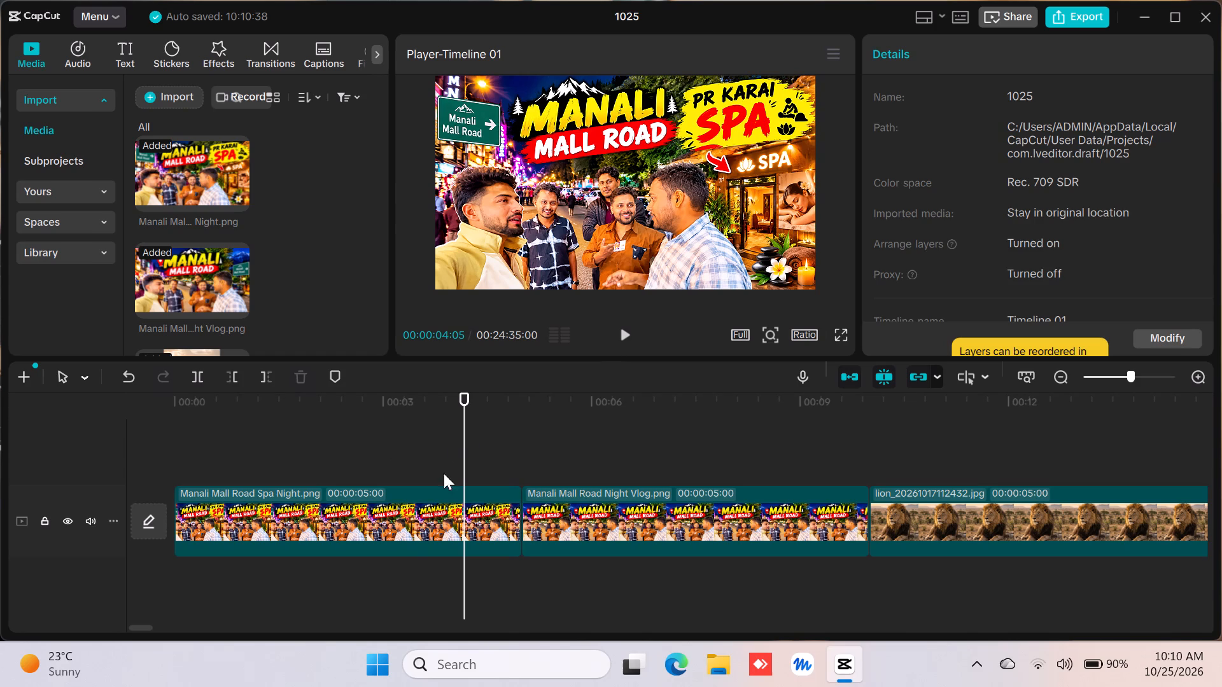
{"action": "left_click", "coordinate": [397, 520]}
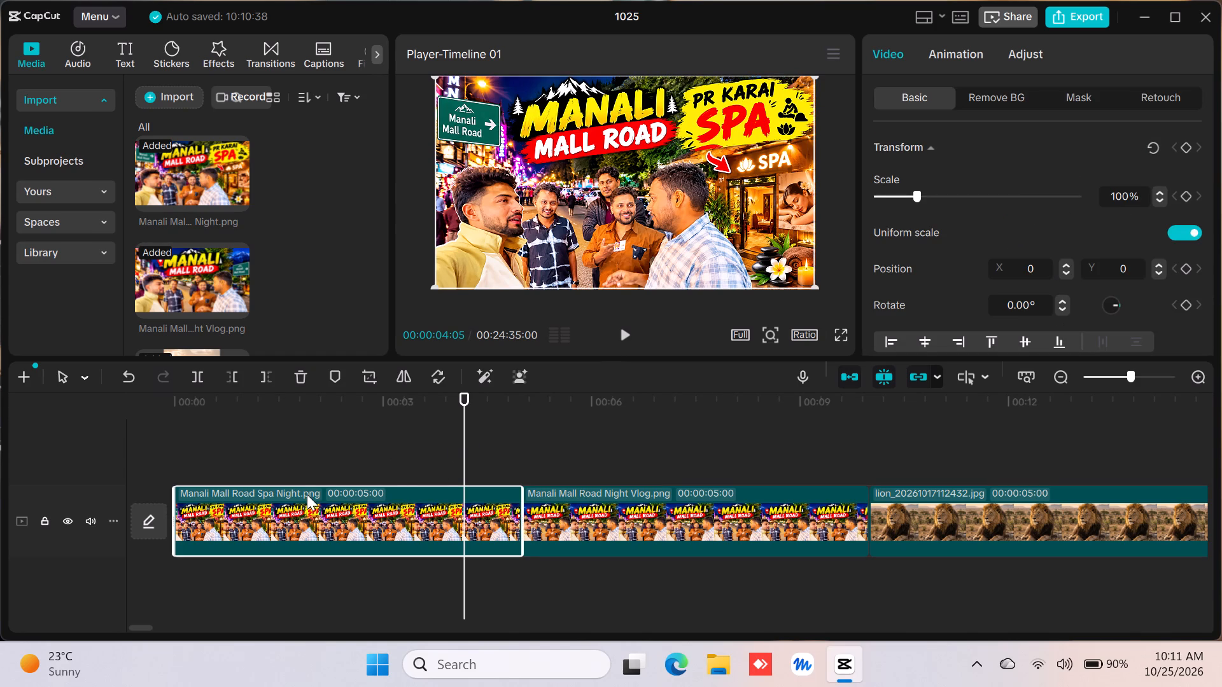
{"action": "left_click", "coordinate": [358, 510]}
{"action": "left_click_drag", "start_coordinate": [523, 516], "coordinate": [523, 516]}
{"action": "left_click_drag", "start_coordinate": [523, 516], "coordinate": [517, 515]}
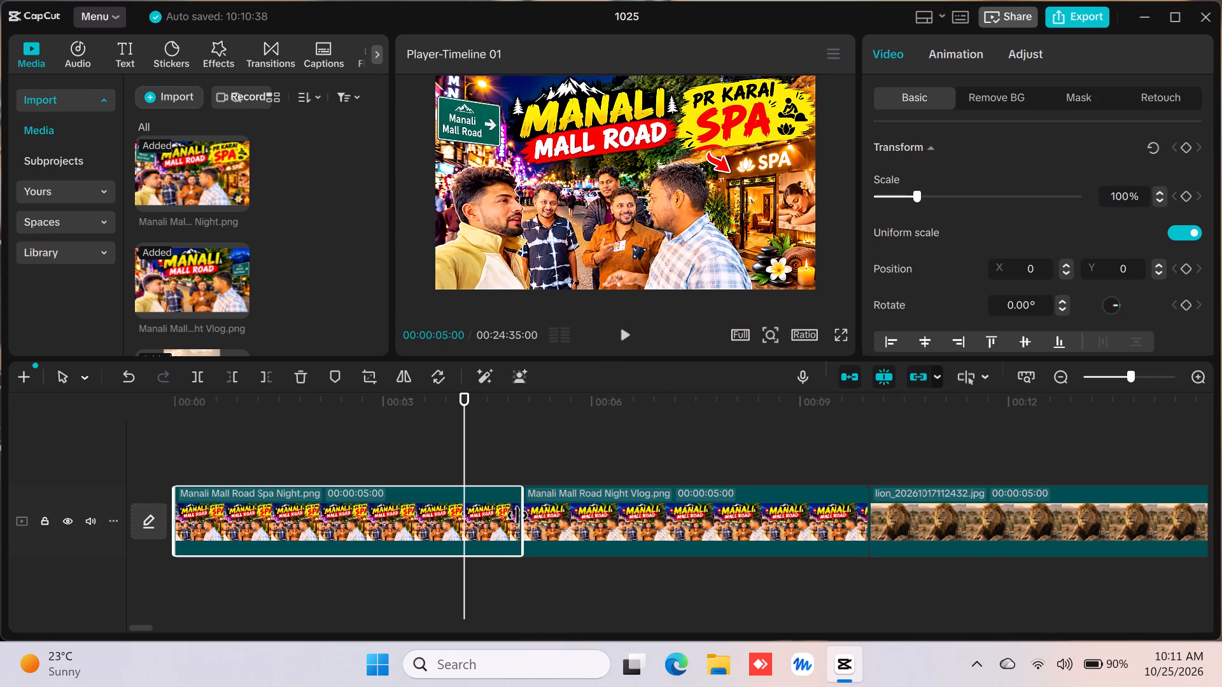
{"action": "left_click_drag", "start_coordinate": [517, 515], "coordinate": [316, 521]}
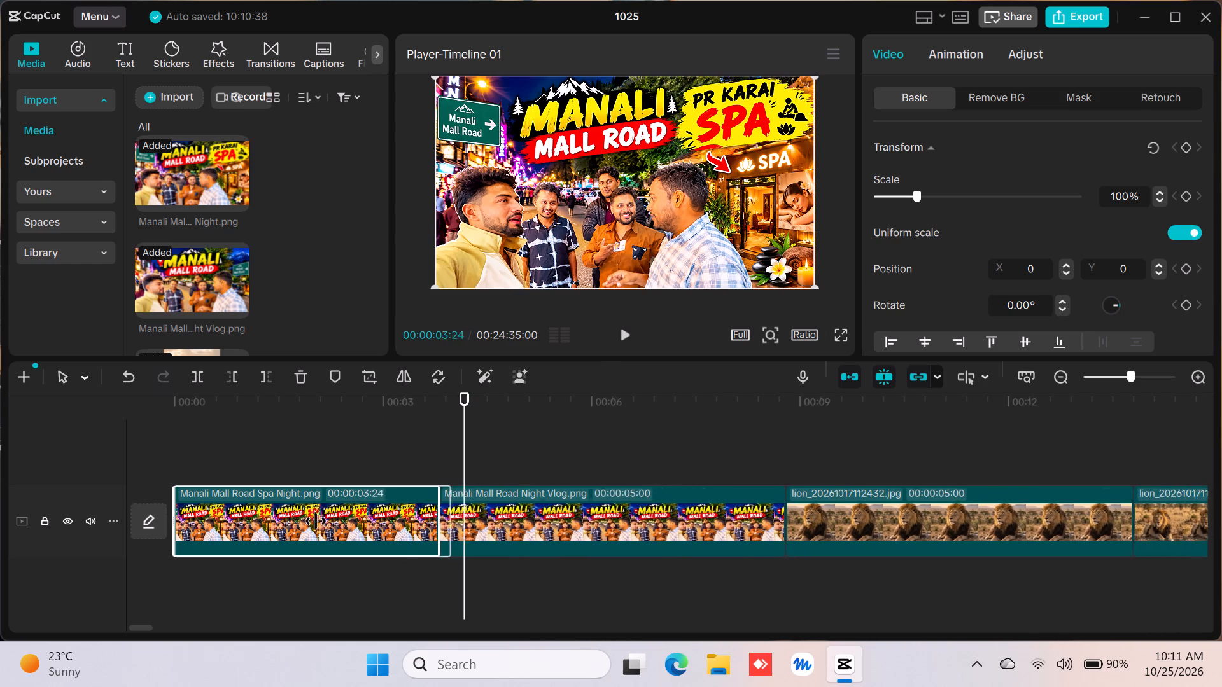
{"action": "left_click_drag", "start_coordinate": [316, 521], "coordinate": [94, 531]}
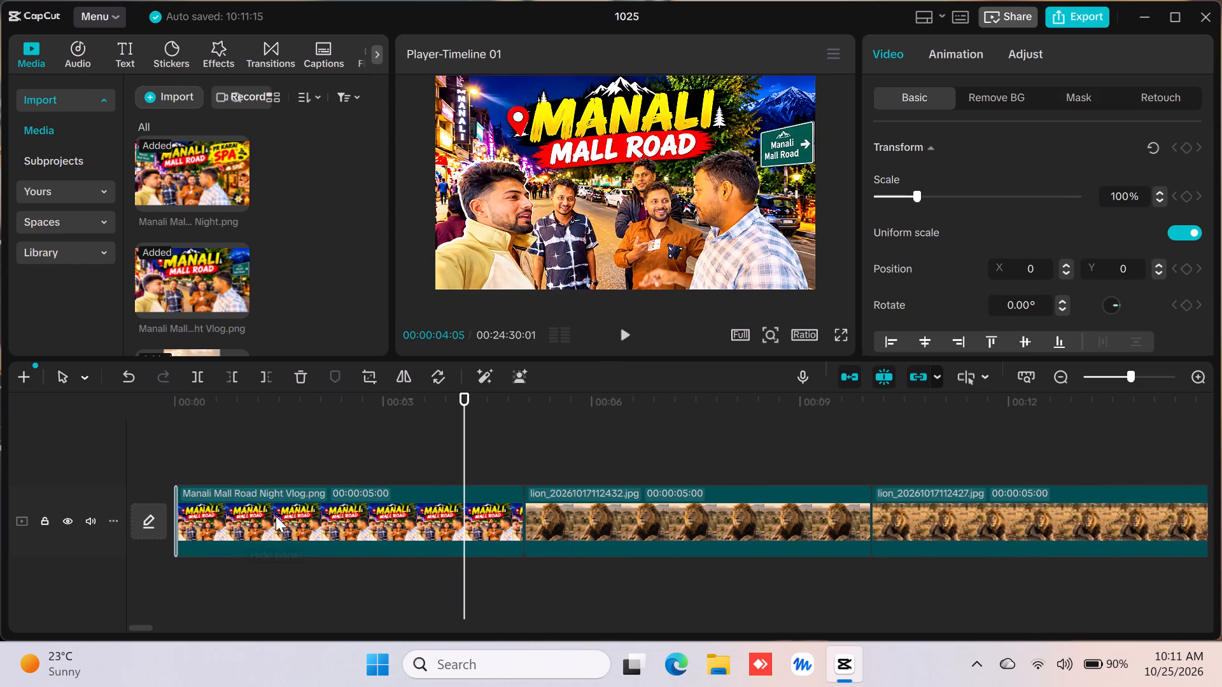
Trim the end of the Manali Mall Road Night Vlog.png clip back to a length of about one frame.
{"action": "left_click", "coordinate": [276, 516]}
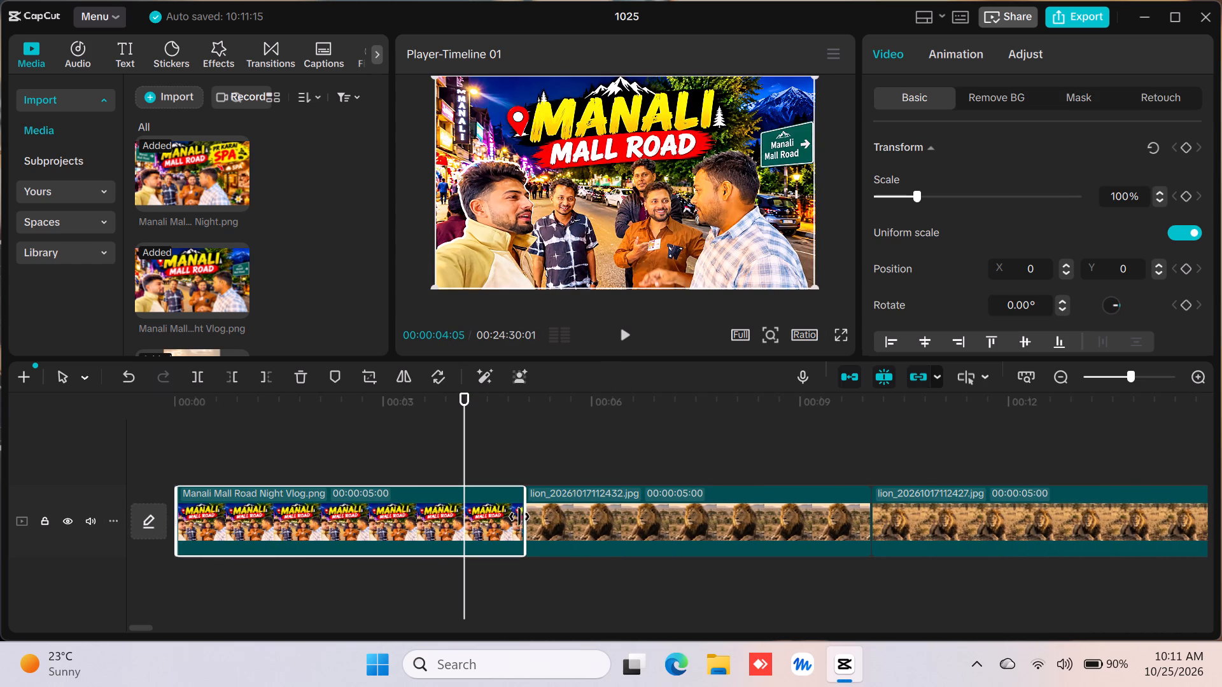
{"action": "left_click_drag", "start_coordinate": [524, 516], "coordinate": [156, 513]}
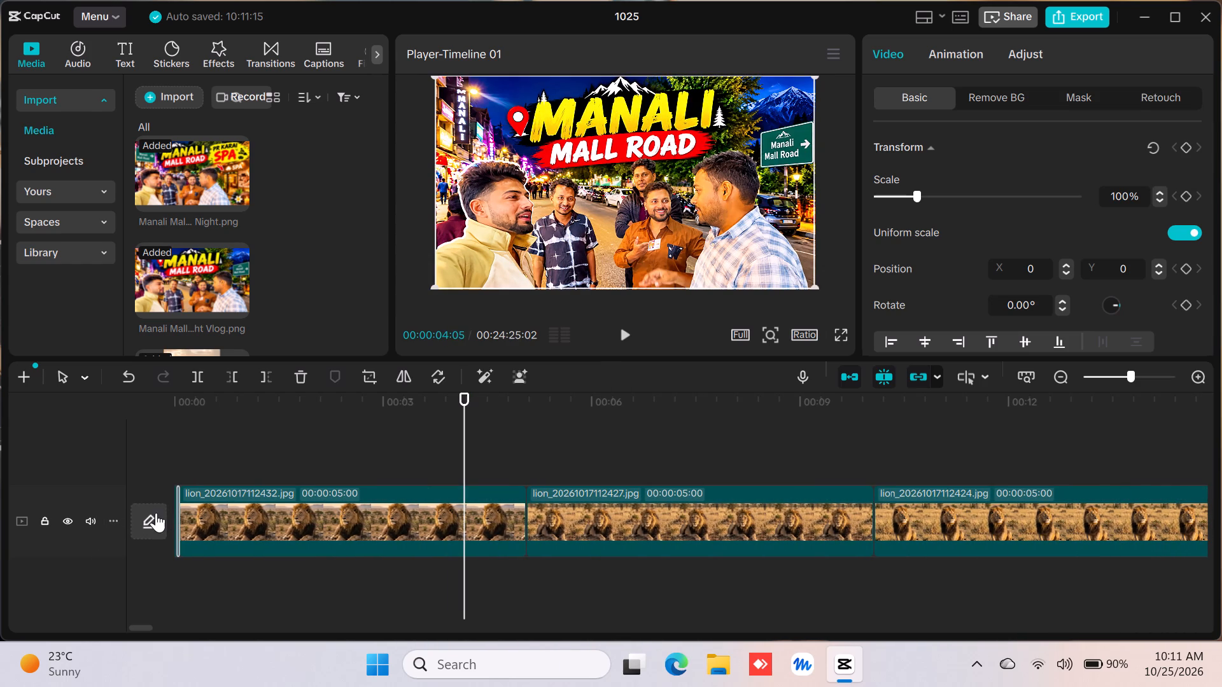
Trim the end of the lion_20261017112432.jpg clip back to a length of about one frame.
{"action": "left_click", "coordinate": [398, 508]}
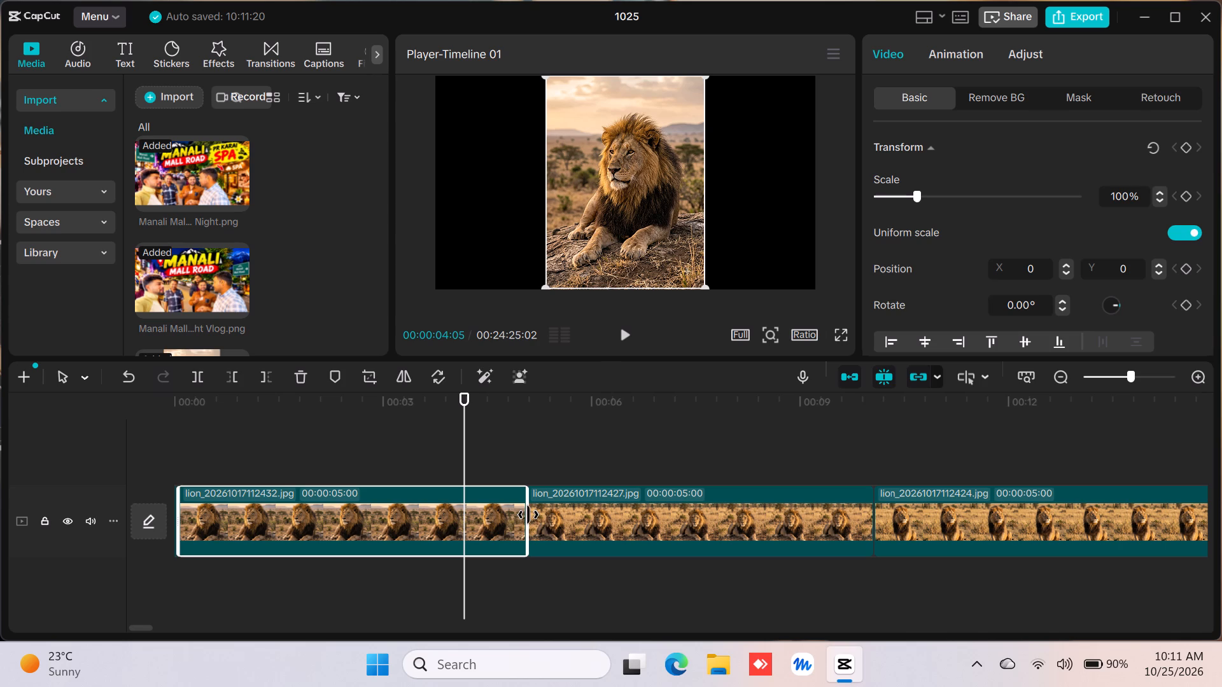
{"action": "left_click_drag", "start_coordinate": [528, 515], "coordinate": [46, 515]}
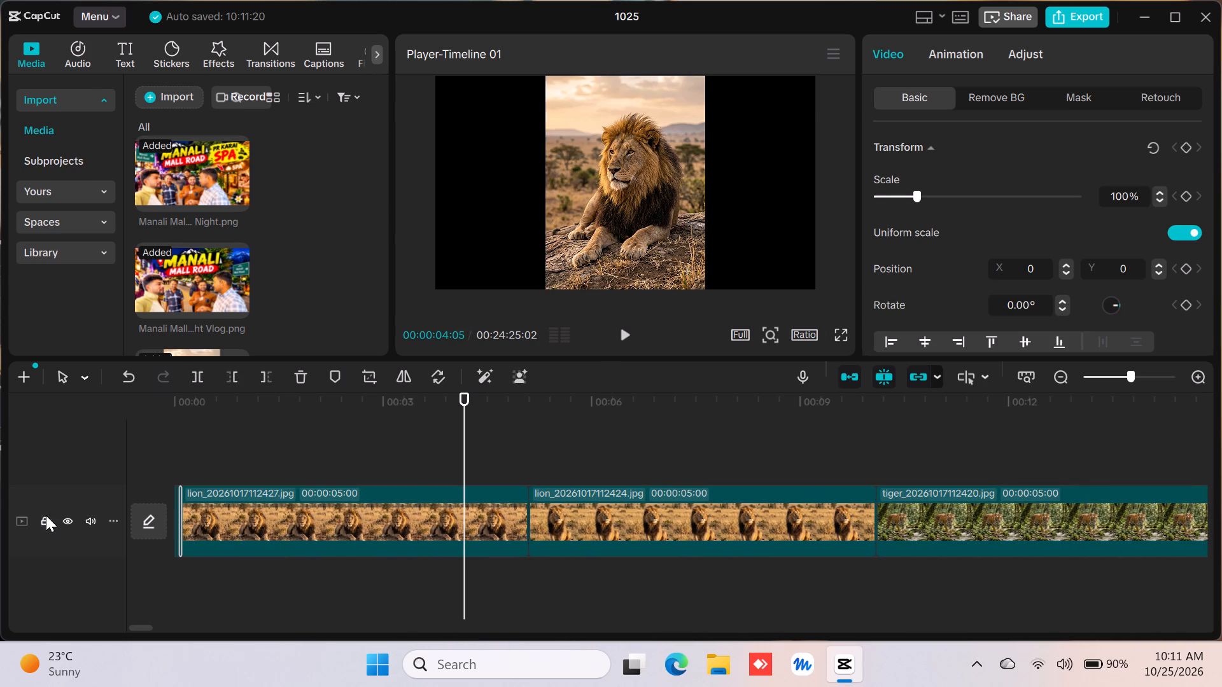
Trim the end of the lion_20261017112427.jpg clip back to a length of about one frame.
{"action": "left_click", "coordinate": [302, 504]}
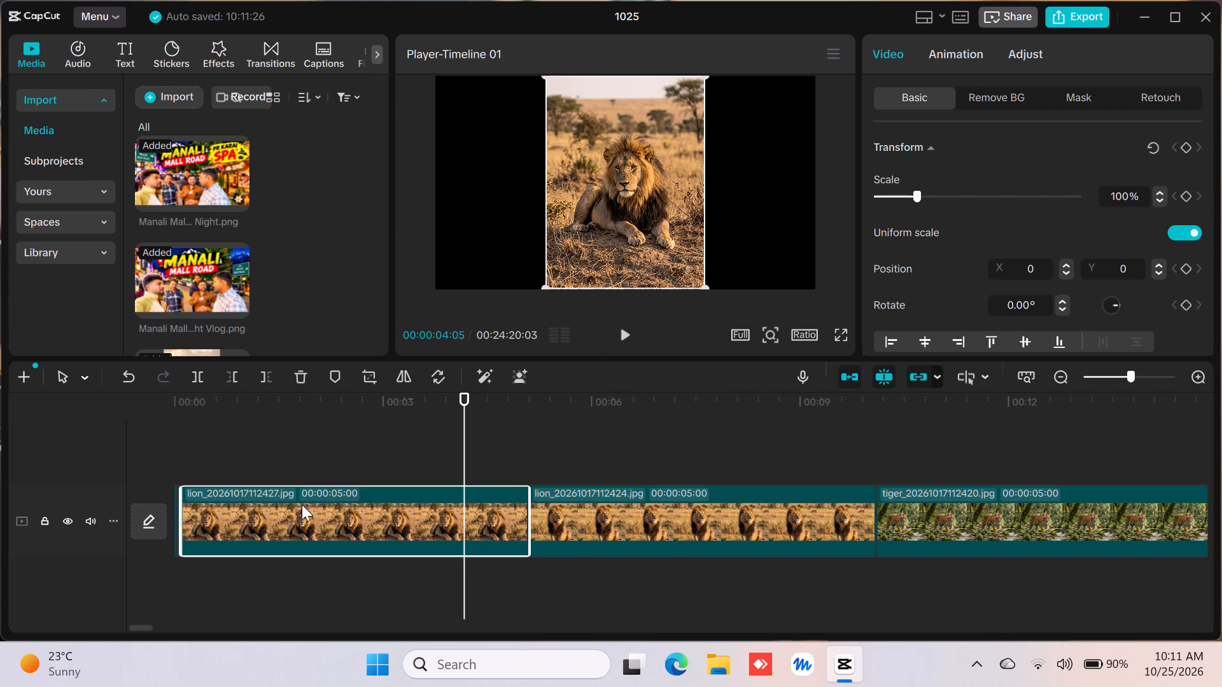
{"action": "left_click", "coordinate": [526, 492]}
{"action": "left_click_drag", "start_coordinate": [530, 529], "coordinate": [451, 517]}
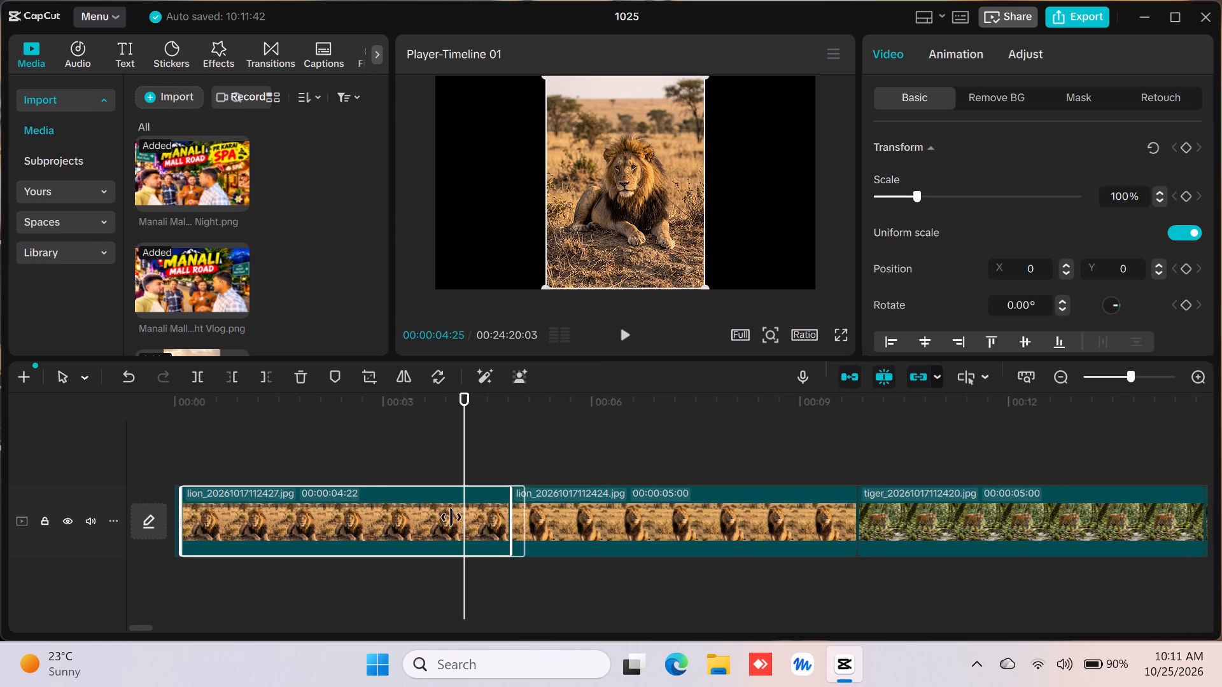
{"action": "left_click_drag", "start_coordinate": [451, 517], "coordinate": [378, 494]}
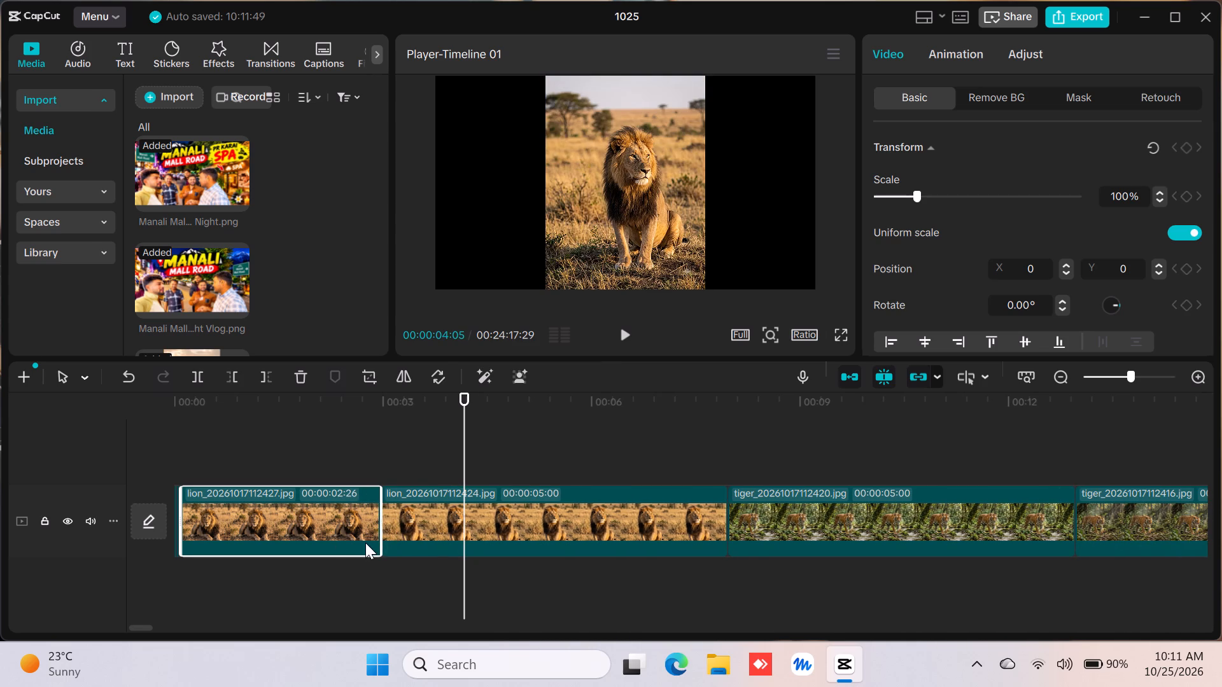
{"action": "left_click_drag", "start_coordinate": [379, 522], "coordinate": [242, 503]}
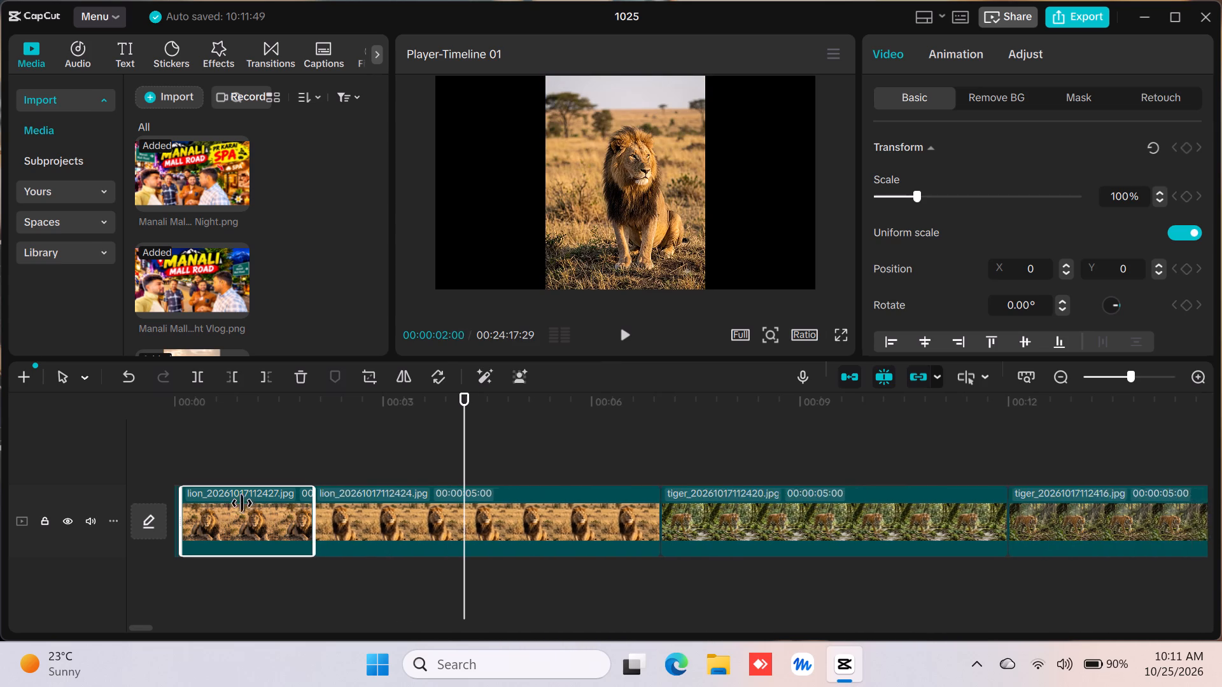
{"action": "left_click_drag", "start_coordinate": [242, 503], "coordinate": [60, 481]}
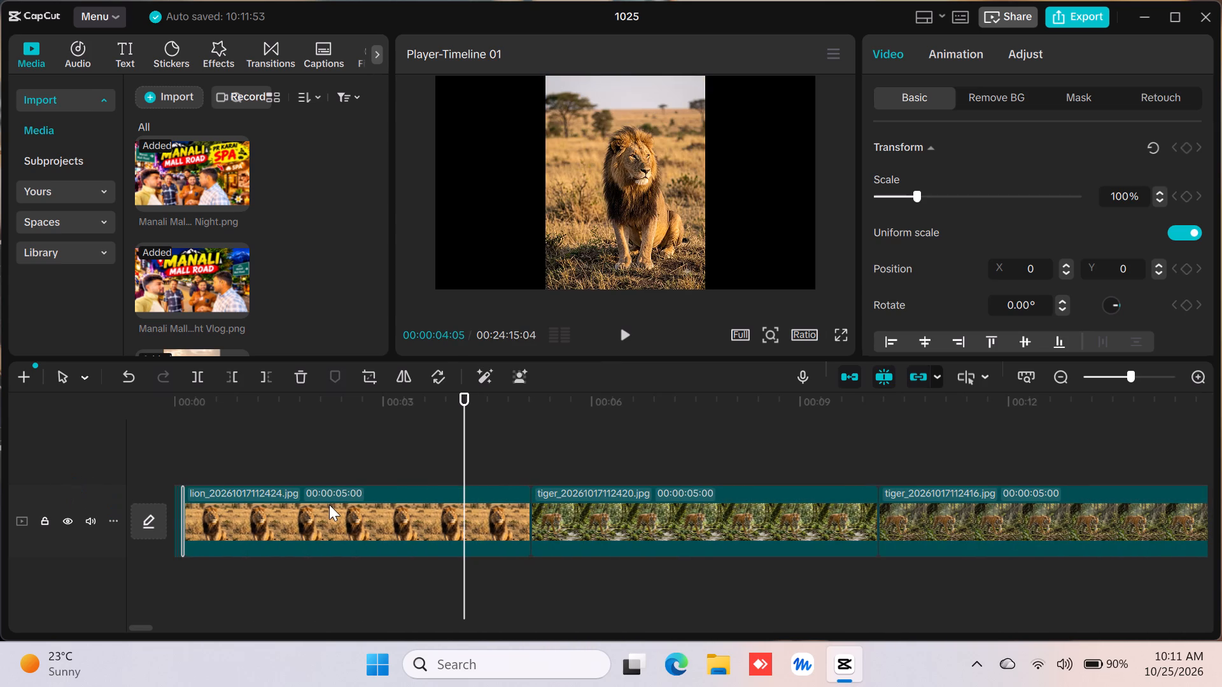
Trim the end of the lion_20261017112424.jpg clip back to a length of about one frame.
{"action": "left_click", "coordinate": [329, 504]}
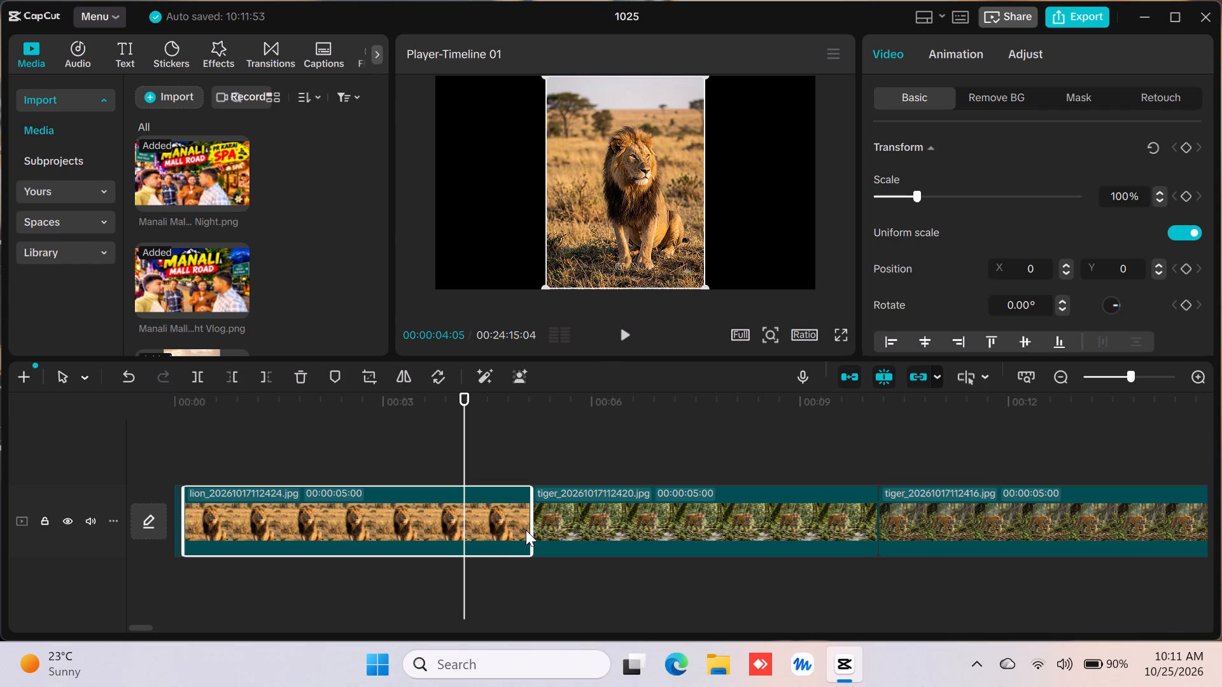
{"action": "left_click_drag", "start_coordinate": [528, 530], "coordinate": [393, 558]}
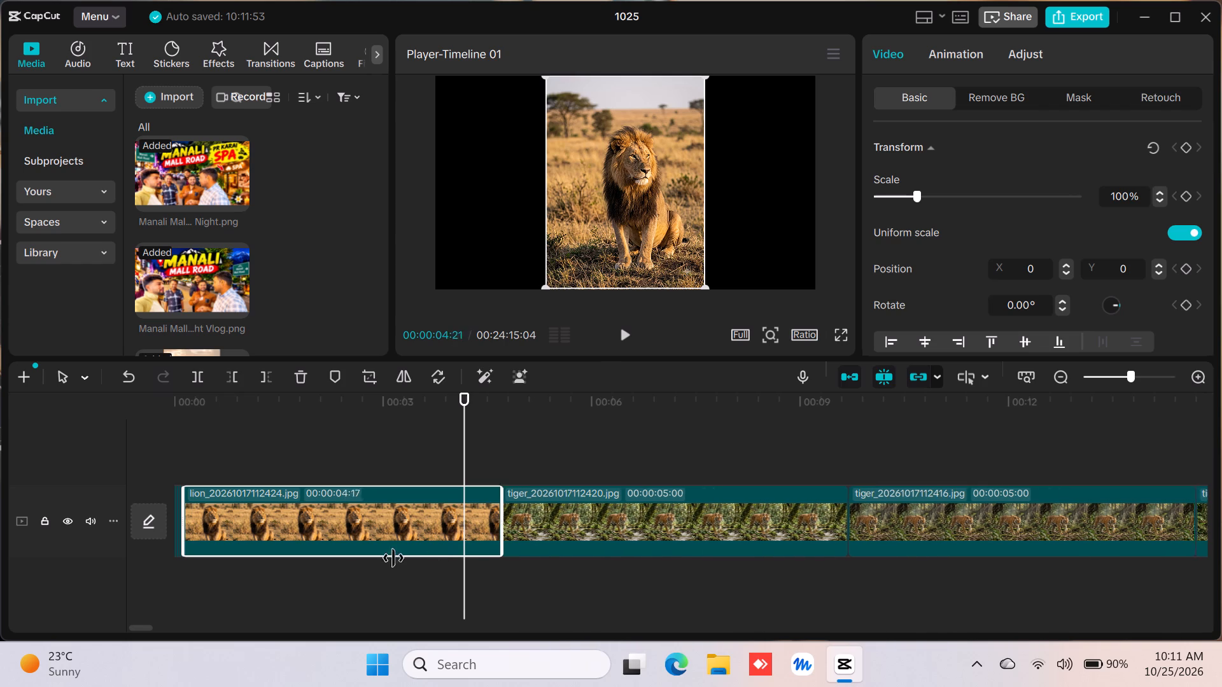
{"action": "left_click_drag", "start_coordinate": [393, 558], "coordinate": [0, 476]}
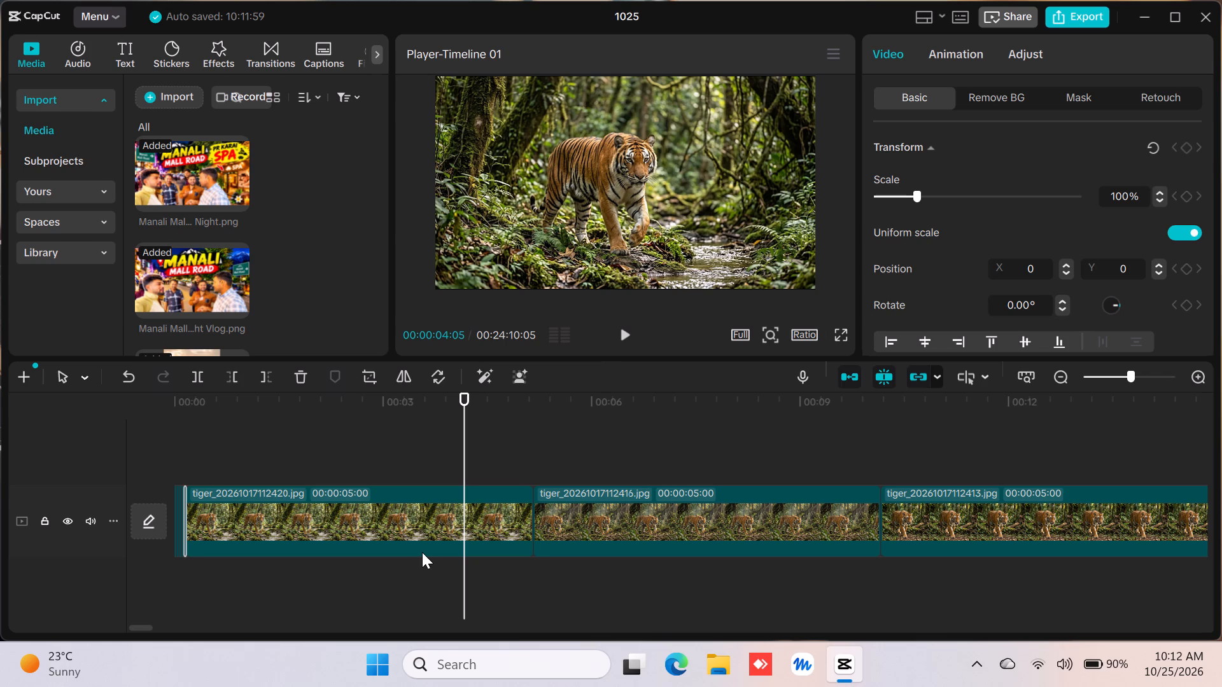
Trim the end of the tiger_20261017112420.jpg clip back to a length of about one frame.
{"action": "left_click", "coordinate": [426, 525]}
{"action": "scroll", "coordinate": [426, 525], "scroll_direction": "right", "scroll_amount": 1}
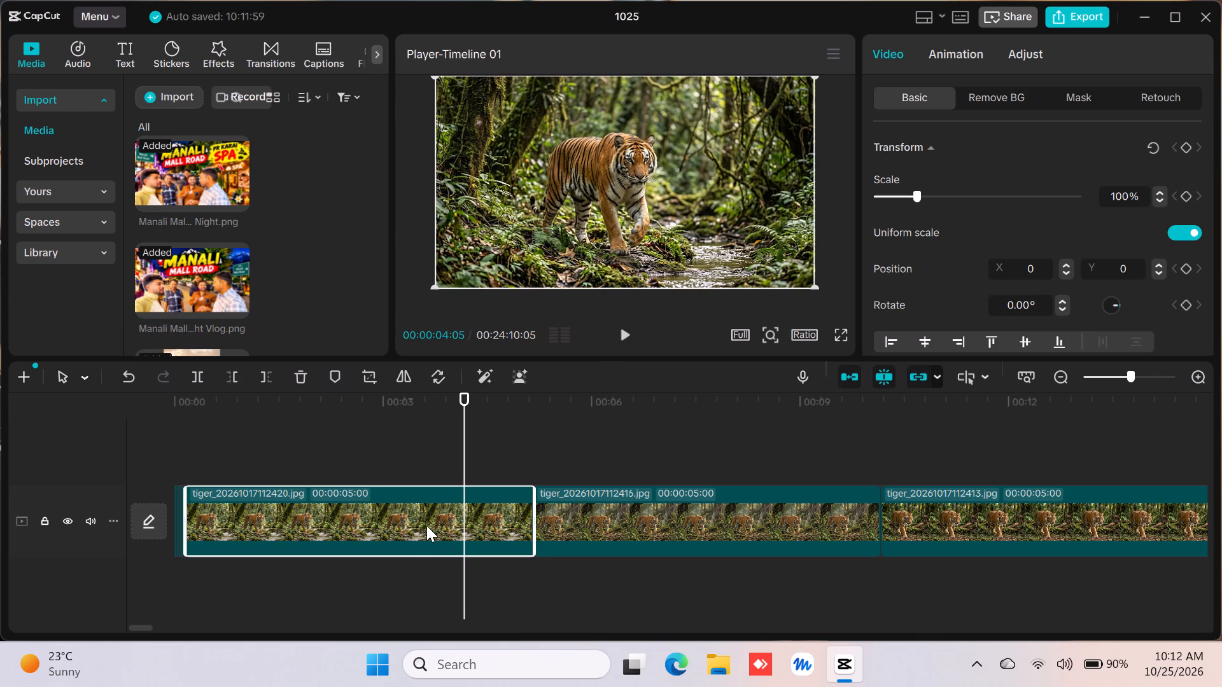
{"action": "scroll", "coordinate": [426, 525], "scroll_direction": "right", "scroll_amount": 1}
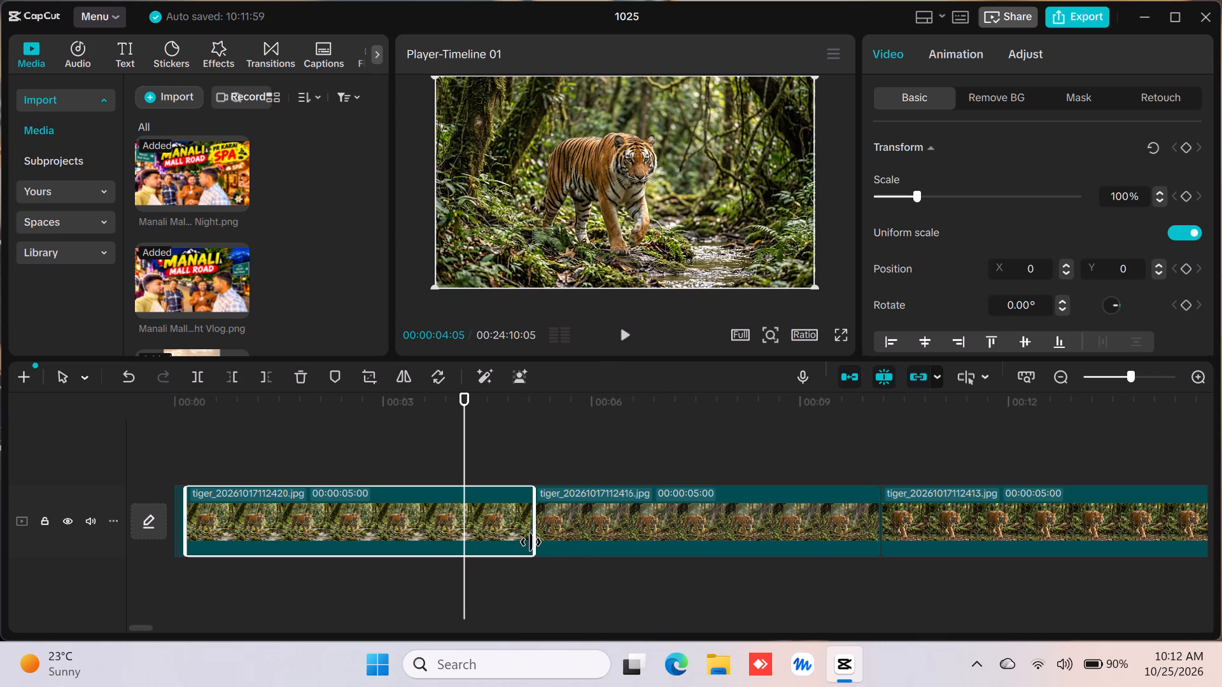
{"action": "left_click", "coordinate": [531, 542]}
{"action": "left_click", "coordinate": [536, 517]}
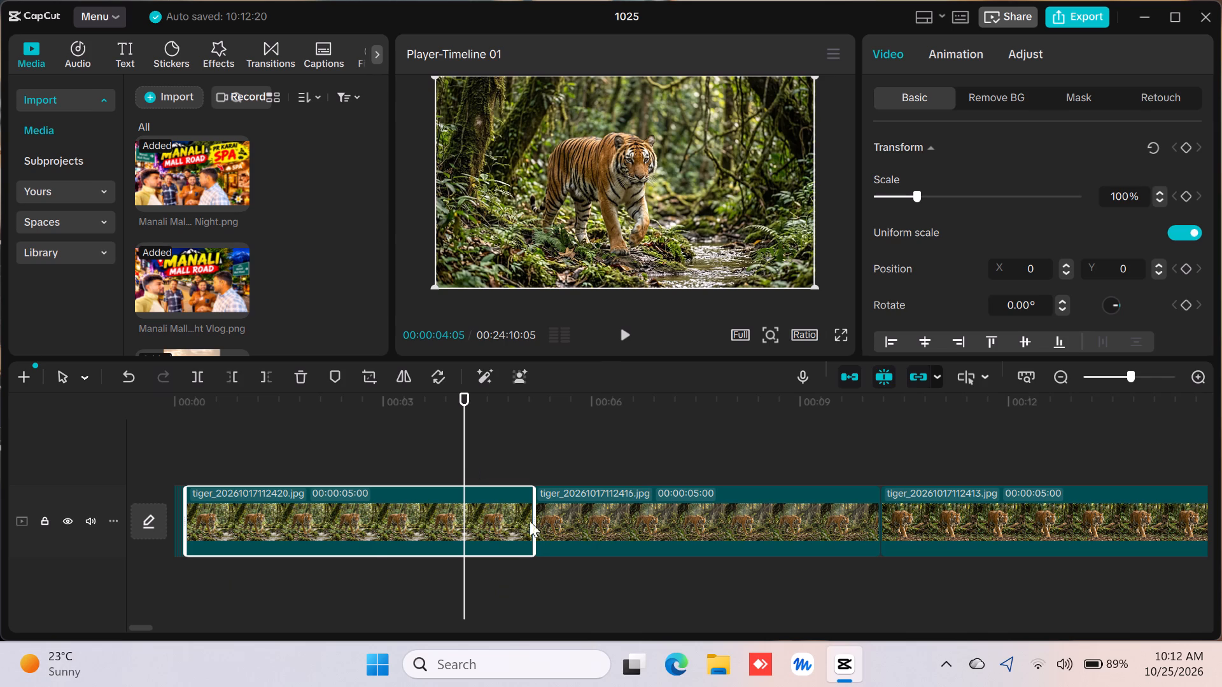
{"action": "left_click_drag", "start_coordinate": [533, 520], "coordinate": [531, 520]}
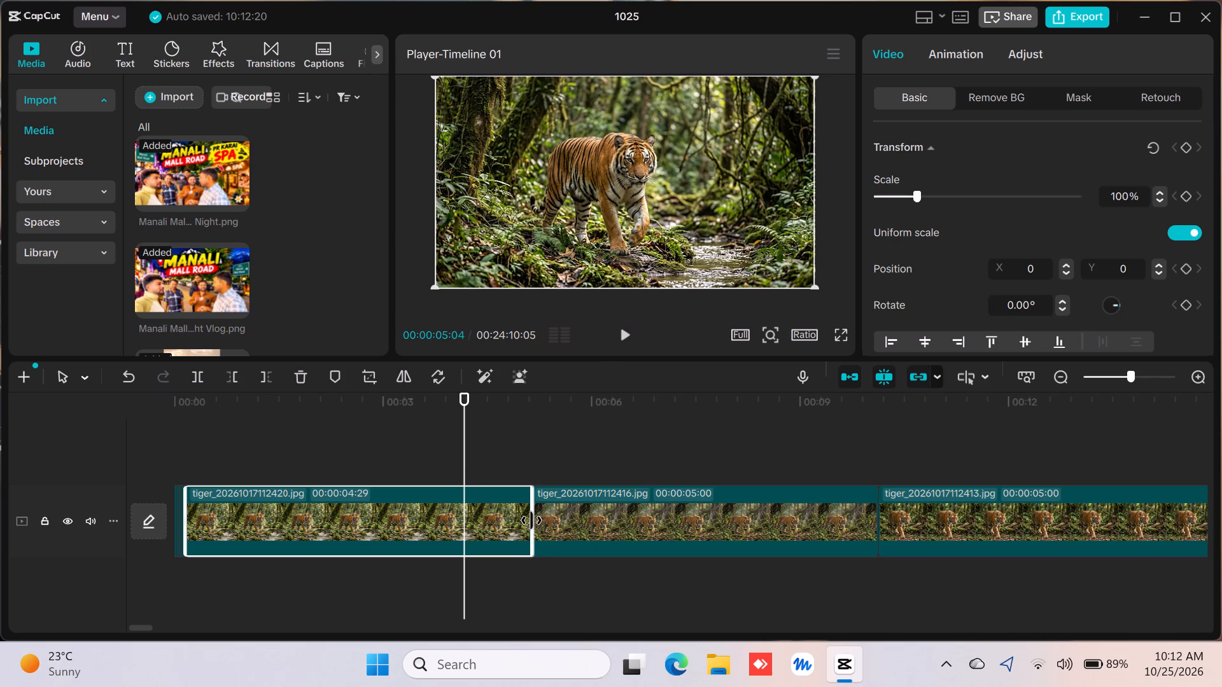
{"action": "left_click_drag", "start_coordinate": [531, 520], "coordinate": [230, 533]}
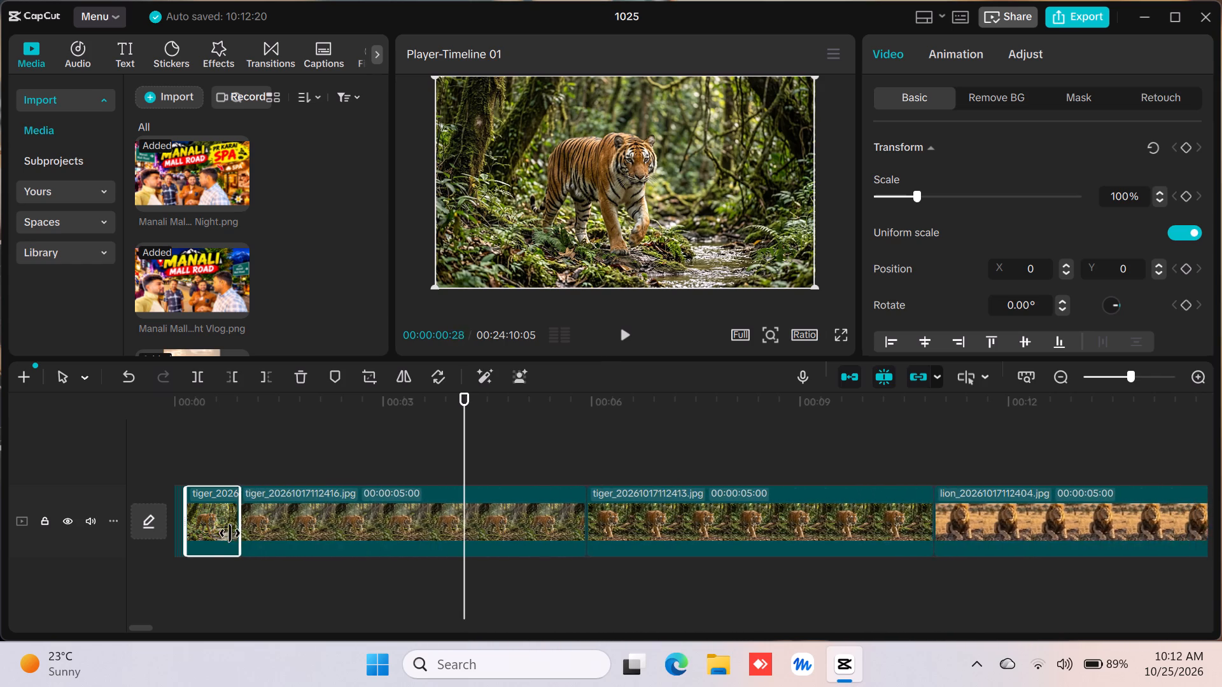
{"action": "left_click_drag", "start_coordinate": [230, 533], "coordinate": [169, 518]}
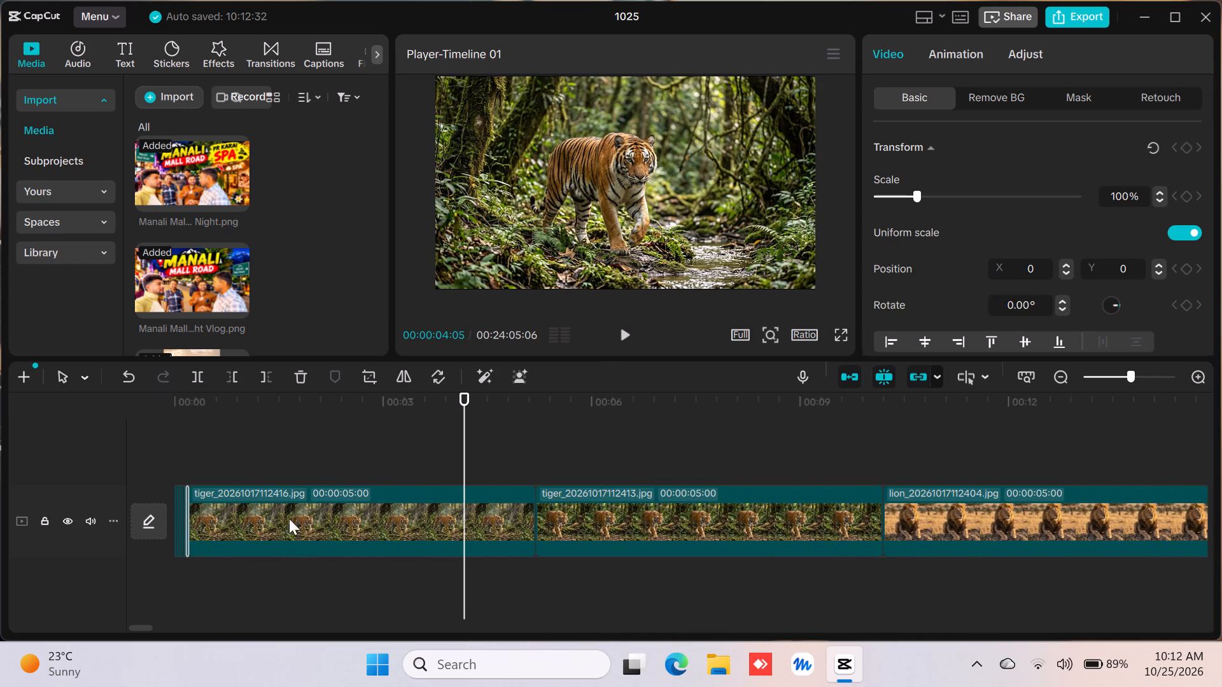
Trim the end of the tiger_20261017112416.jpg clip back to a length of about one frame.
{"action": "left_click", "coordinate": [300, 517]}
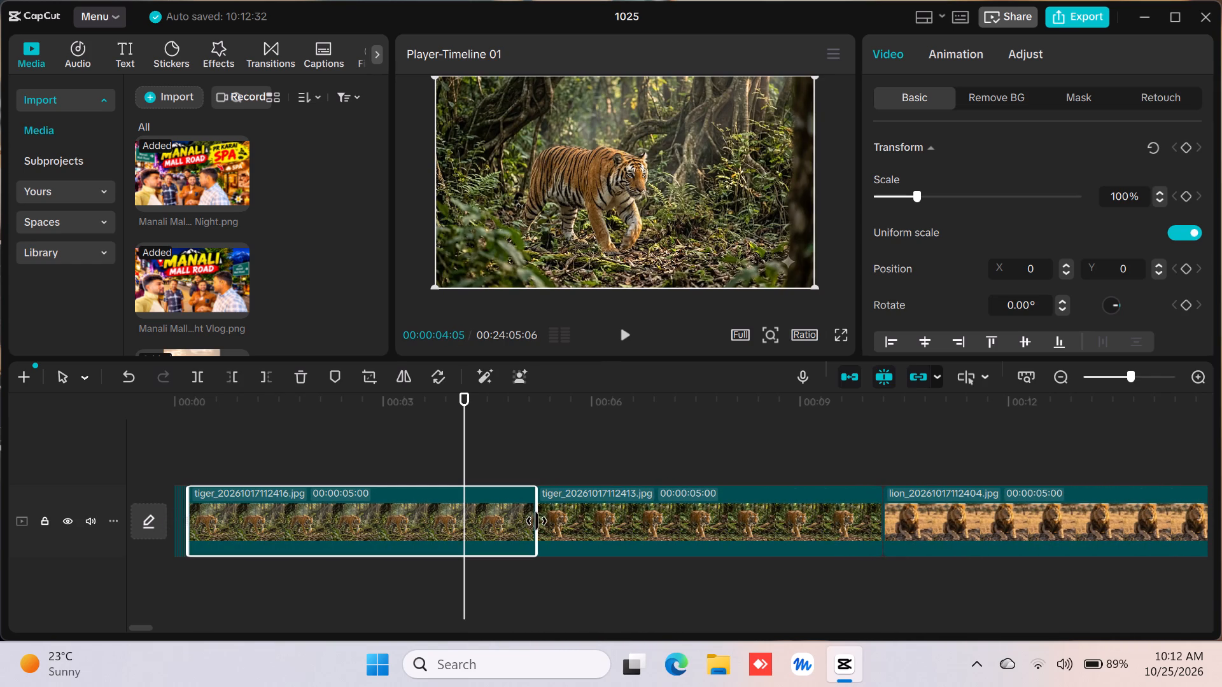
{"action": "left_click_drag", "start_coordinate": [537, 522], "coordinate": [209, 517]}
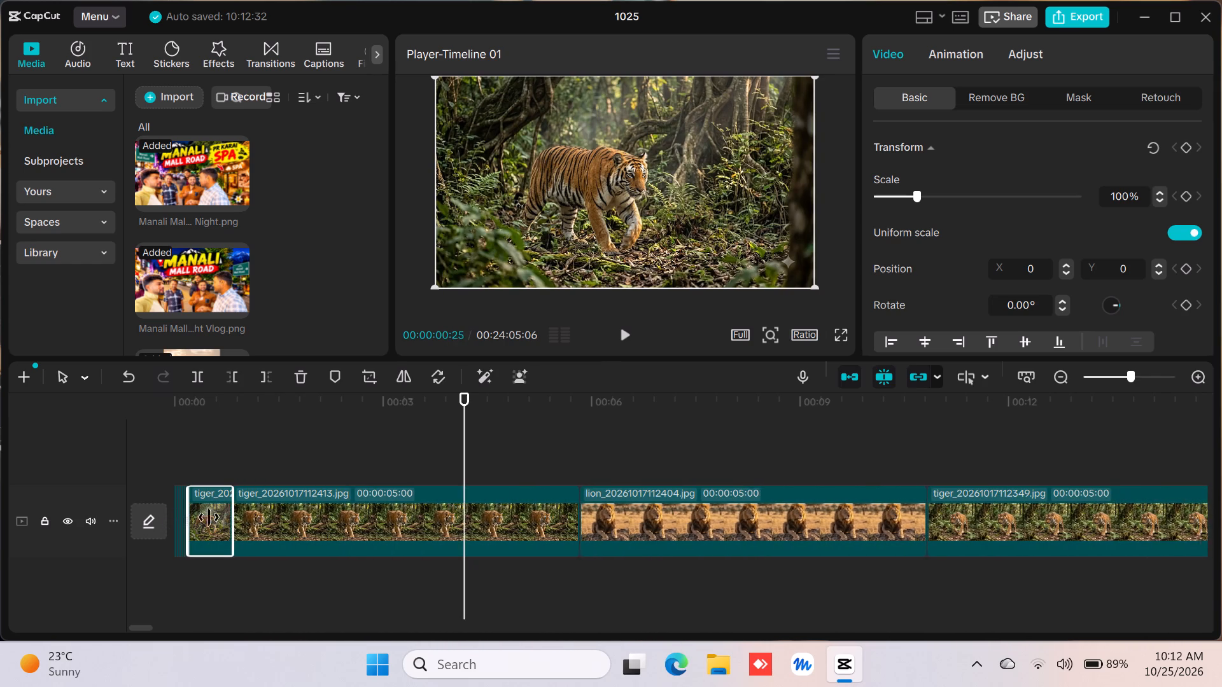
{"action": "left_click_drag", "start_coordinate": [209, 517], "coordinate": [158, 504]}
Trim the end of the tiger_20261017112413.jpg clip back to a length of about one frame.
{"action": "left_click", "coordinate": [317, 504]}
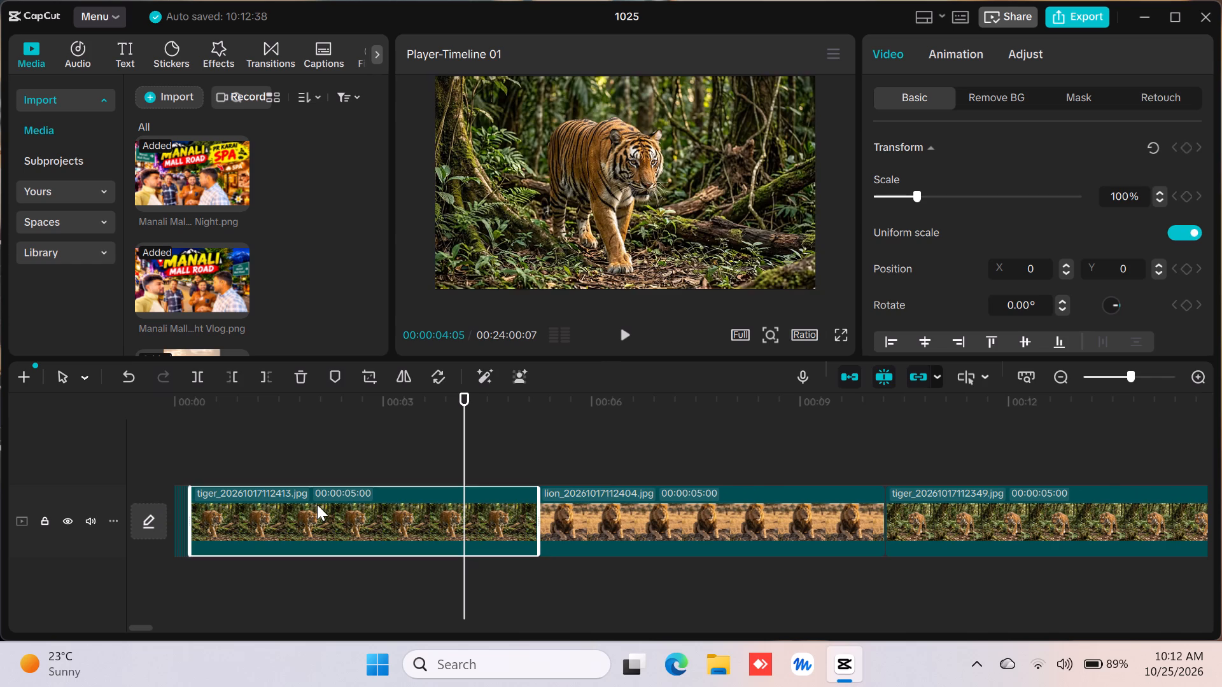
{"action": "left_click_drag", "start_coordinate": [539, 509], "coordinate": [335, 532]}
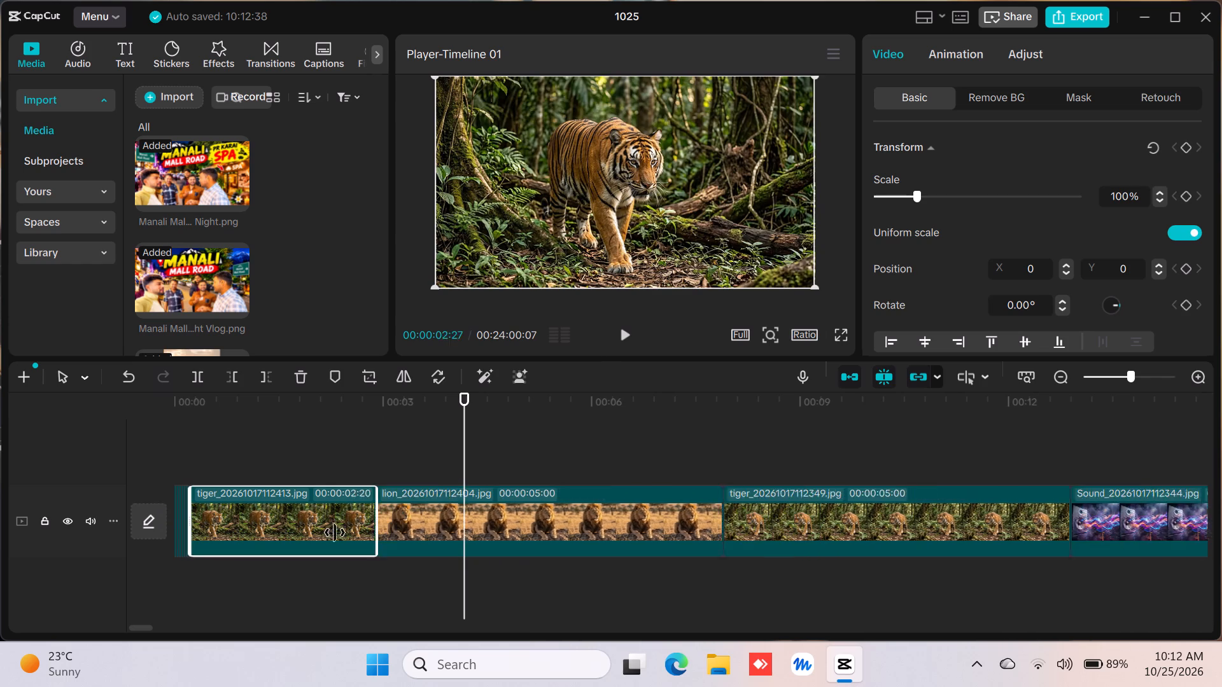
{"action": "left_click_drag", "start_coordinate": [335, 532], "coordinate": [159, 513]}
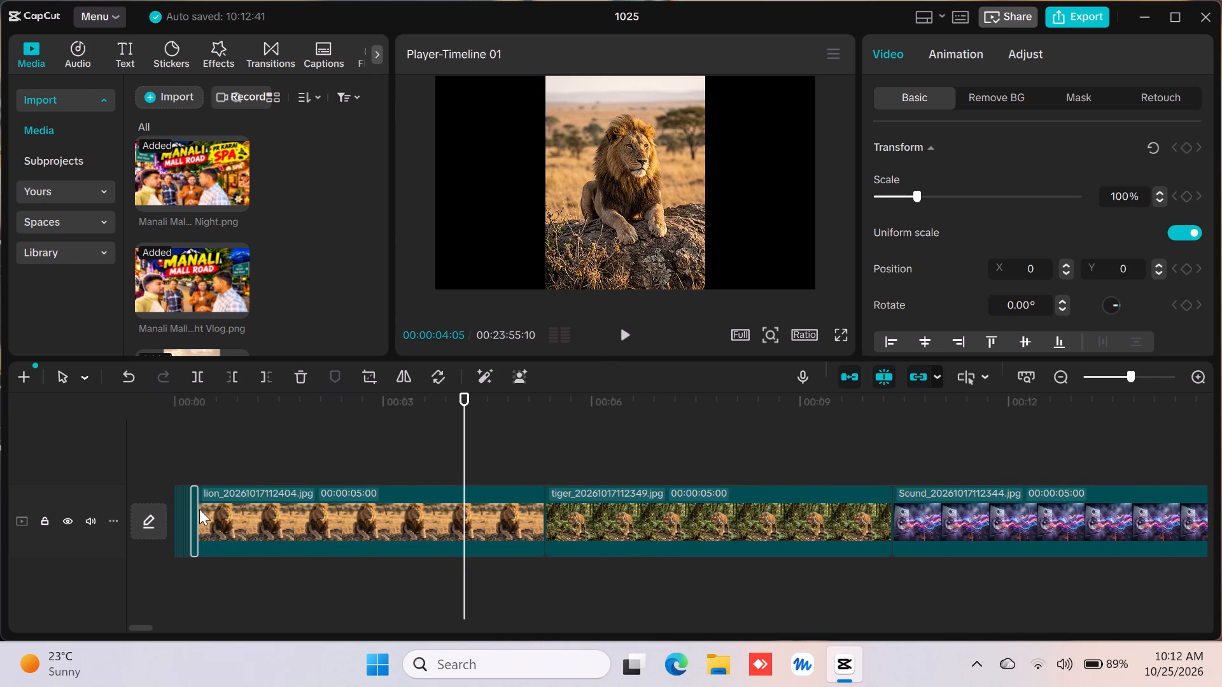
{"action": "left_click_drag", "start_coordinate": [195, 509], "coordinate": [185, 510]}
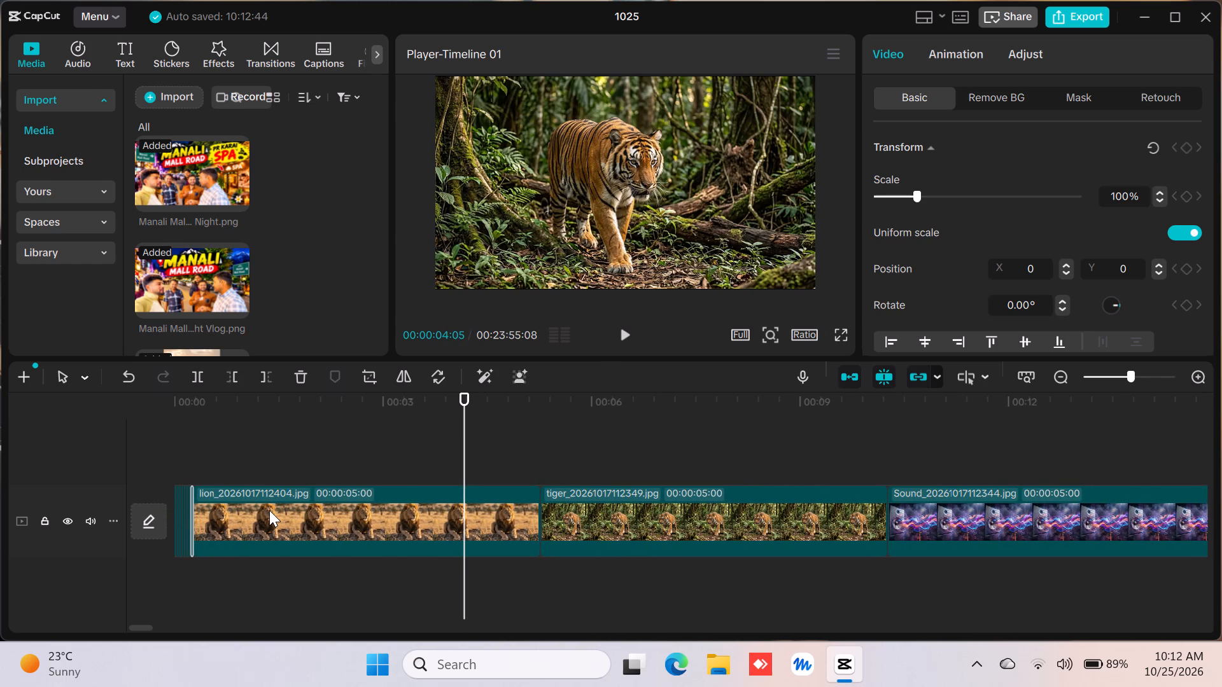
Trim the end of the lion_20261017112404.jpg clip back to a length of about one frame.
{"action": "left_click", "coordinate": [269, 510]}
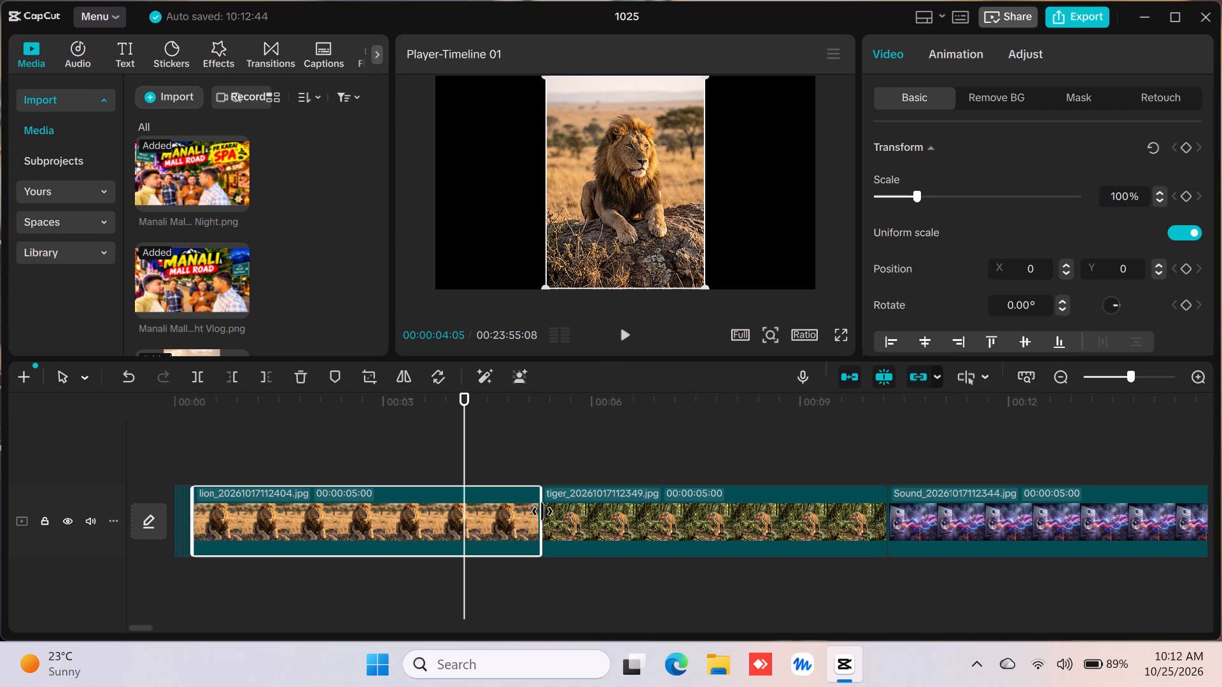
{"action": "left_click_drag", "start_coordinate": [542, 511], "coordinate": [166, 514]}
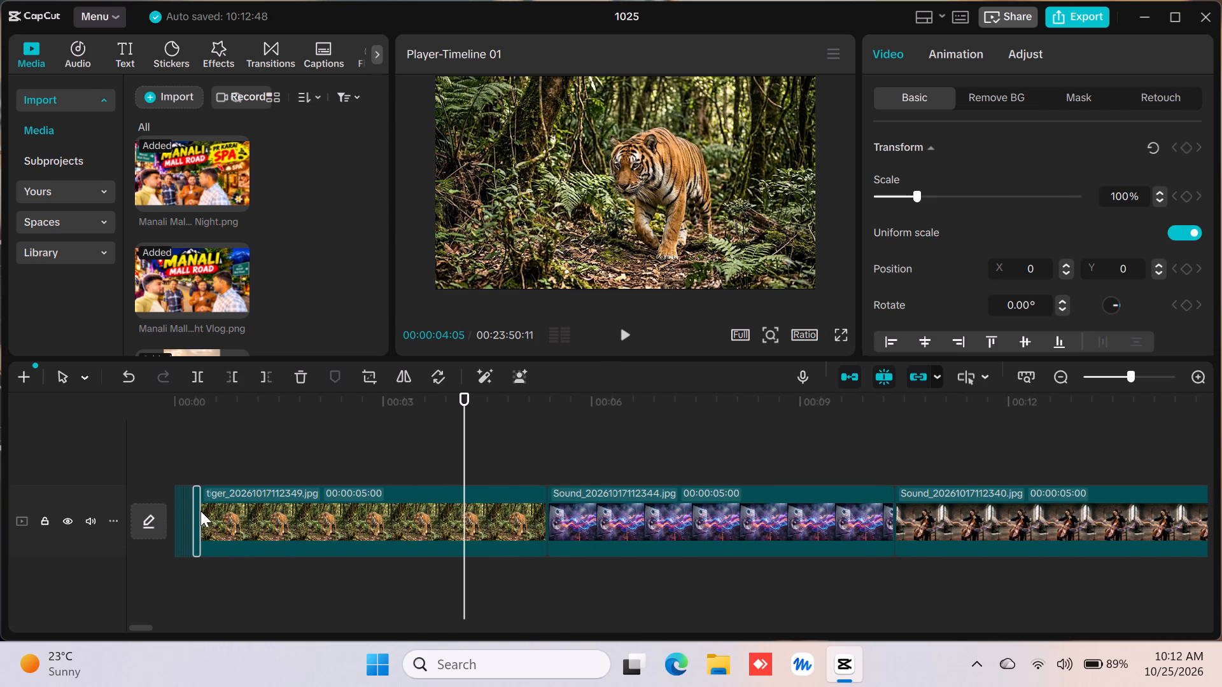
{"action": "left_click_drag", "start_coordinate": [199, 511], "coordinate": [187, 516]}
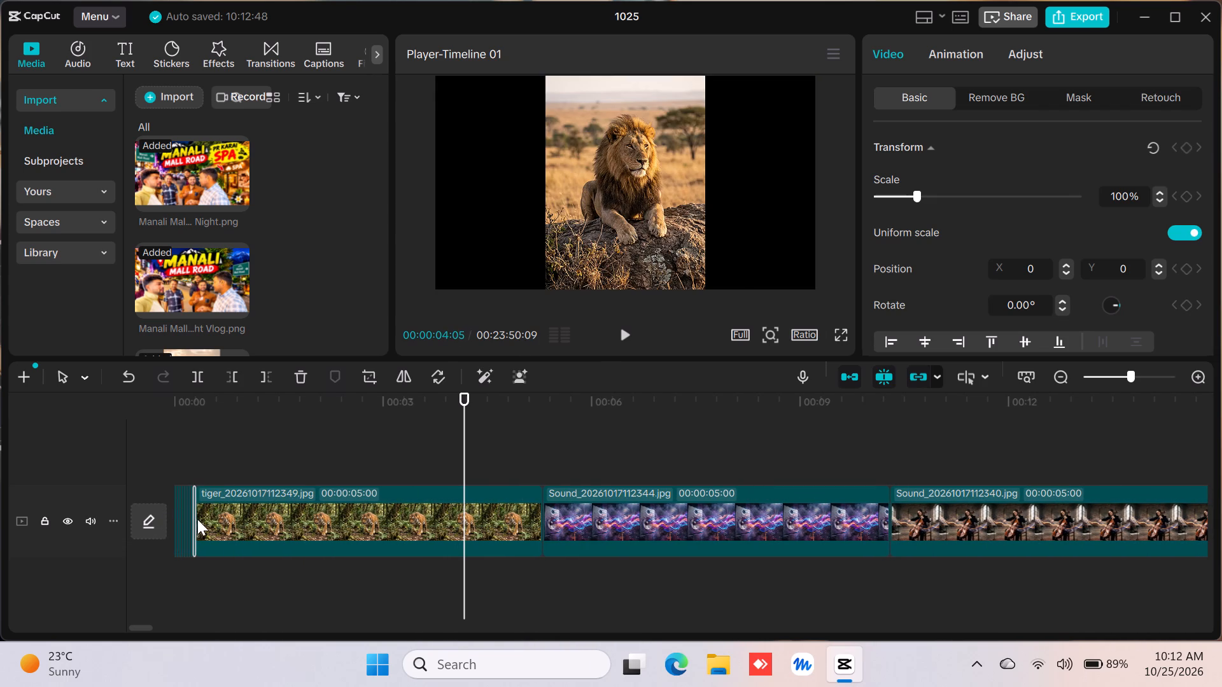
Trim the end of the tiger_20261017112349.jpg clip back to a length of about one frame.
{"action": "left_click", "coordinate": [254, 529]}
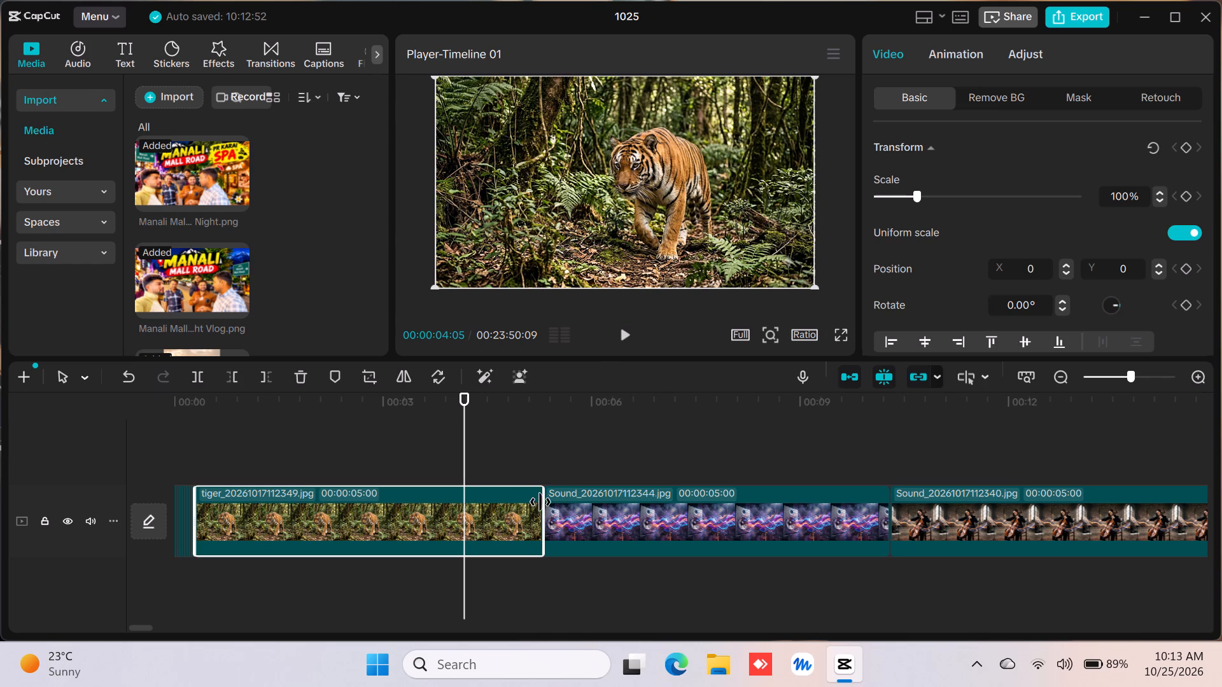
{"action": "left_click_drag", "start_coordinate": [544, 505], "coordinate": [334, 505]}
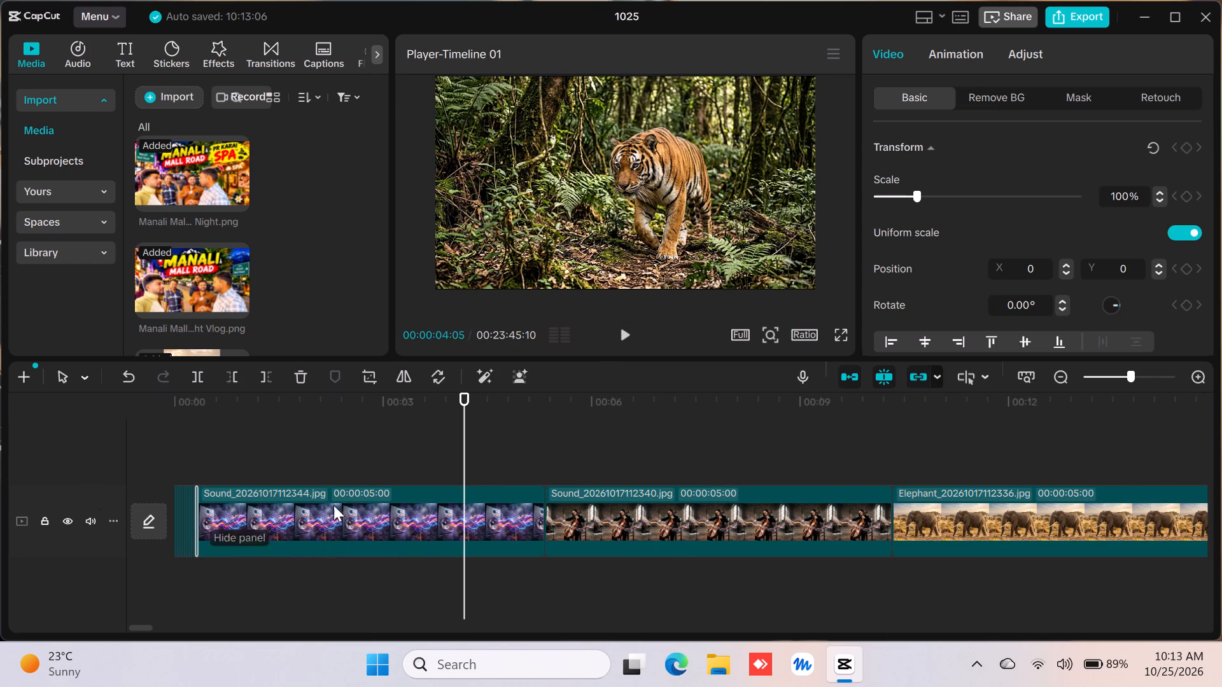
{"action": "left_click_drag", "start_coordinate": [334, 505], "coordinate": [494, 506]}
Trim the end of the Sound_20261017112344.jpg clip back to a length of about one frame.
{"action": "left_click", "coordinate": [494, 506]}
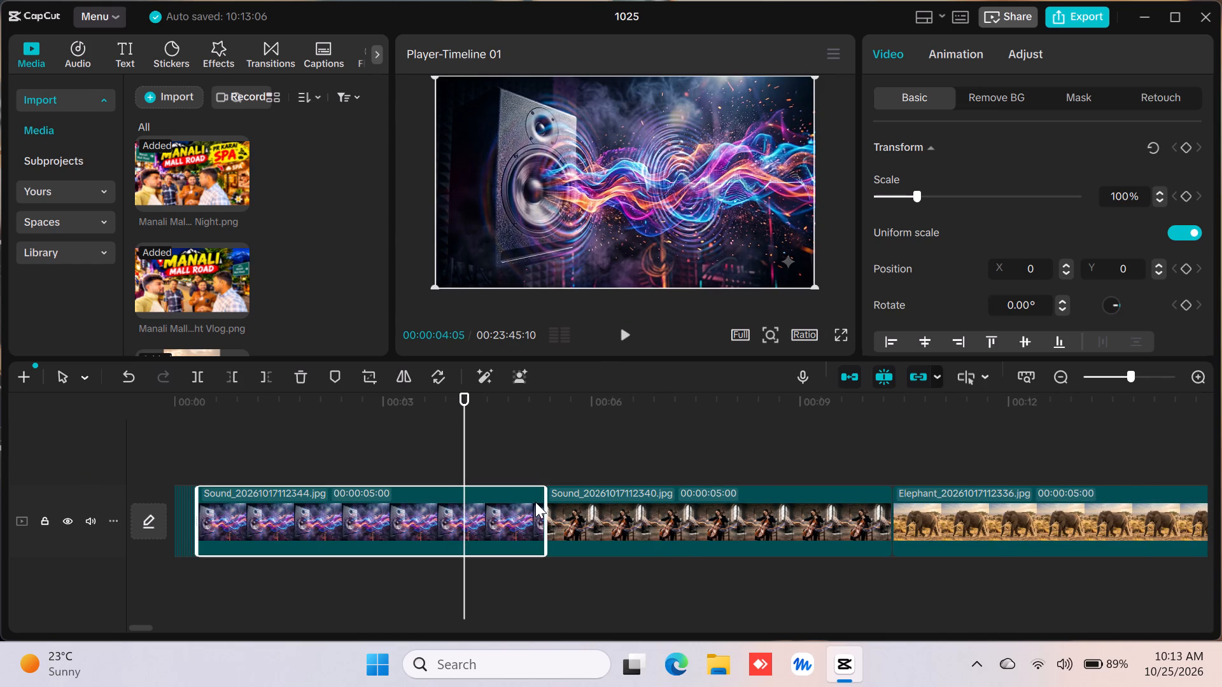
{"action": "left_click_drag", "start_coordinate": [543, 503], "coordinate": [1, 476]}
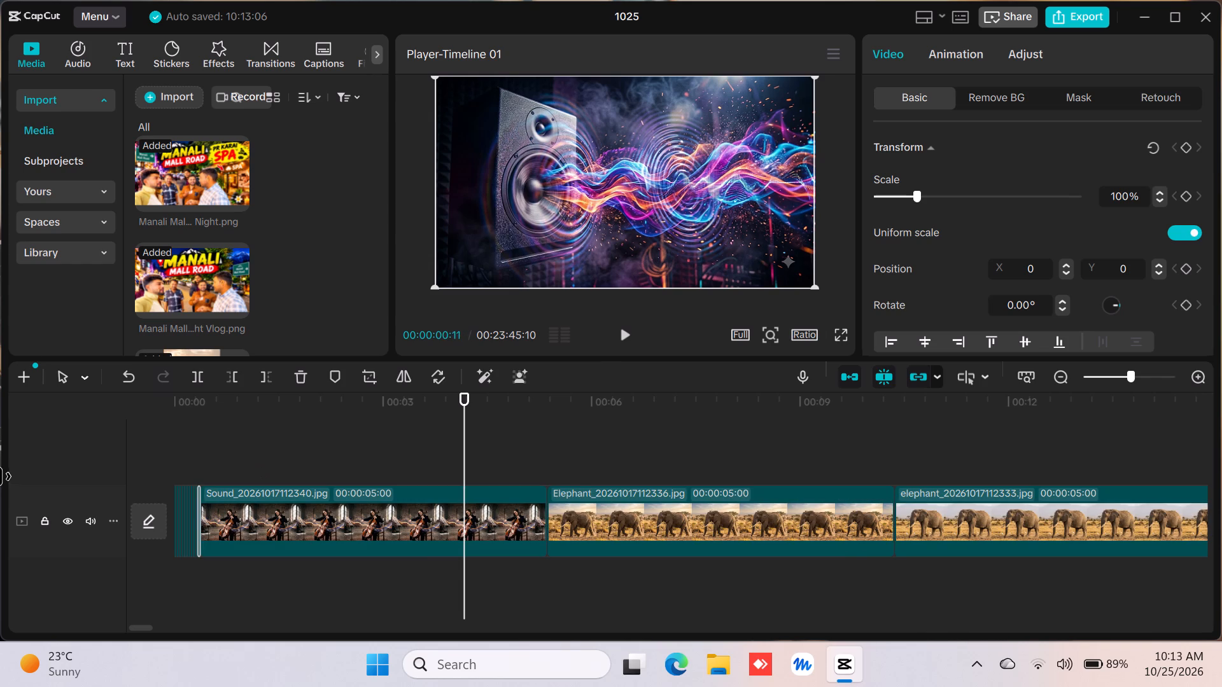
{"action": "left_click_drag", "start_coordinate": [1, 476], "coordinate": [4, 476]}
Delete the Sound_20261017112340.jpg clip from the timeline.
{"action": "left_click", "coordinate": [459, 511]}
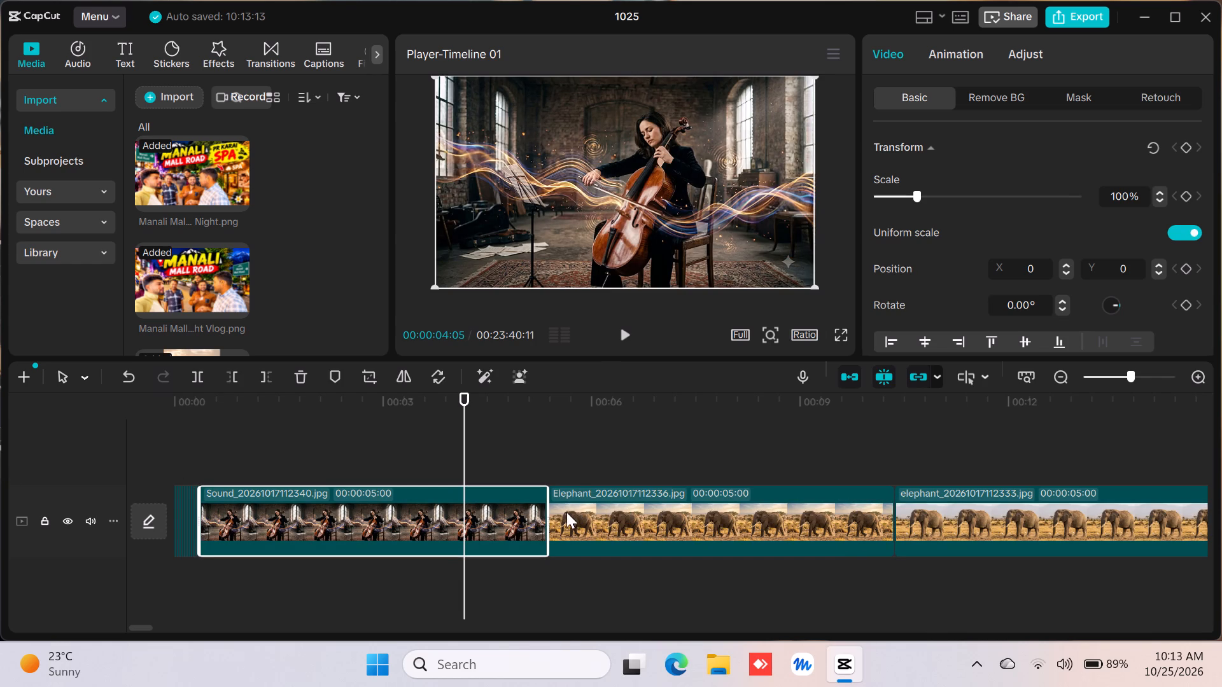
{"action": "key", "text": "BackSpace"}
Extend the start of the elephant_20261017112333.jpg clip back over the Elephant_20261017112336.jpg clip, to a length of 10 seconds.
{"action": "left_click_drag", "start_coordinate": [549, 510], "coordinate": [171, 504]}
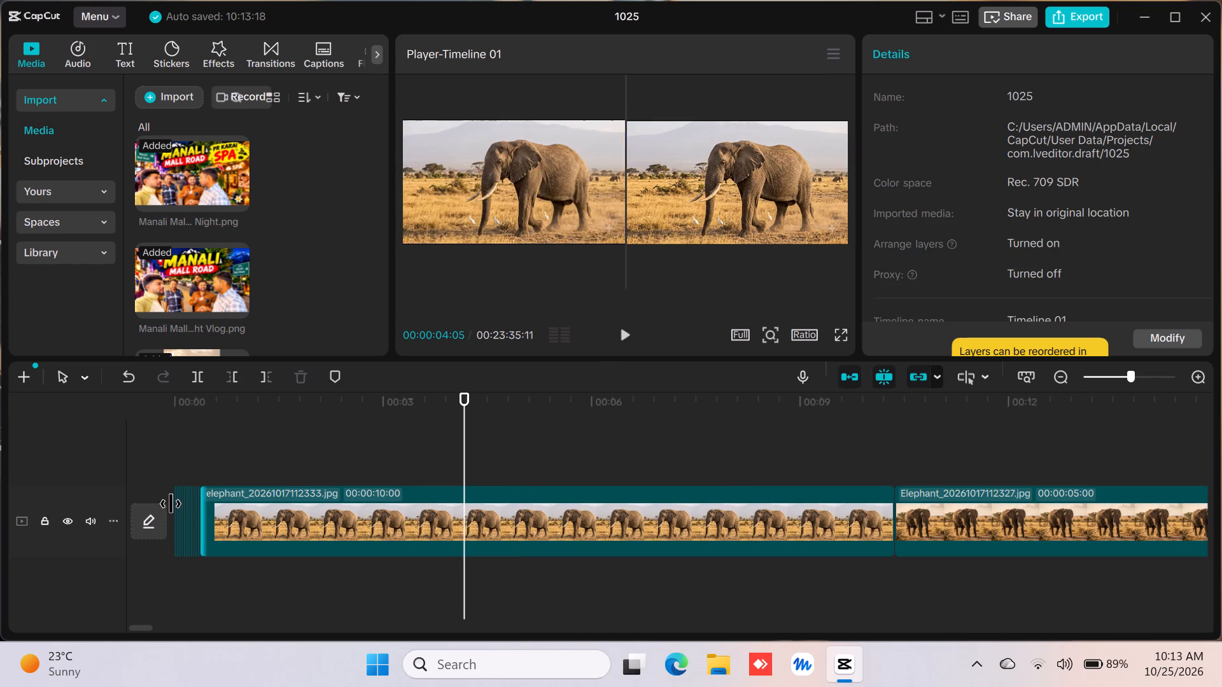
{"action": "left_click_drag", "start_coordinate": [171, 504], "coordinate": [179, 505]}
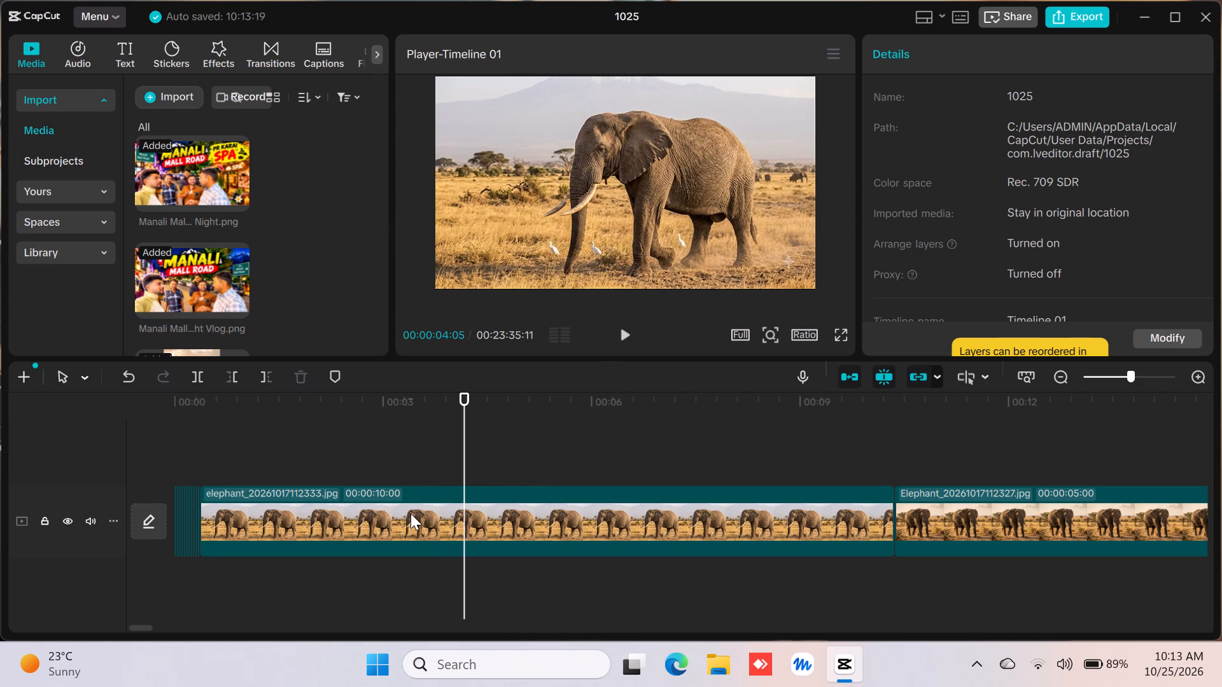
Move the elephant_20261017112333.jpg clip to directly after the Elephant_20261017112318.jpg clip on the timeline.
{"action": "left_click", "coordinate": [411, 513]}
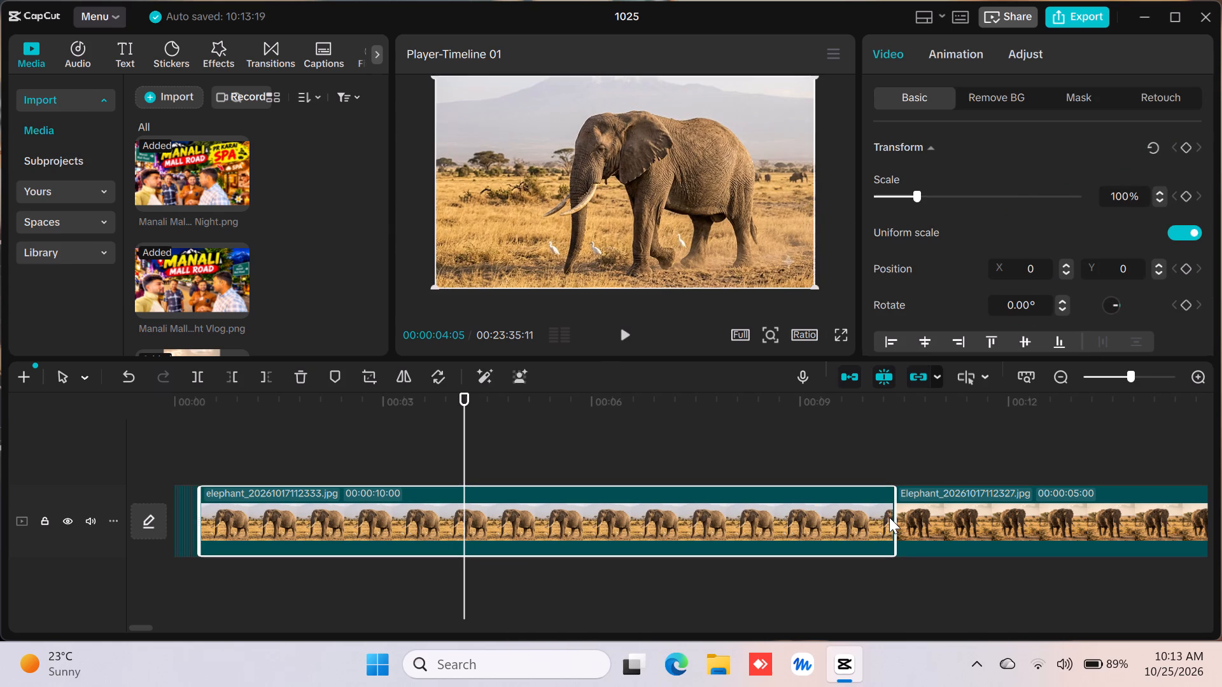
{"action": "left_click_drag", "start_coordinate": [889, 517], "coordinate": [272, 496]}
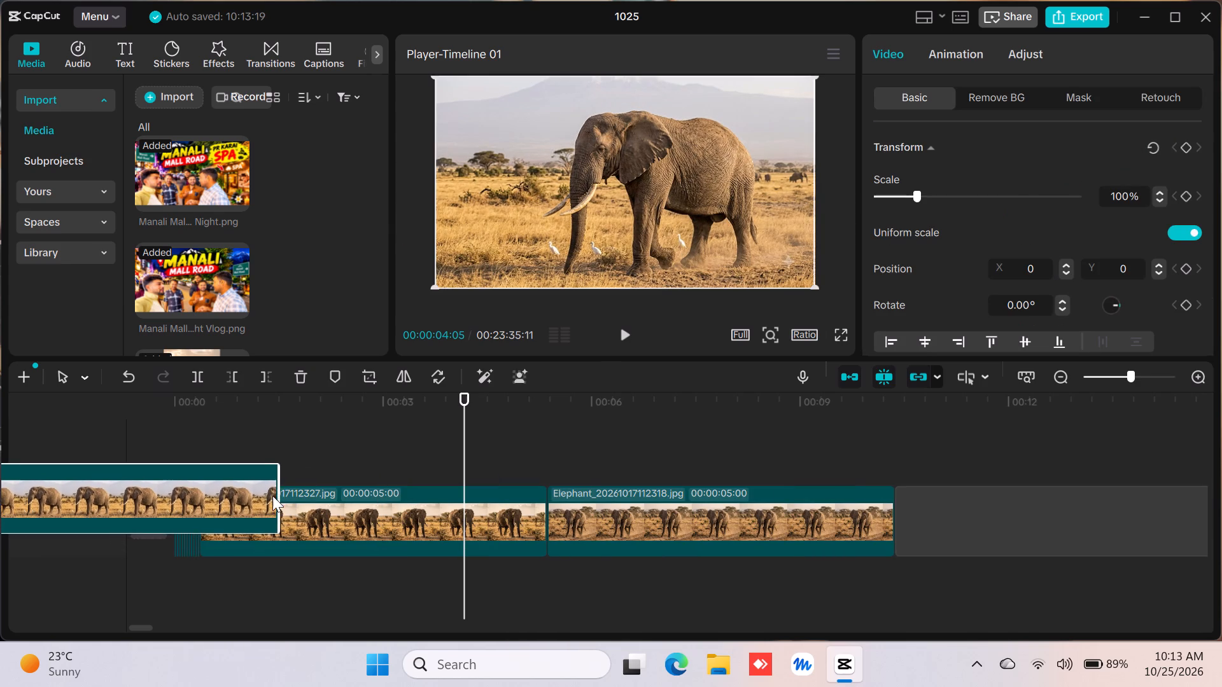
{"action": "left_click_drag", "start_coordinate": [272, 496], "coordinate": [869, 518]}
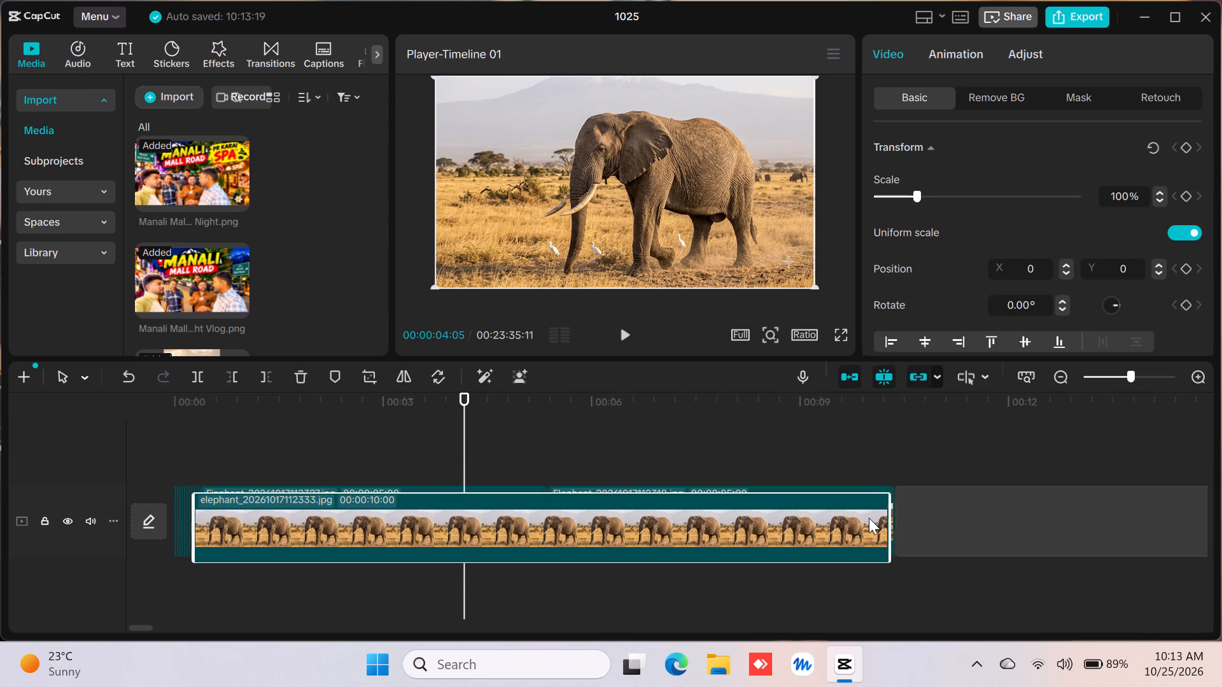
{"action": "left_click_drag", "start_coordinate": [869, 518], "coordinate": [866, 518]}
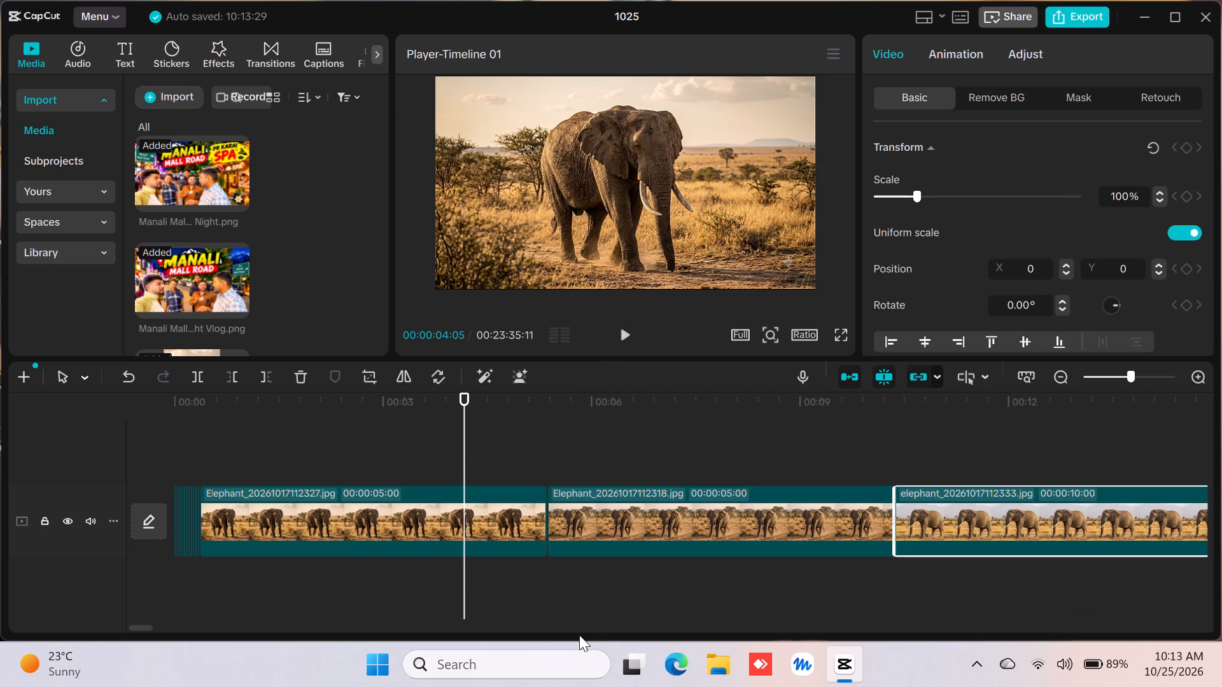
Trim the end of the Elephant_20261017112327.jpg clip back to a length of about 7 frames.
{"action": "scroll", "coordinate": [579, 635], "scroll_direction": "down", "scroll_amount": 9, "text": "ctrl"}
{"action": "left_click", "coordinate": [726, 507]}
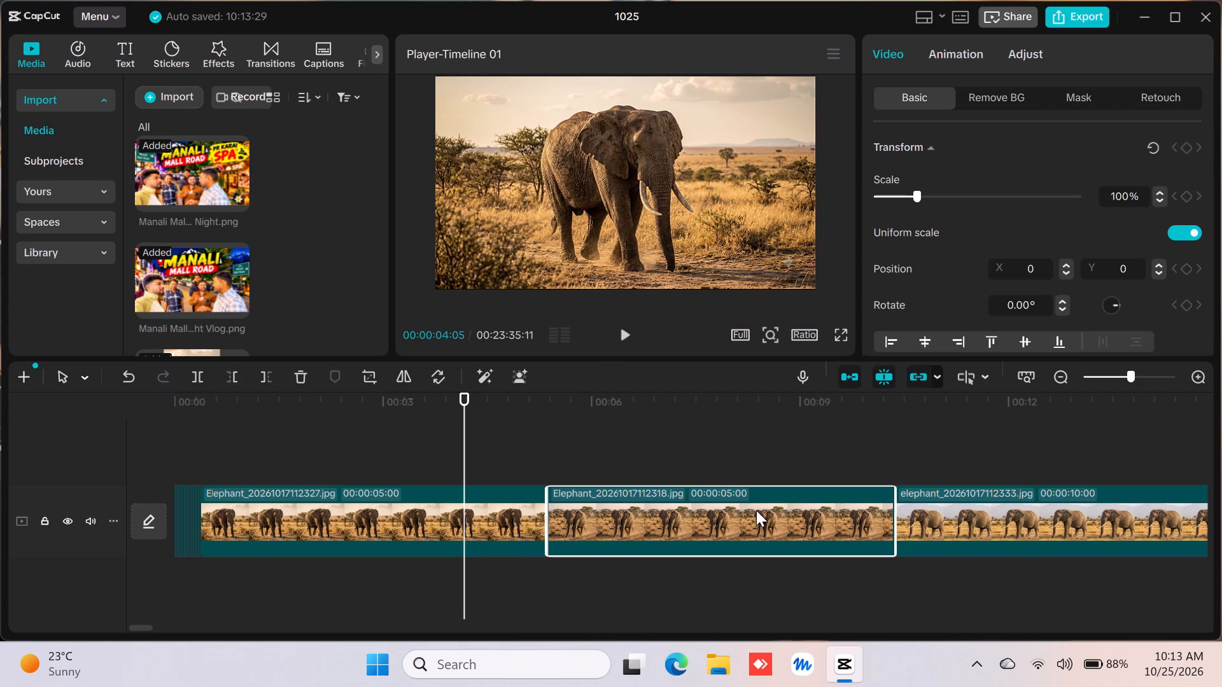
{"action": "scroll", "coordinate": [756, 510], "scroll_direction": "down", "scroll_amount": 5, "text": "ctrl"}
{"action": "scroll", "coordinate": [756, 510], "scroll_direction": "right", "scroll_amount": 6}
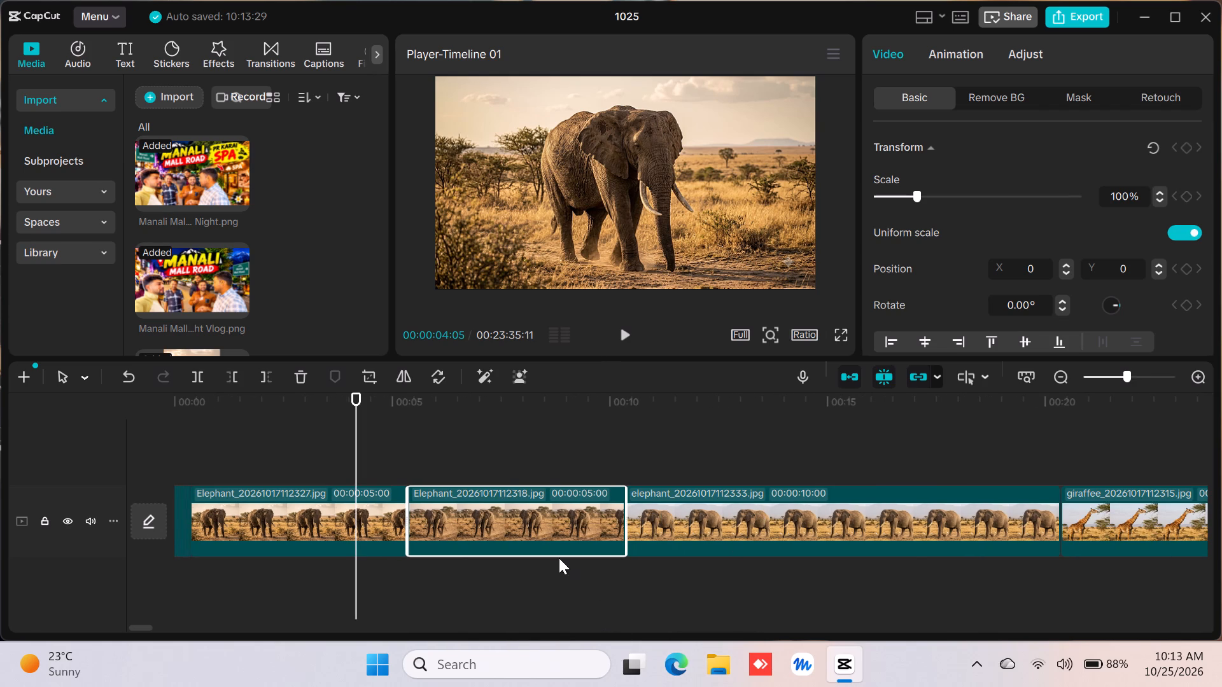
{"action": "scroll", "coordinate": [917, 553], "scroll_direction": "right", "scroll_amount": 1}
{"action": "left_click", "coordinate": [917, 553]}
{"action": "scroll", "coordinate": [917, 553], "scroll_direction": "right", "scroll_amount": 1}
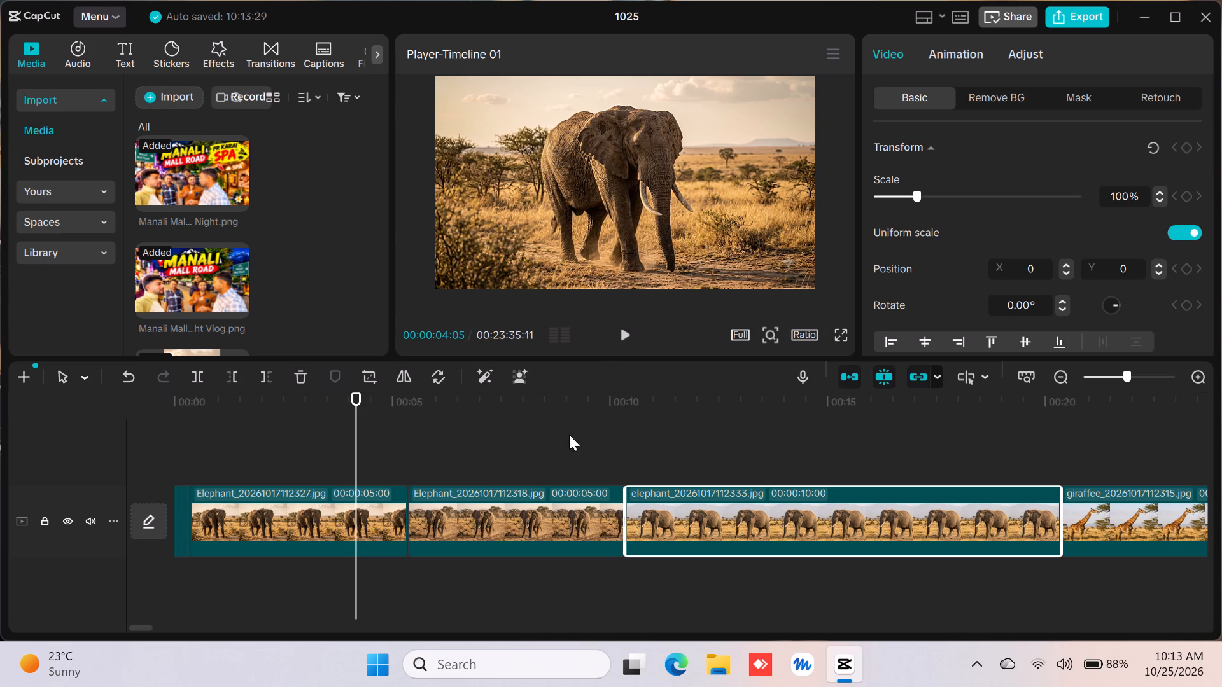
{"action": "left_click", "coordinate": [287, 555]}
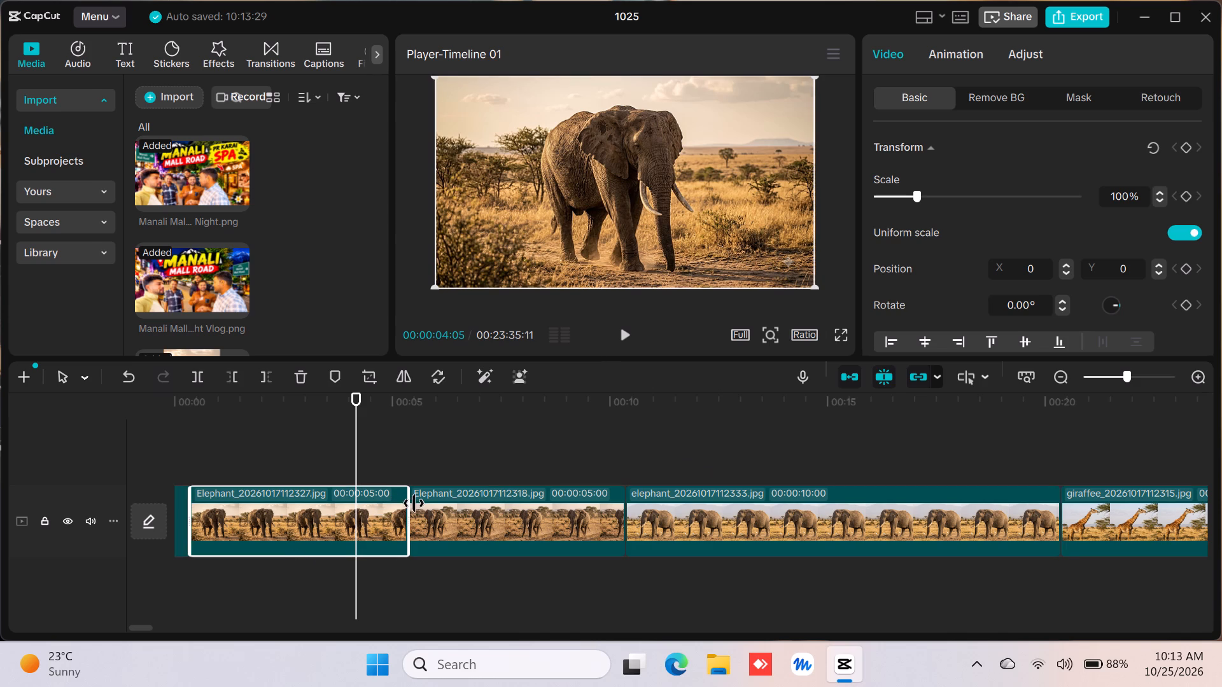
{"action": "left_click_drag", "start_coordinate": [410, 506], "coordinate": [154, 487]}
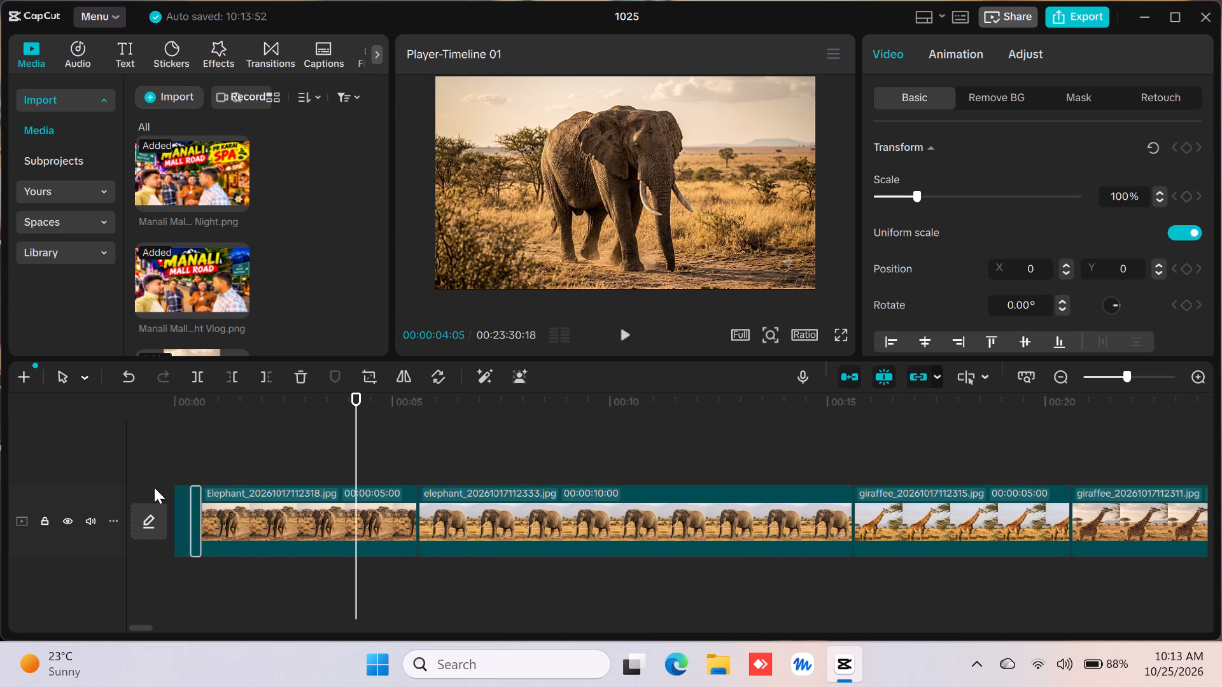
Trim the end of the Elephant_20261017112318.jpg clip back to a length of about one frame.
{"action": "left_click", "coordinate": [308, 500]}
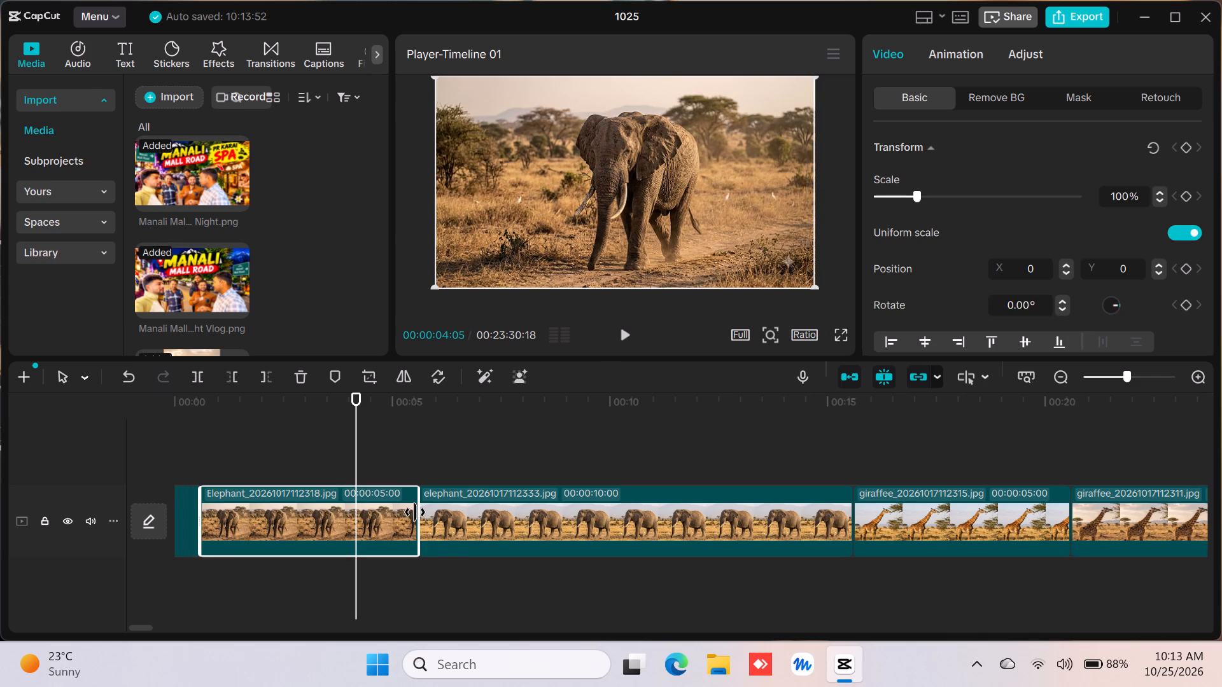
{"action": "left_click_drag", "start_coordinate": [415, 512], "coordinate": [130, 510]}
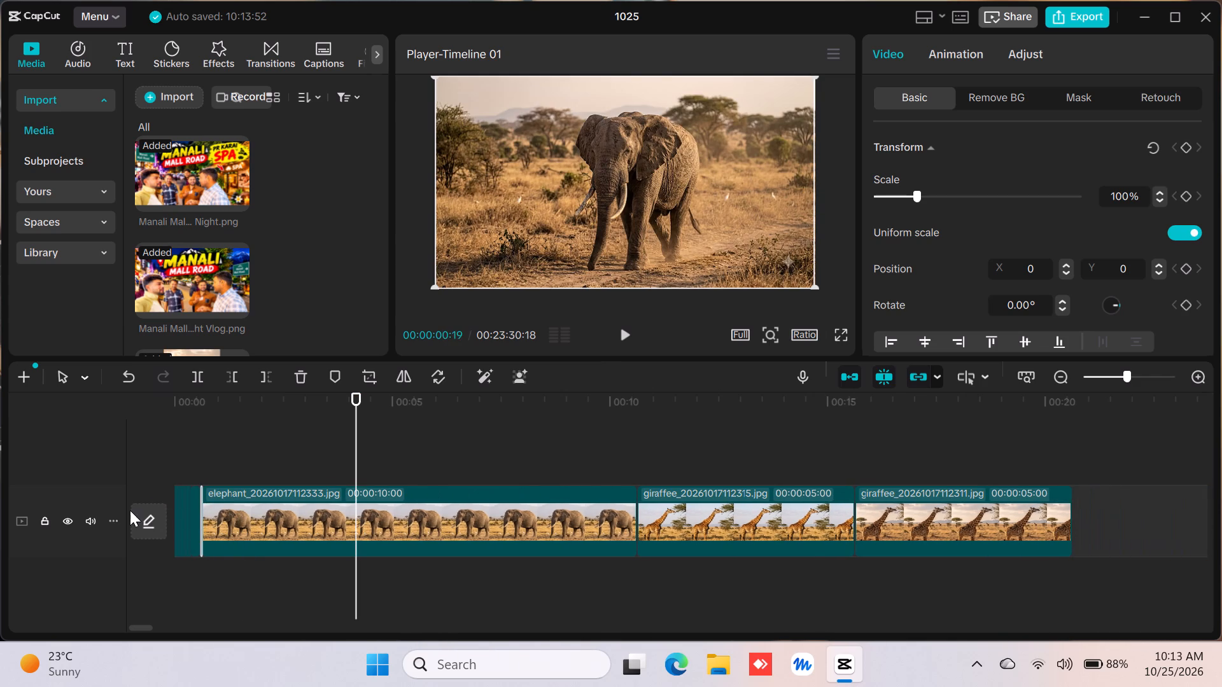
Trim the end of the elephant_20261017112333.jpg clip back to a length of about one frame.
{"action": "left_click", "coordinate": [381, 496]}
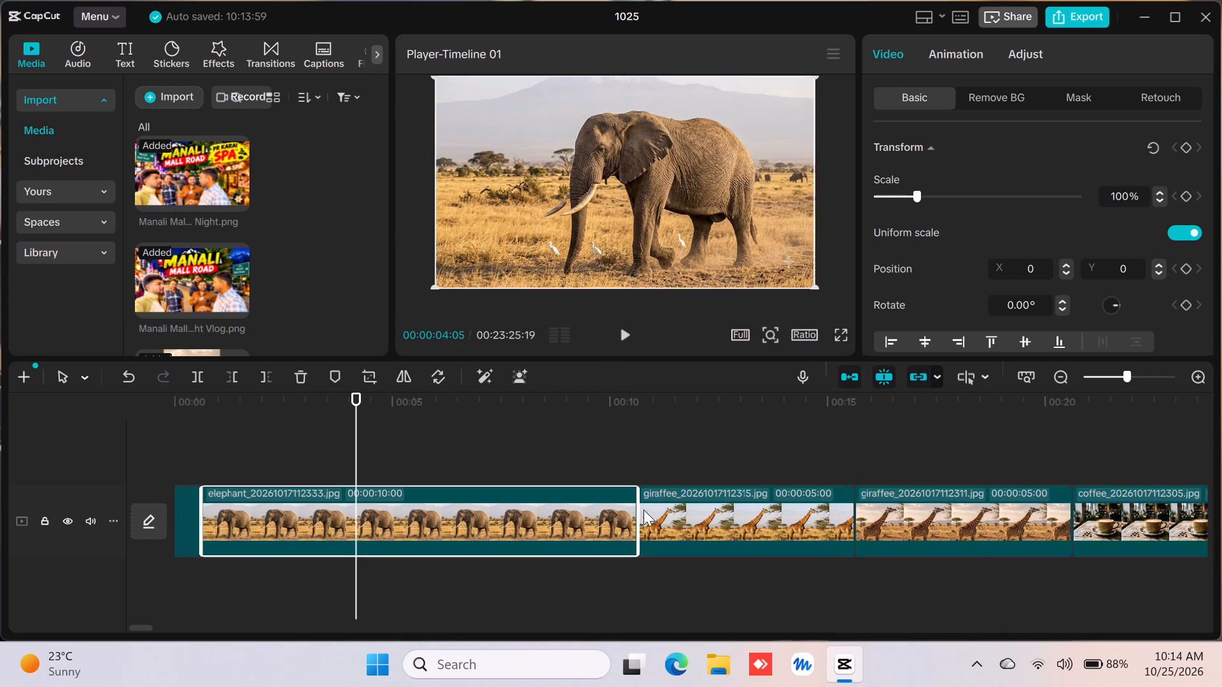
{"action": "left_click_drag", "start_coordinate": [642, 511], "coordinate": [73, 537]}
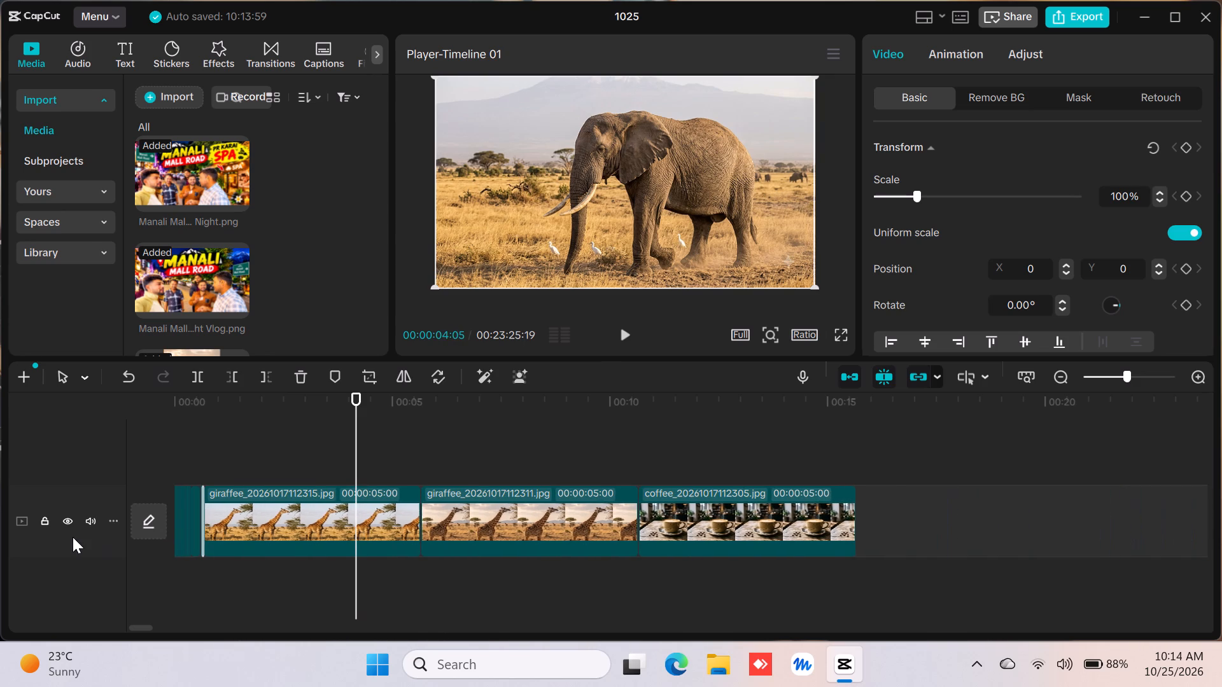
{"action": "left_click_drag", "start_coordinate": [73, 537], "coordinate": [73, 535]}
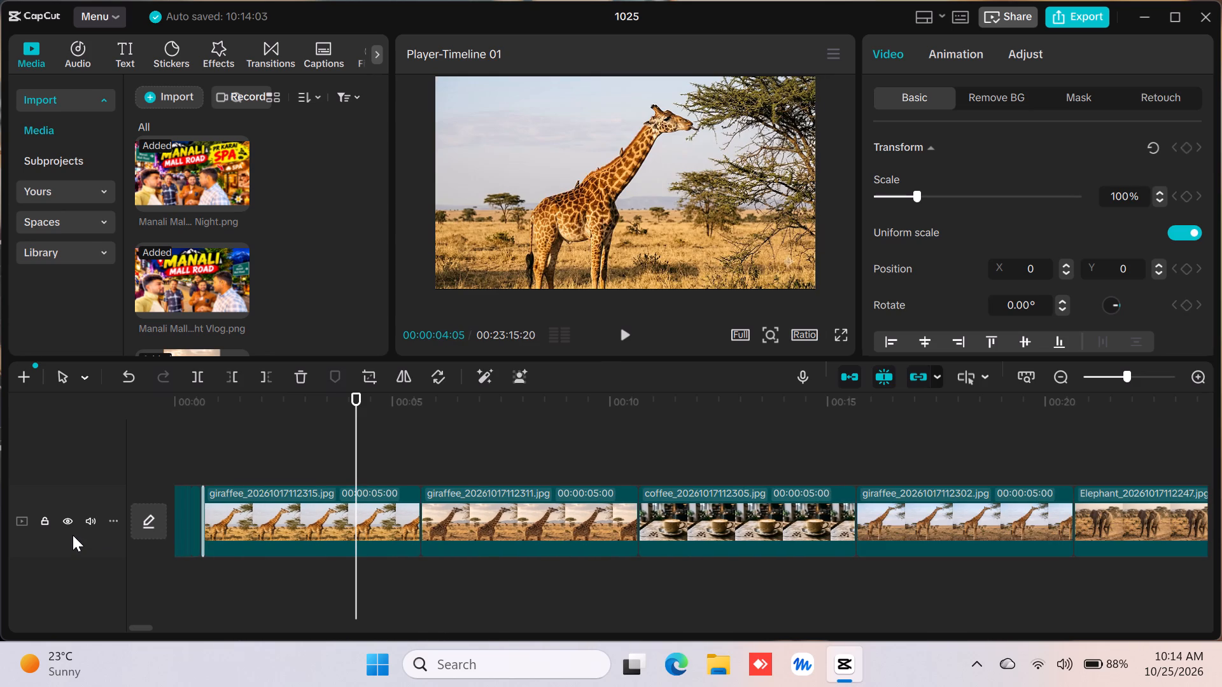
Trim the end of the giraffee_20261017112315.jpg clip back to a length of about one frame.
{"action": "left_click", "coordinate": [332, 557]}
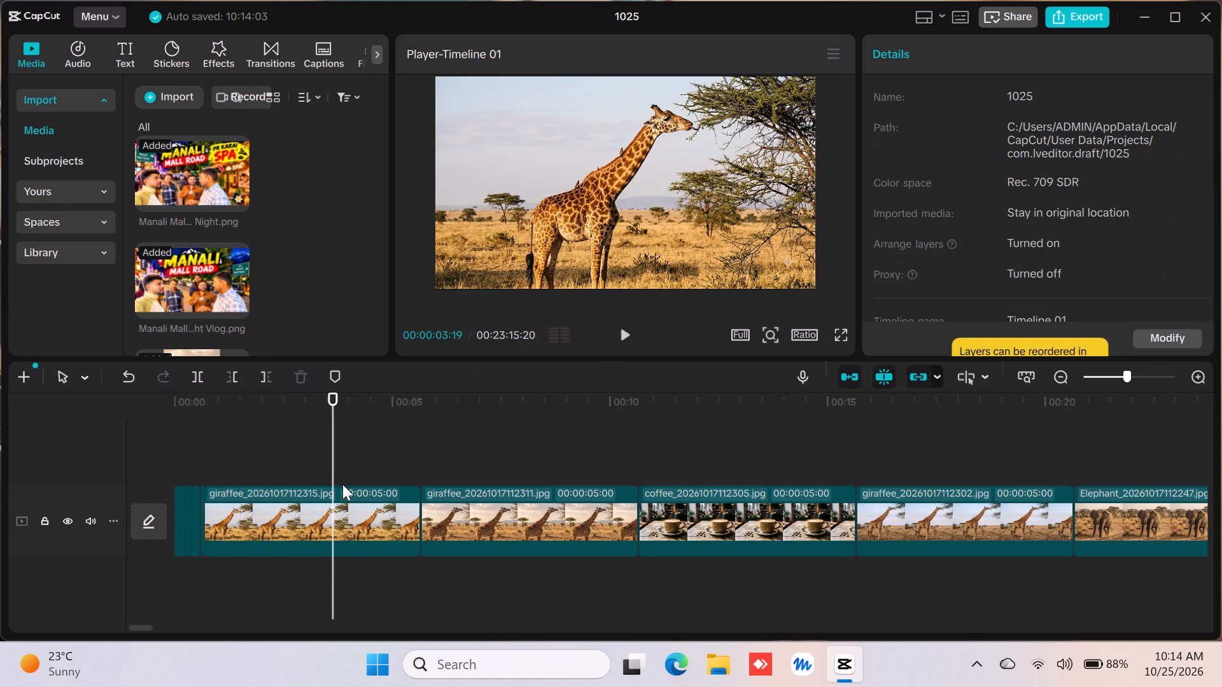
{"action": "left_click", "coordinate": [353, 520]}
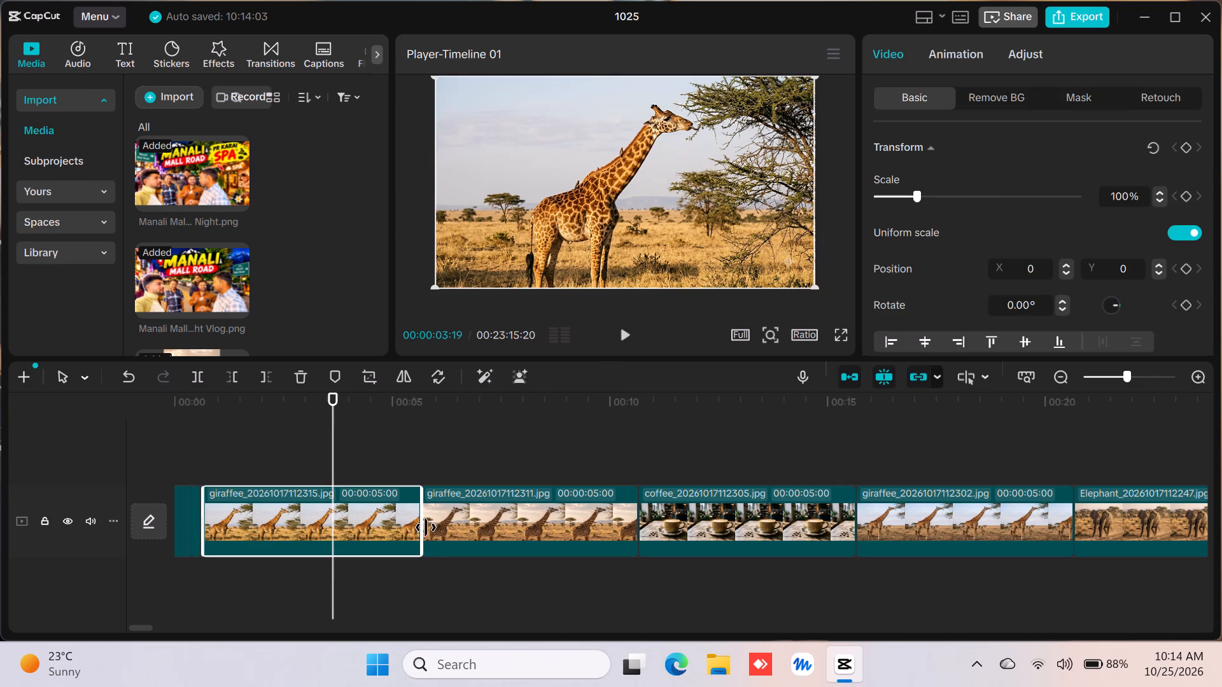
{"action": "left_click_drag", "start_coordinate": [425, 527], "coordinate": [13, 556]}
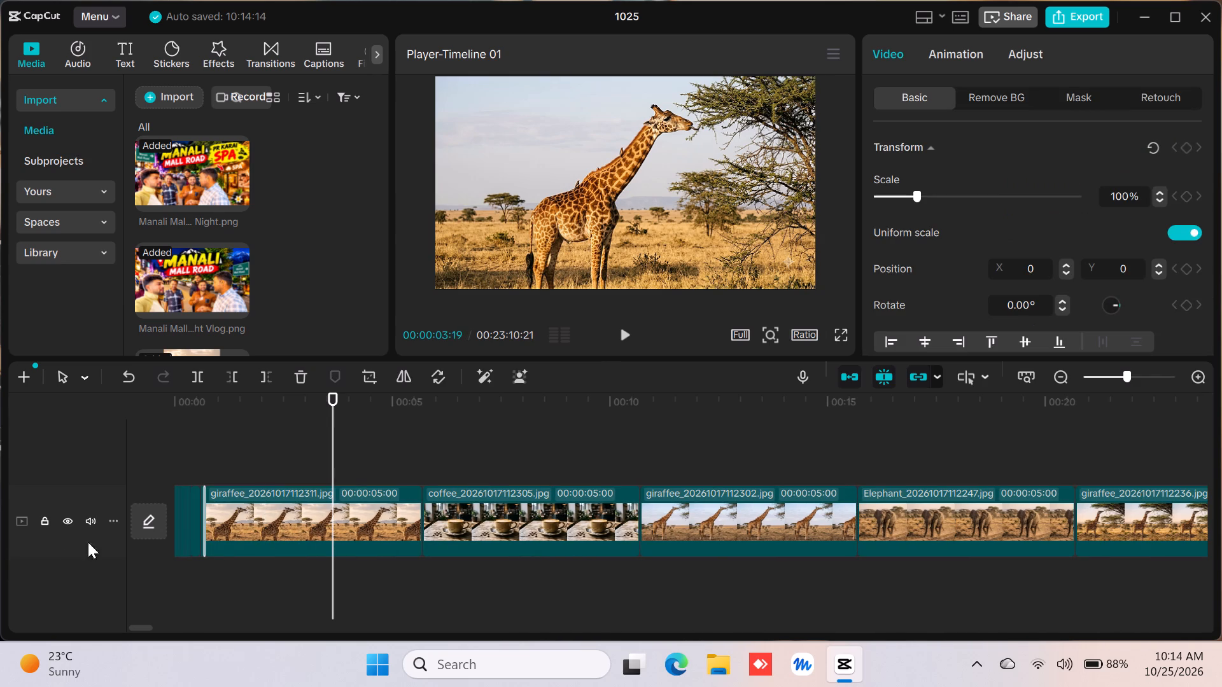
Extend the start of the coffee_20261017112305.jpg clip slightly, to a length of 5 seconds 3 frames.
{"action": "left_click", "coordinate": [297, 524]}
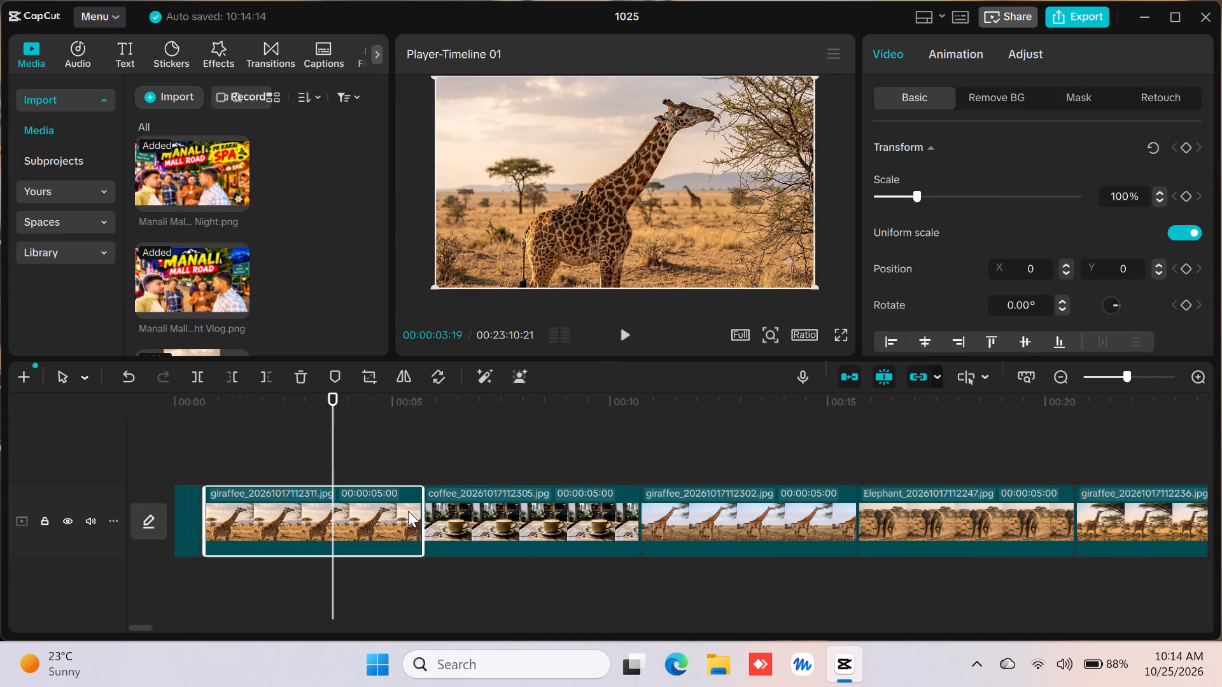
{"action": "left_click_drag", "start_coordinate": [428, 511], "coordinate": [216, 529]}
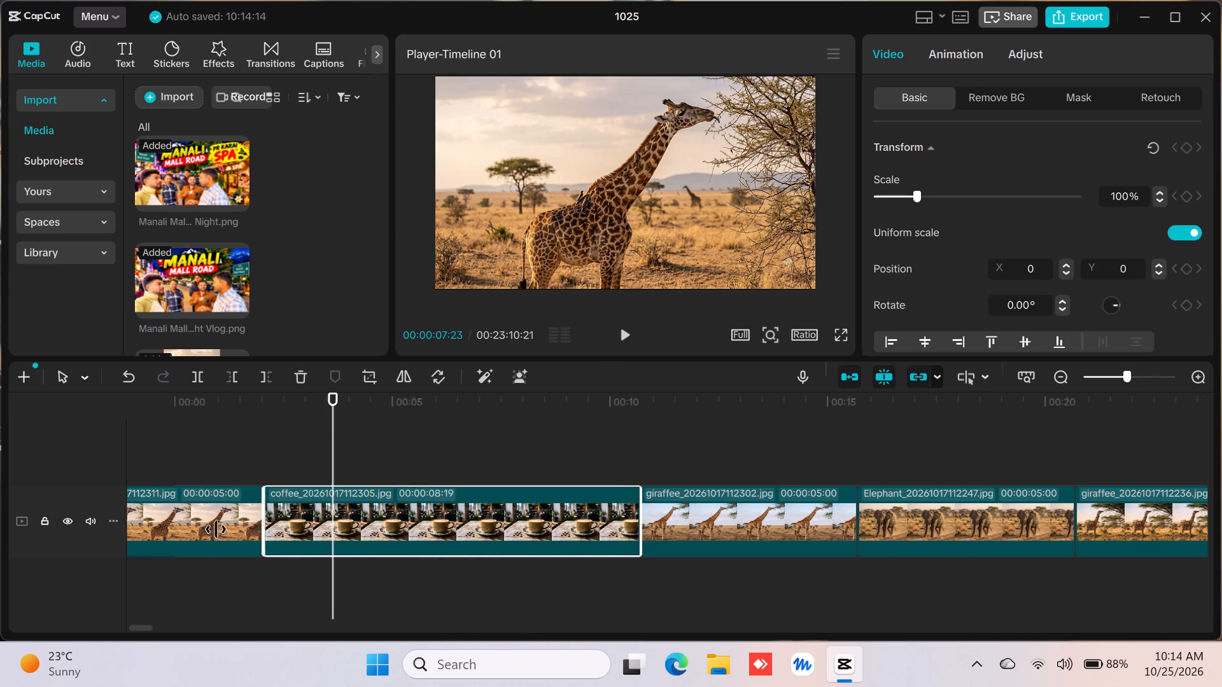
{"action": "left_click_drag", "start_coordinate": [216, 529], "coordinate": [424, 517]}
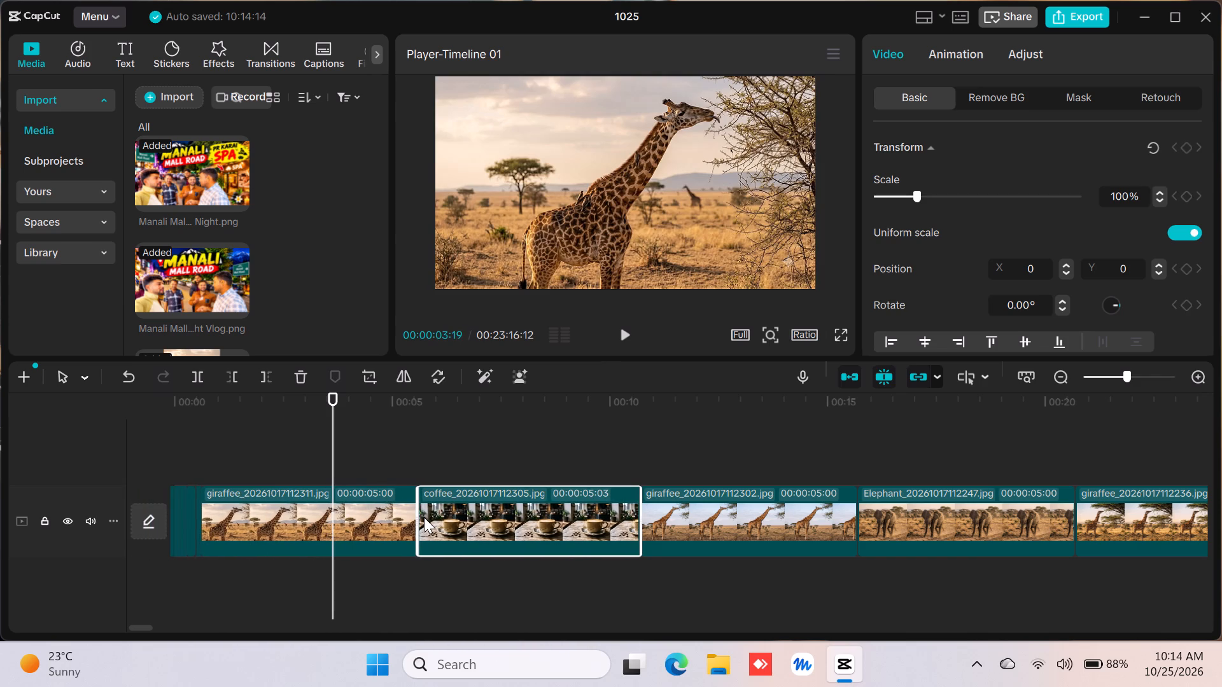
Trim the end of the giraffee_20261017112311.jpg clip back to a length of about 7 frames.
{"action": "left_click", "coordinate": [246, 530]}
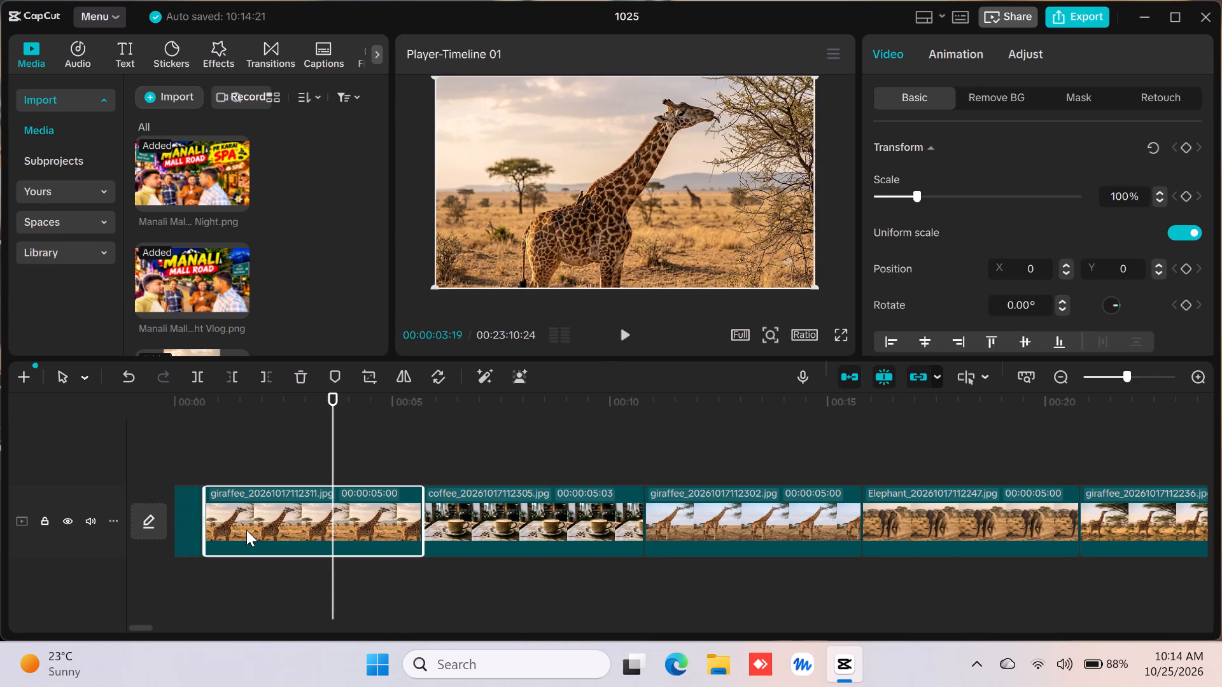
{"action": "left_click", "coordinate": [409, 527]}
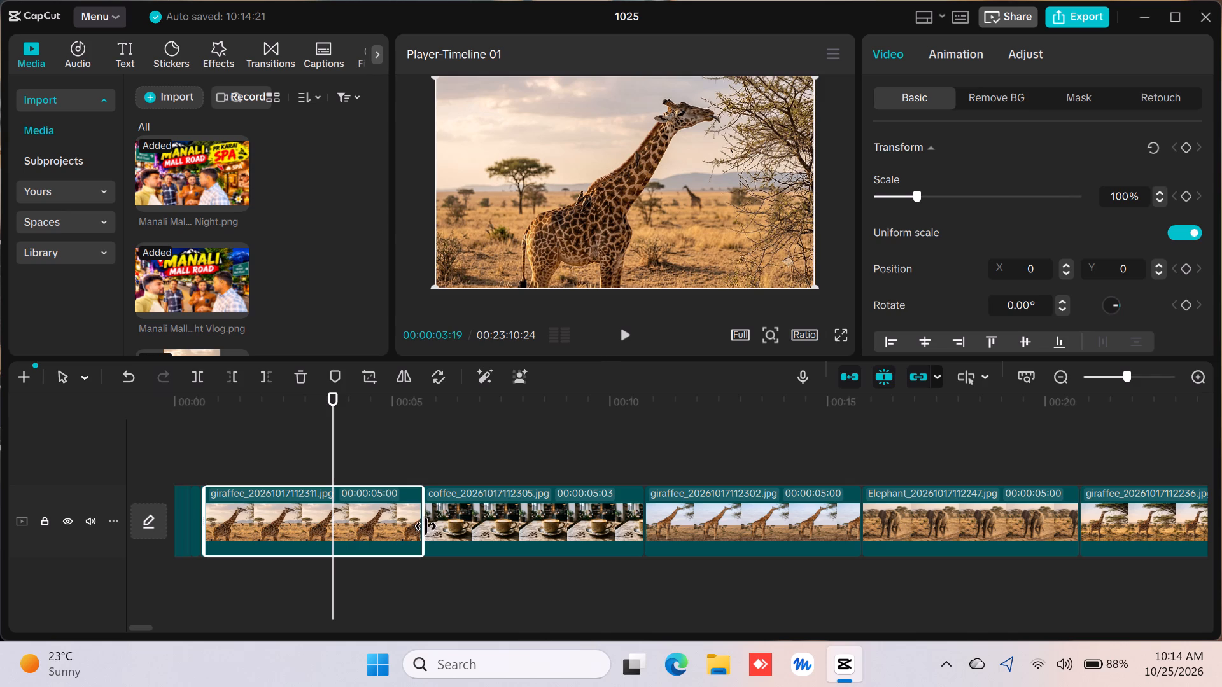
{"action": "left_click", "coordinate": [426, 526]}
{"action": "left_click_drag", "start_coordinate": [426, 513], "coordinate": [230, 510]}
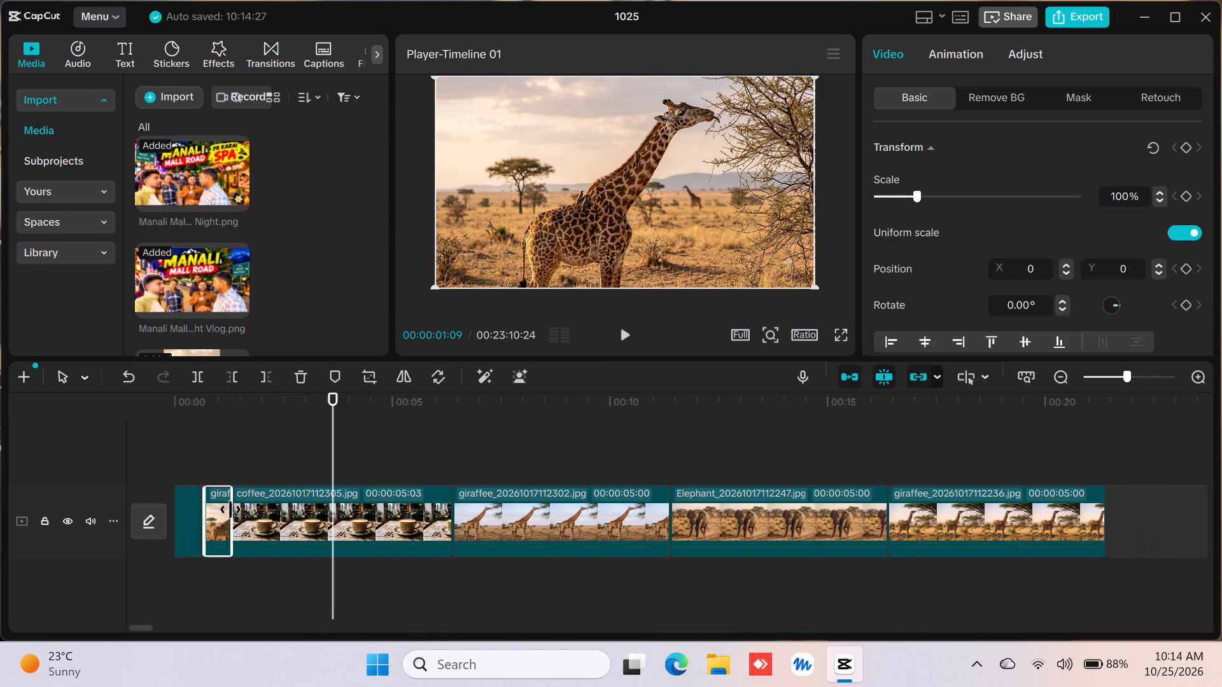
{"action": "left_click_drag", "start_coordinate": [230, 510], "coordinate": [188, 511]}
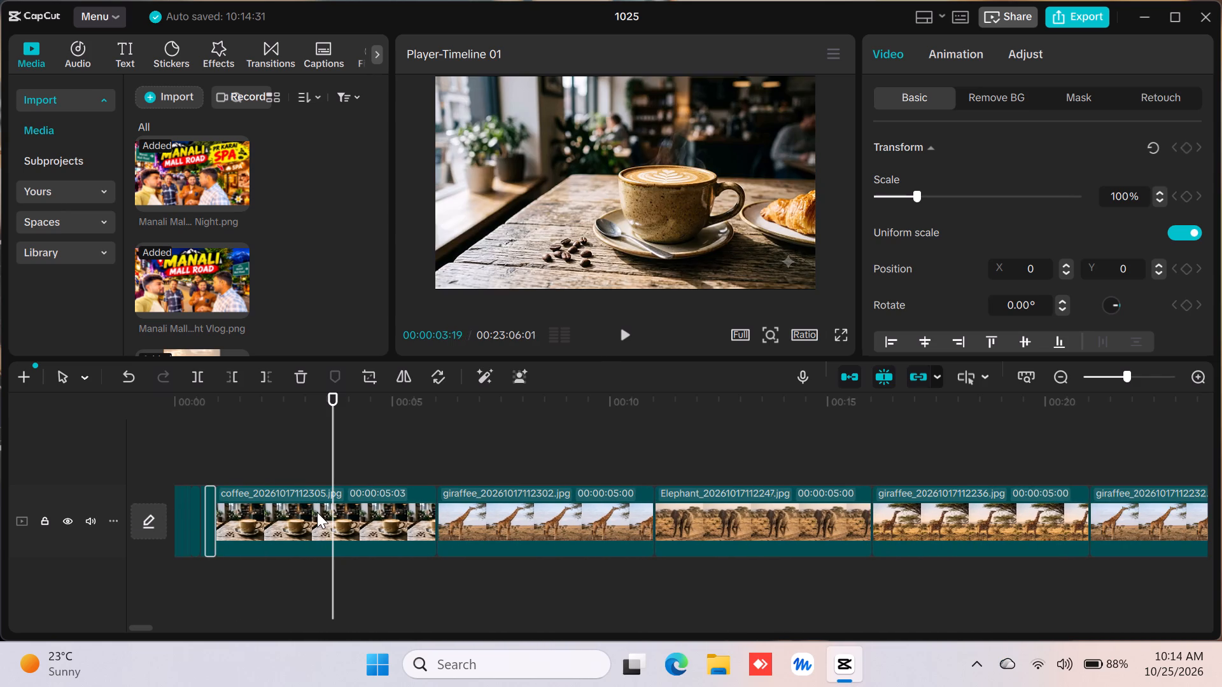
Trim the end of the coffee_20261017112305.jpg clip back to a length of about 5 frames.
{"action": "left_click", "coordinate": [317, 512]}
{"action": "left_click_drag", "start_coordinate": [438, 503], "coordinate": [309, 501]}
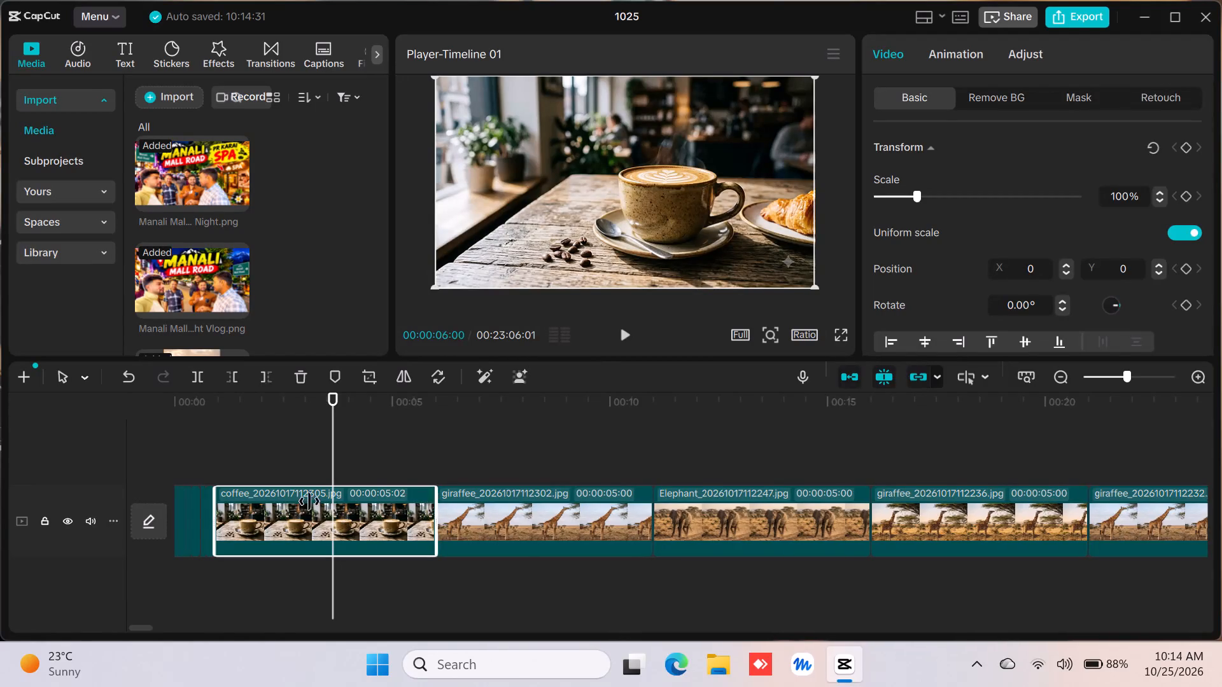
{"action": "left_click_drag", "start_coordinate": [309, 501], "coordinate": [139, 501]}
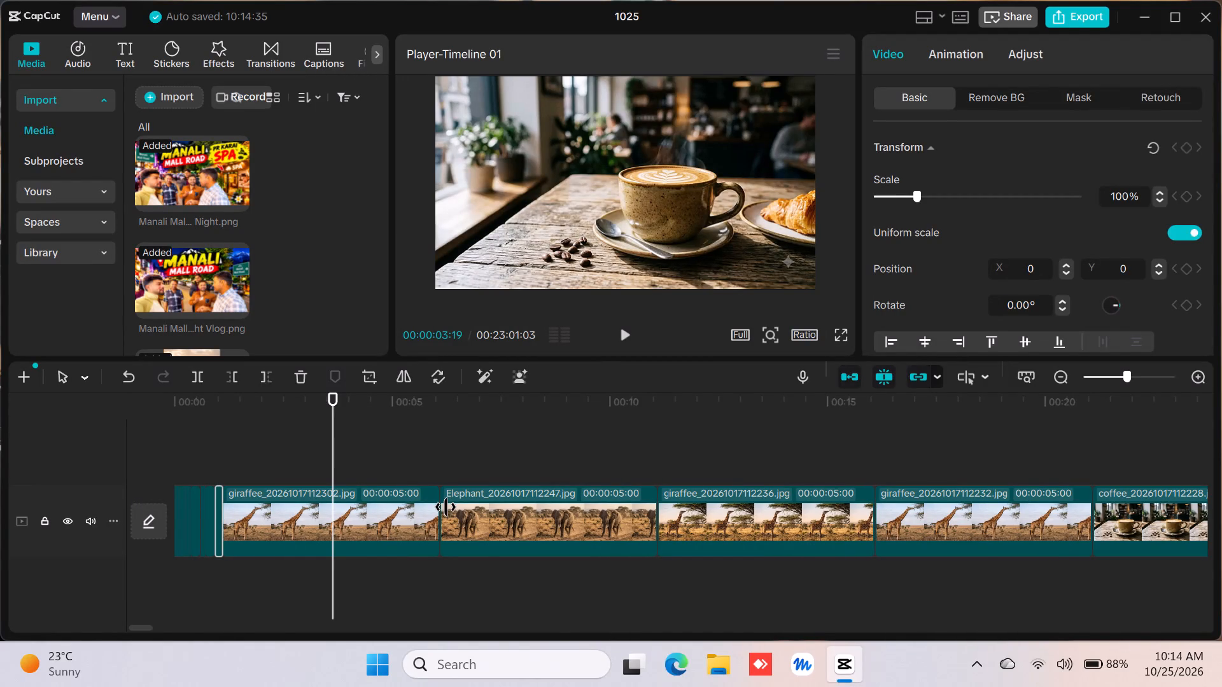
Trim the end of the giraffee_20261017112302.jpg clip back to a length of about one frame.
{"action": "left_click", "coordinate": [446, 507]}
{"action": "left_click", "coordinate": [393, 510]}
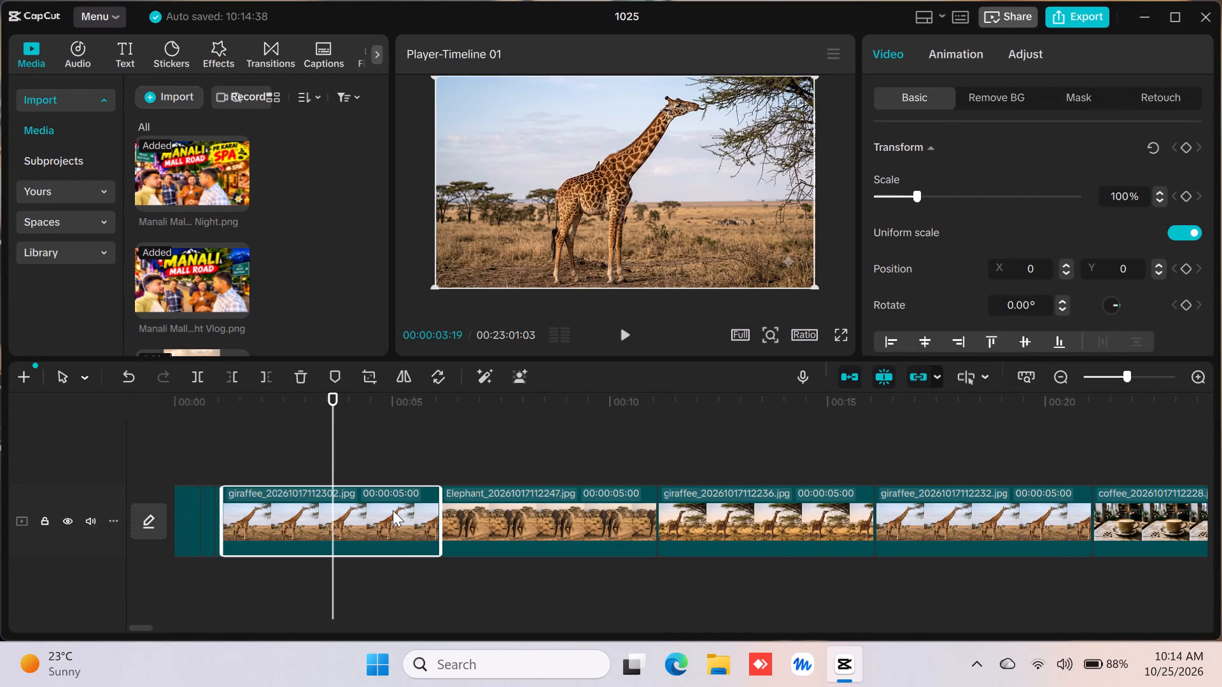
{"action": "left_click_drag", "start_coordinate": [442, 506], "coordinate": [417, 506]}
{"action": "left_click_drag", "start_coordinate": [417, 506], "coordinate": [166, 489]}
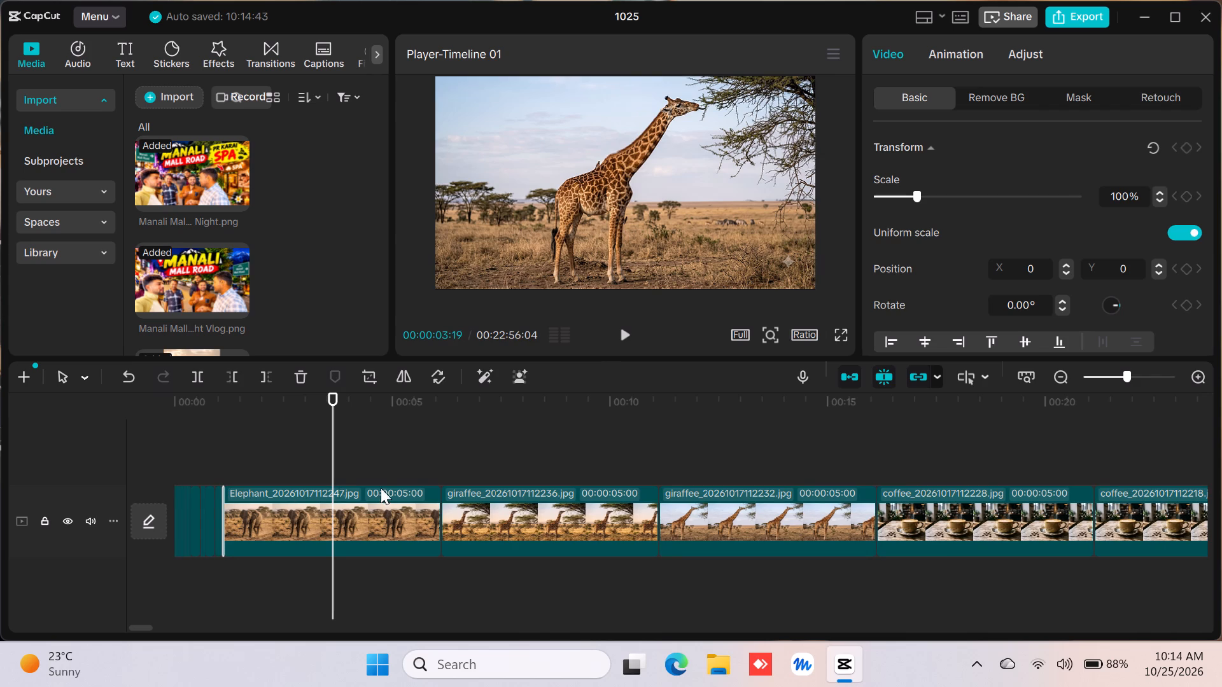
Trim the end of the Elephant_20261017112247.jpg clip back to a length of about one frame.
{"action": "left_click", "coordinate": [425, 490]}
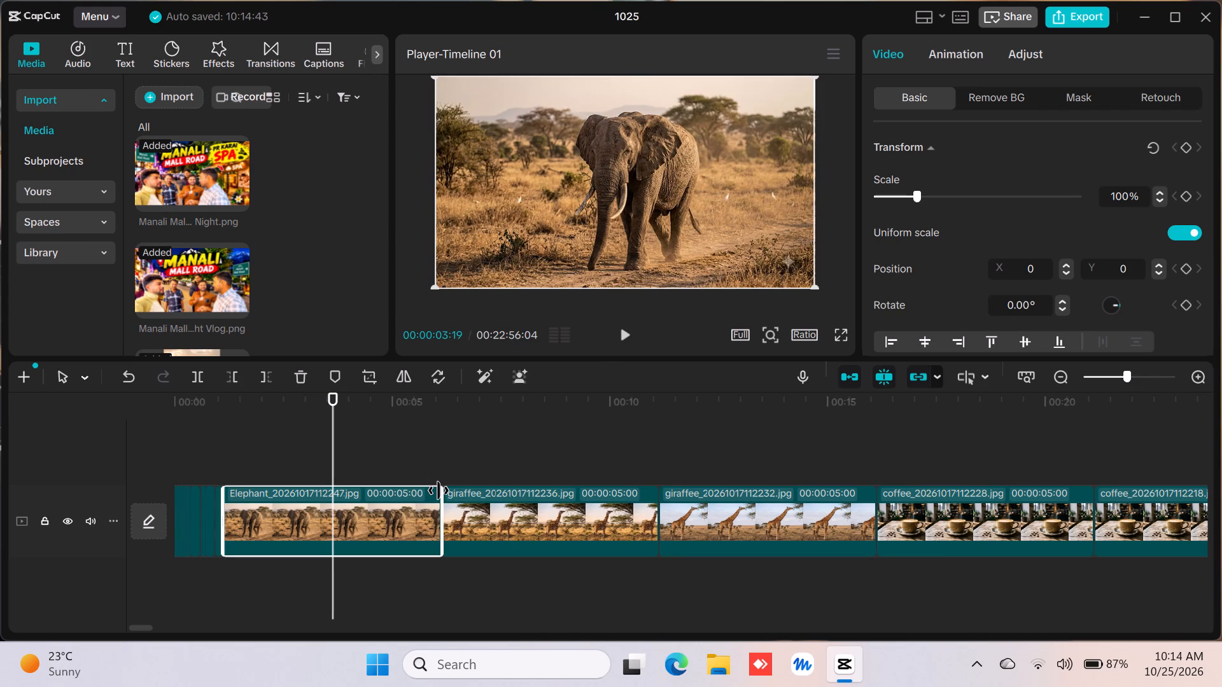
{"action": "left_click_drag", "start_coordinate": [439, 490], "coordinate": [150, 515]}
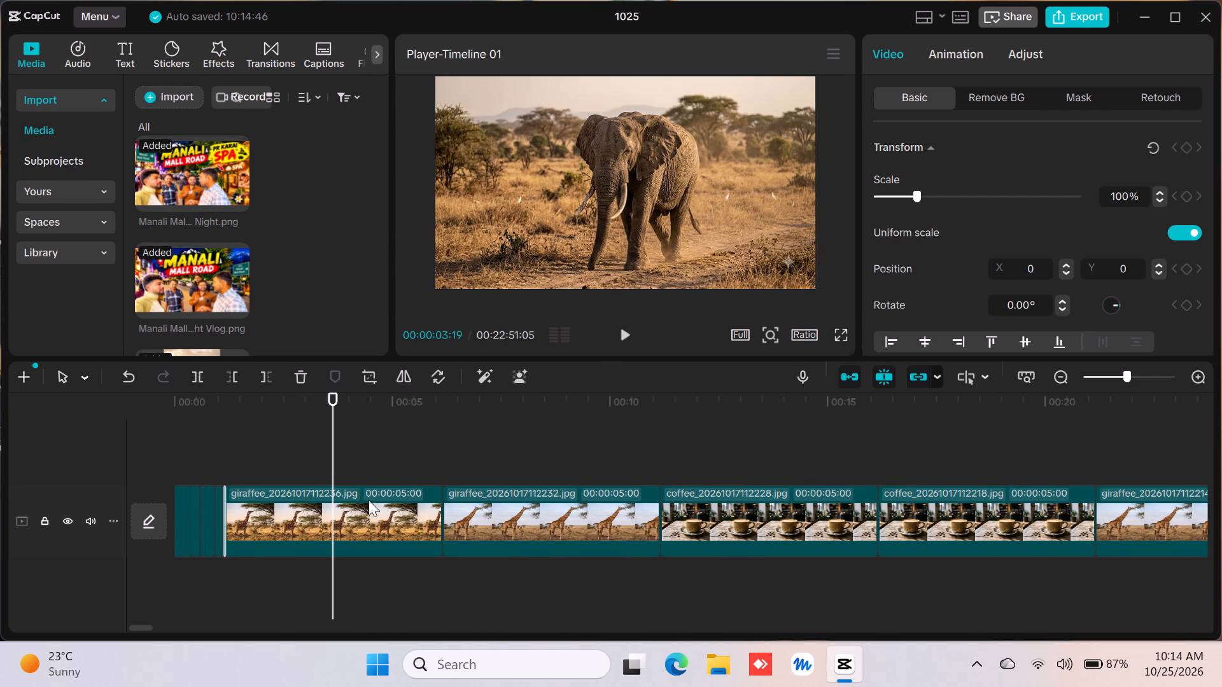
Trim the end of the giraffee_20261017112236.jpg clip back to a length of about one frame.
{"action": "left_click", "coordinate": [392, 502]}
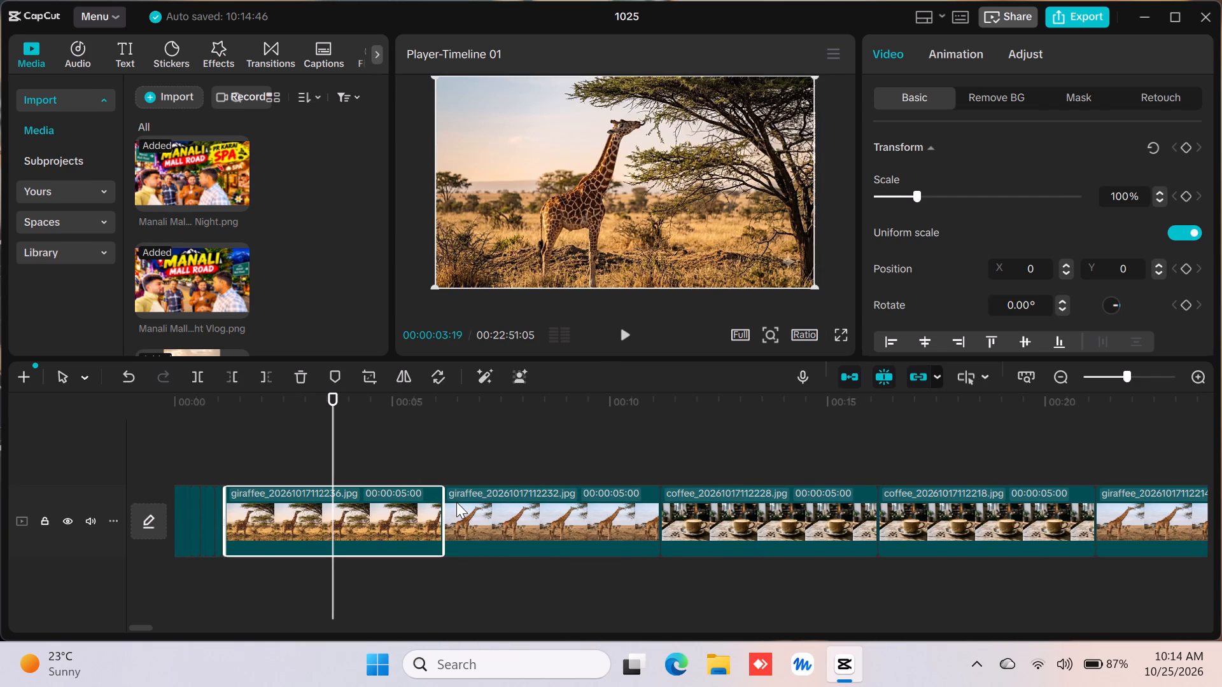
{"action": "left_click_drag", "start_coordinate": [446, 502], "coordinate": [355, 500]}
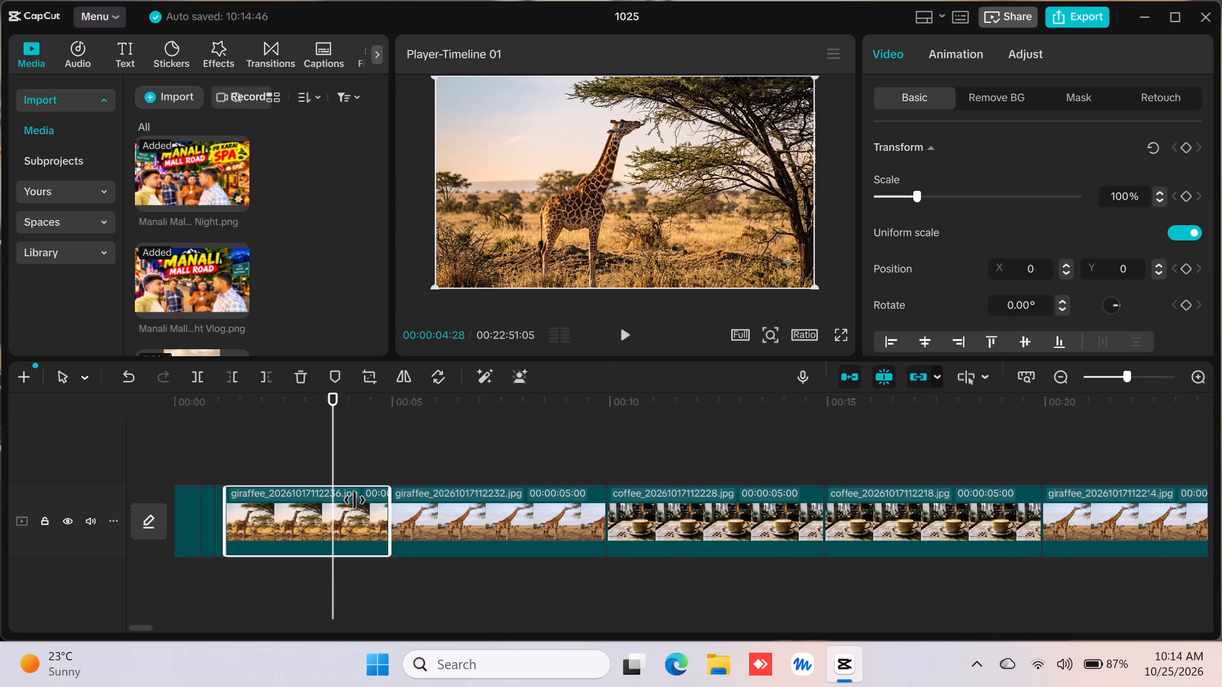
{"action": "left_click_drag", "start_coordinate": [355, 500], "coordinate": [171, 491]}
Trim the end of the giraffee_20261017112232.jpg clip back to a length of about one frame.
{"action": "left_click", "coordinate": [265, 494]}
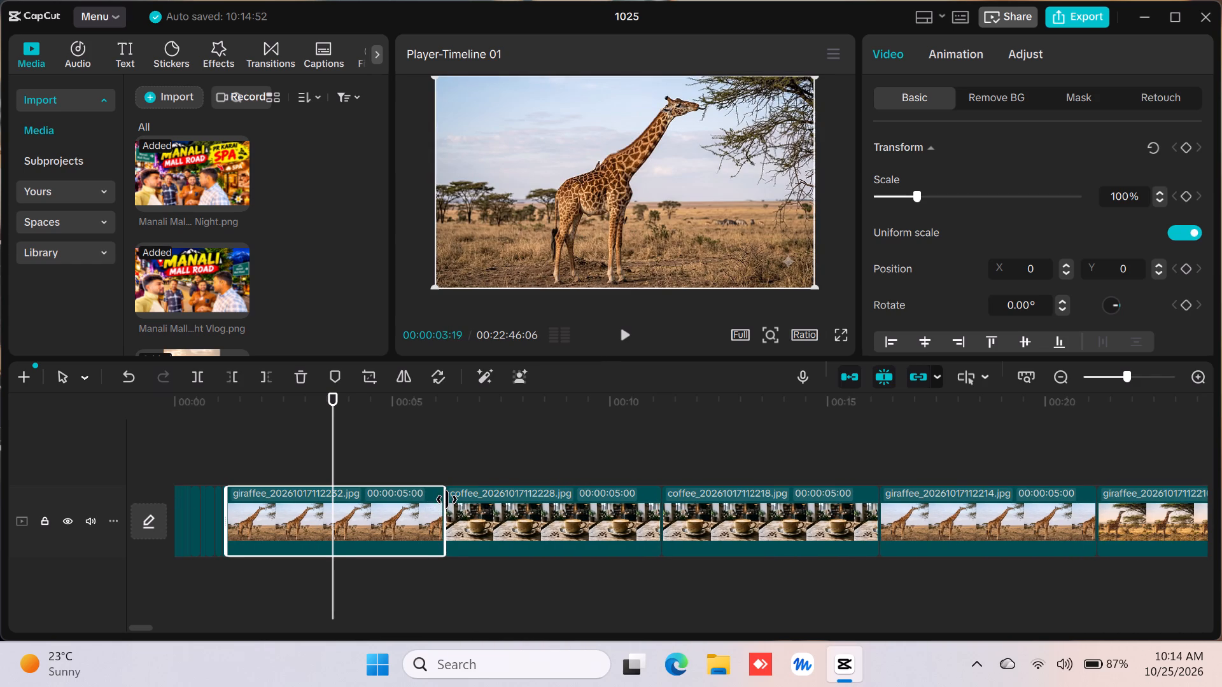
{"action": "left_click_drag", "start_coordinate": [447, 499], "coordinate": [38, 520]}
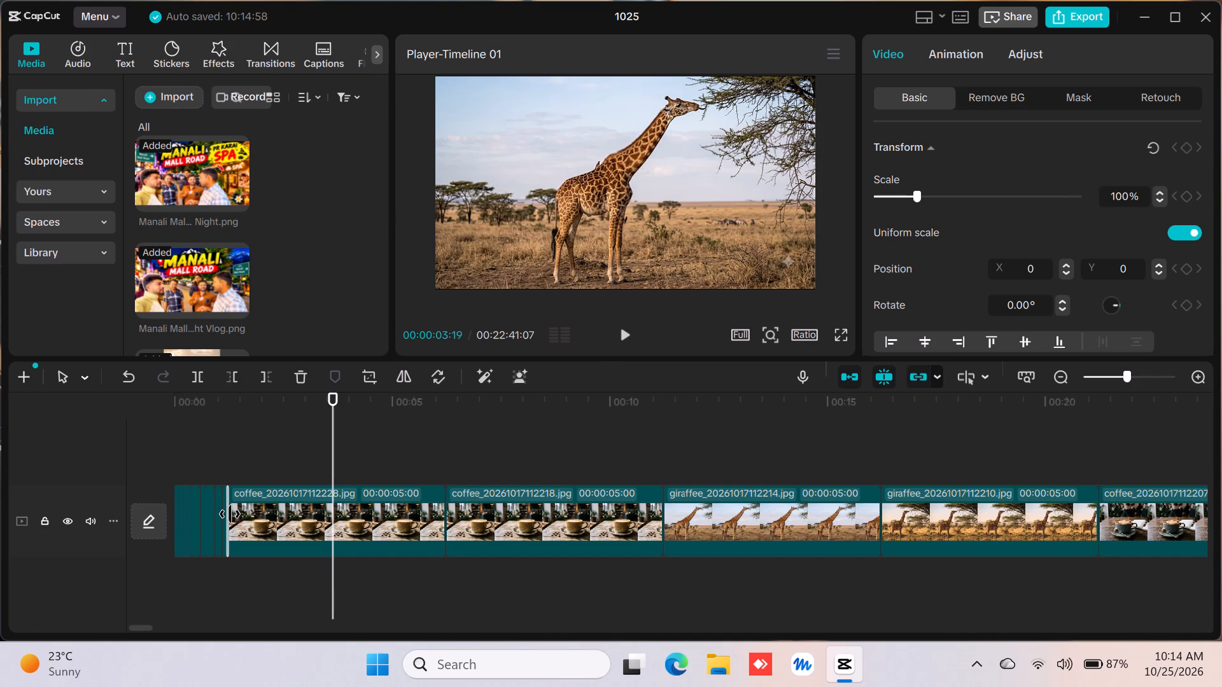
Trim the end of the coffee_20261017112228.jpg clip back to a length of about 6 frames.
{"action": "left_click", "coordinate": [290, 515]}
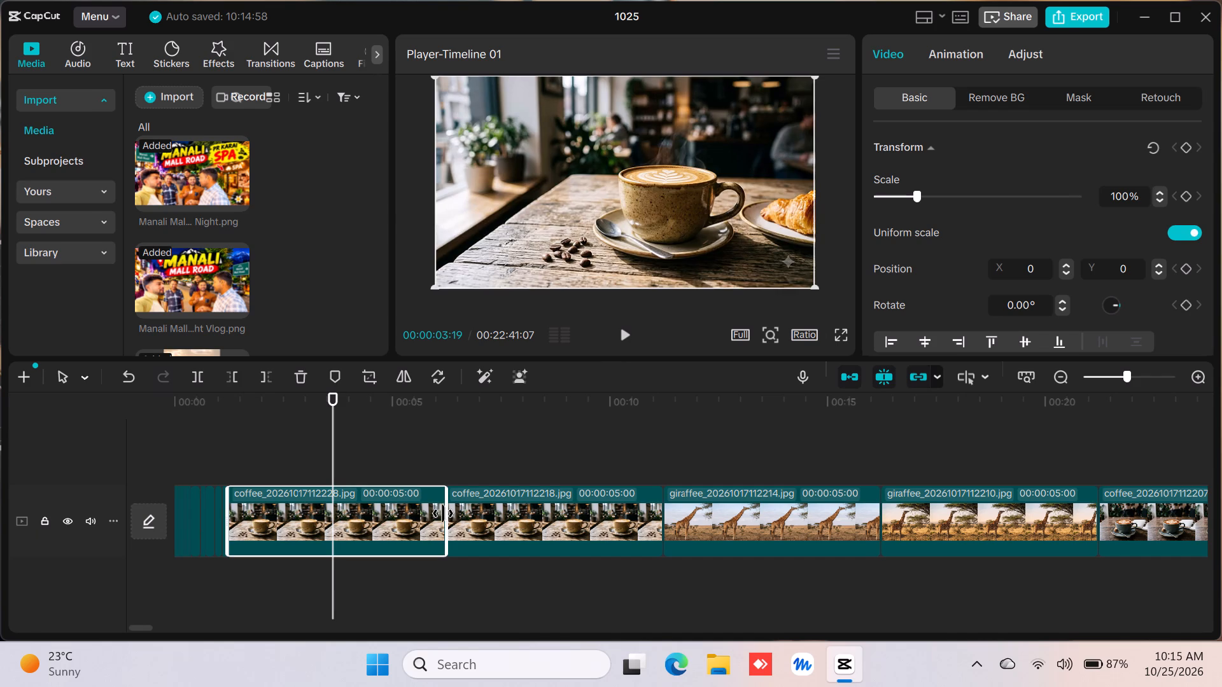
{"action": "left_click_drag", "start_coordinate": [446, 511], "coordinate": [142, 499]}
Trim the end of the coffee_20261017112218.jpg clip back to a length of about 3 frames.
{"action": "left_click", "coordinate": [295, 498]}
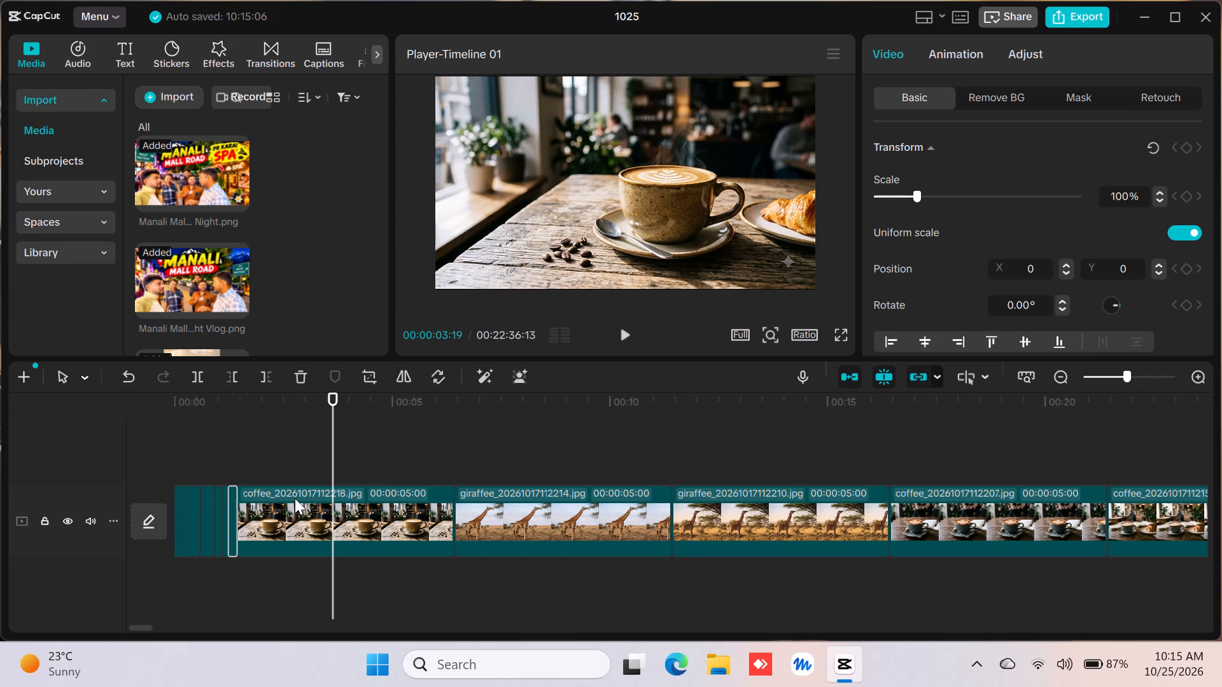
{"action": "left_click_drag", "start_coordinate": [459, 504], "coordinate": [194, 525]}
Trim the end of the giraffee_20261017112214.jpg clip back to a length of about one frame.
{"action": "left_click", "coordinate": [351, 515]}
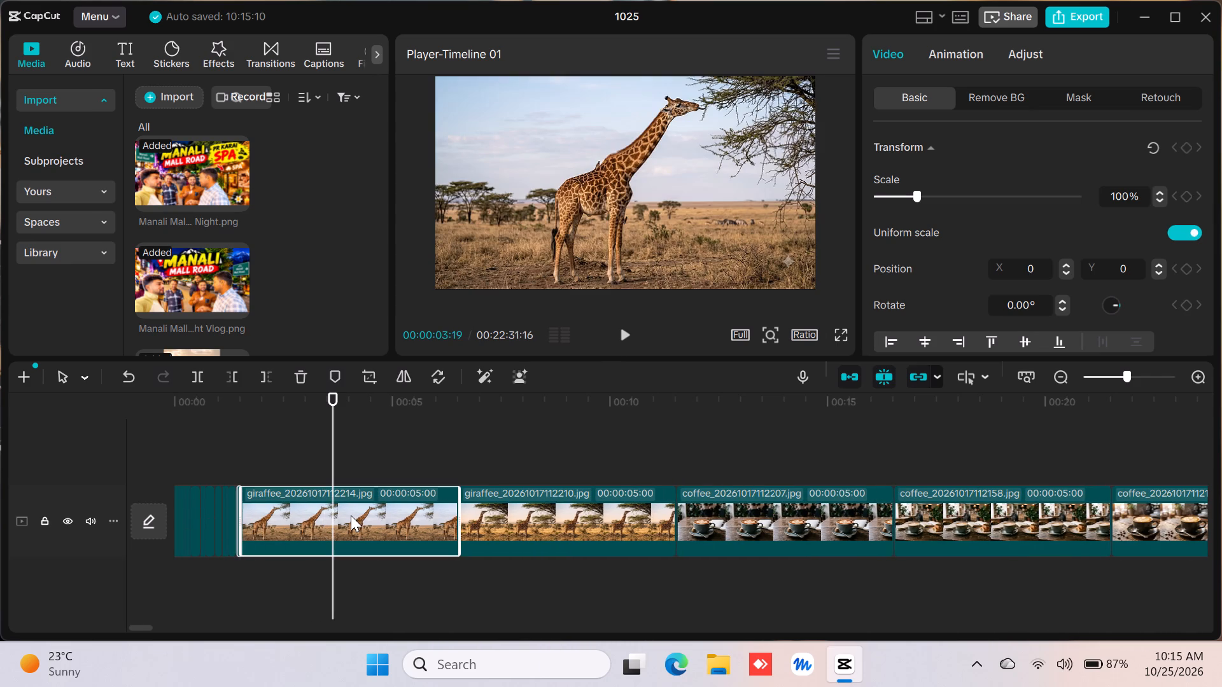
{"action": "left_click", "coordinate": [453, 507]}
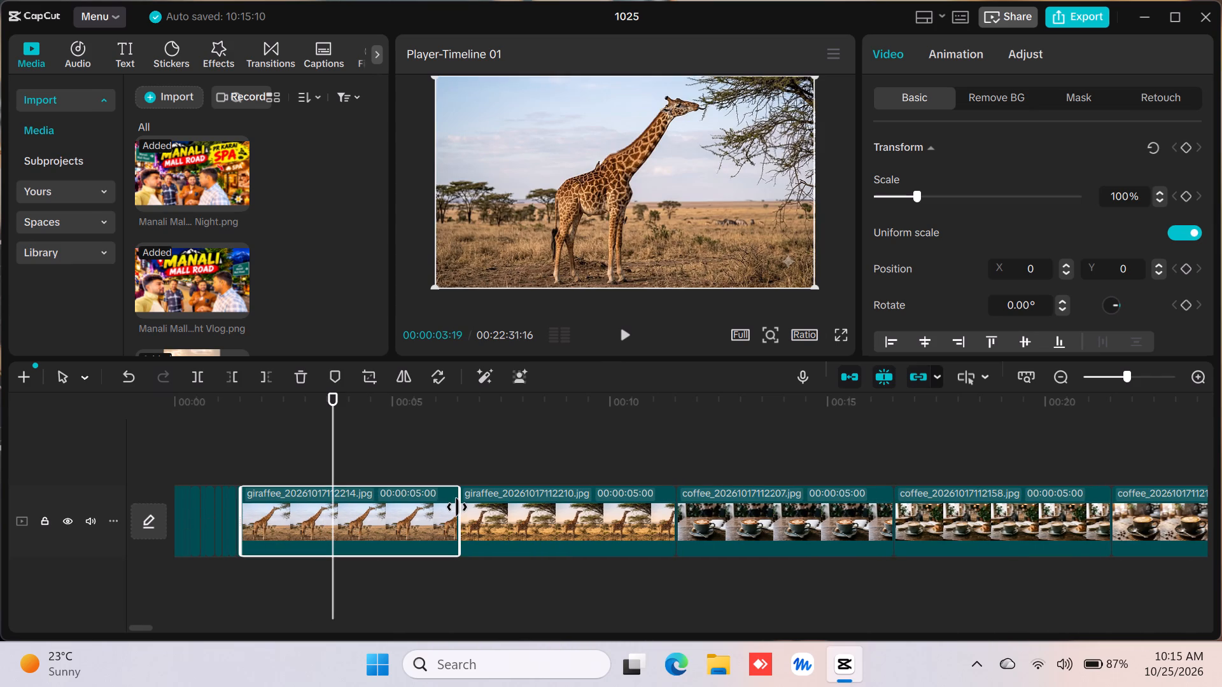
{"action": "left_click_drag", "start_coordinate": [459, 507], "coordinate": [84, 506]}
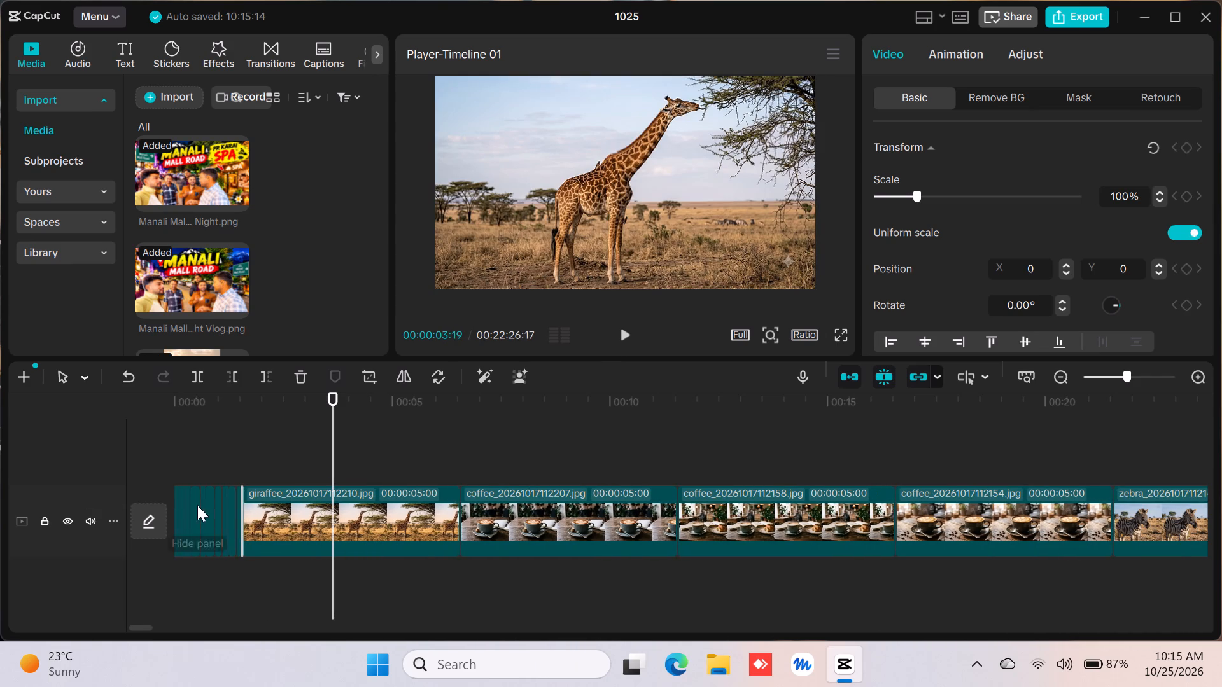
Trim the end of the giraffee_20261017112210.jpg clip back to a length of about one frame.
{"action": "left_click", "coordinate": [290, 508]}
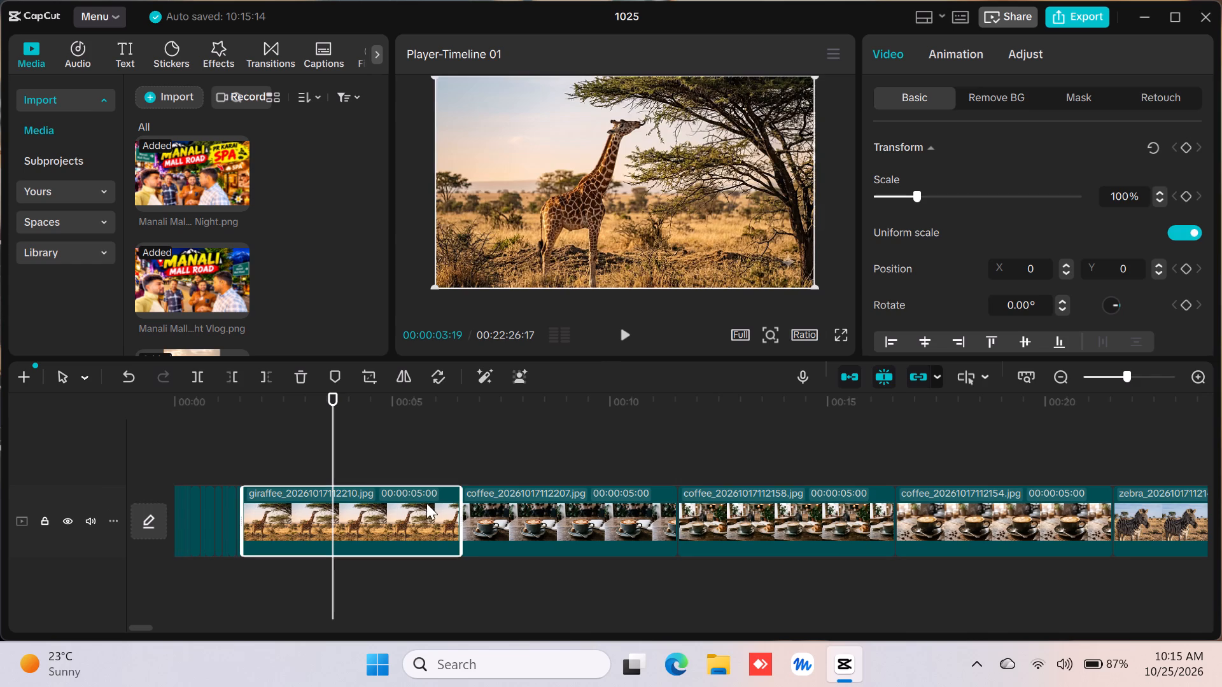
{"action": "left_click_drag", "start_coordinate": [463, 506], "coordinate": [167, 492]}
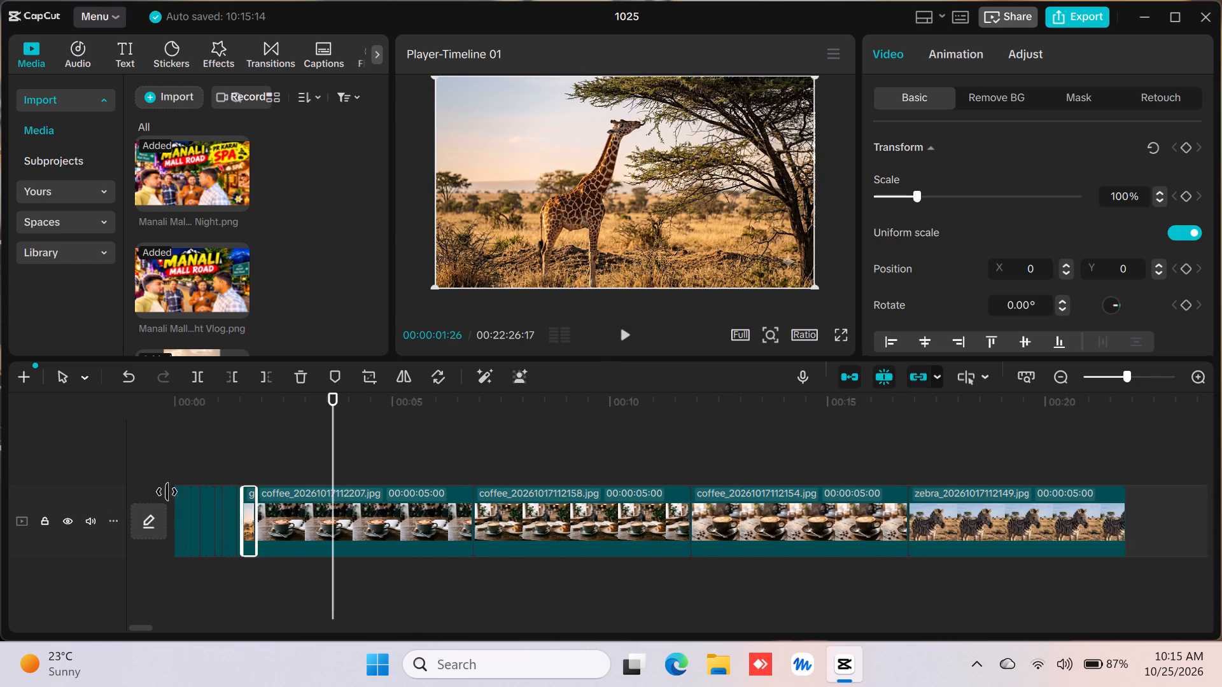
{"action": "left_click_drag", "start_coordinate": [167, 492], "coordinate": [141, 492]}
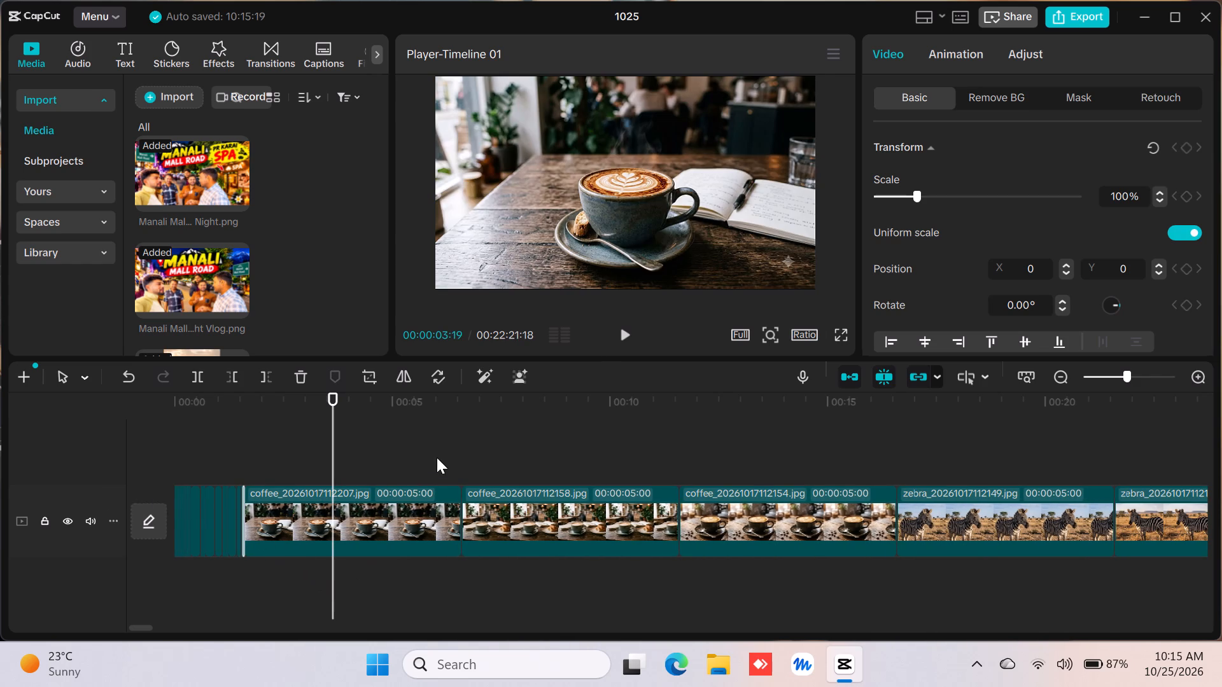
Trim the end of the coffee_20261017112207.jpg clip back to a length of about one frame.
{"action": "left_click", "coordinate": [390, 499]}
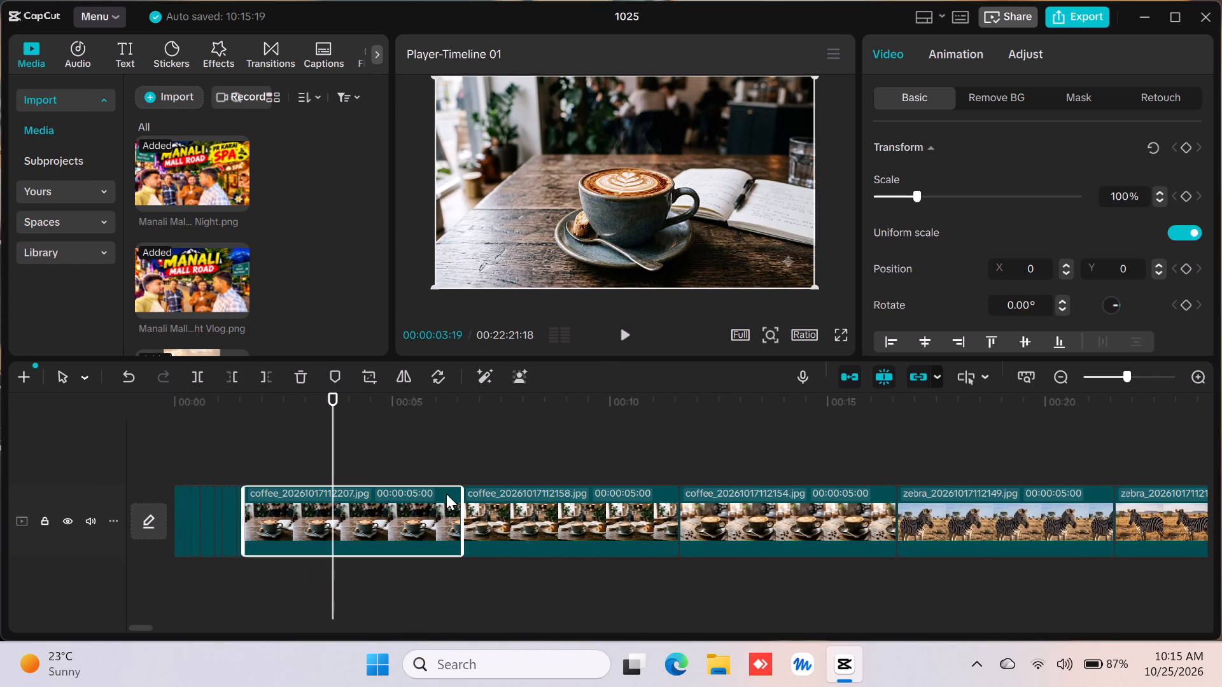
{"action": "left_click_drag", "start_coordinate": [462, 500], "coordinate": [79, 488]}
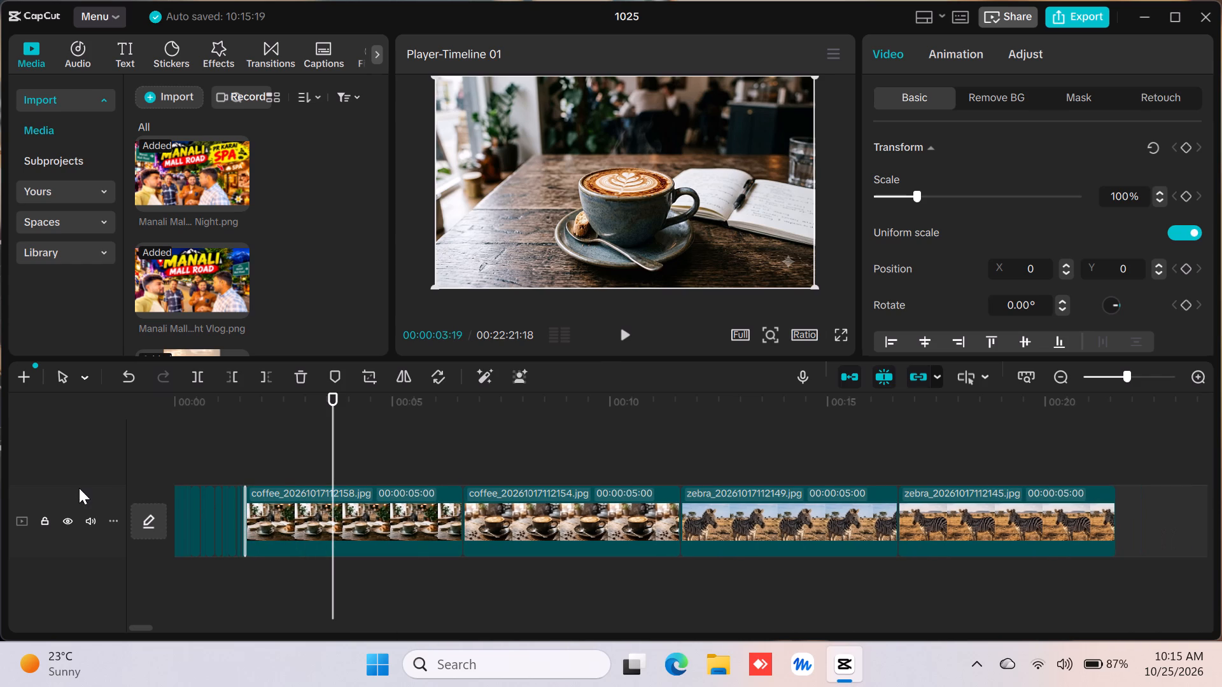
Trim the end of the coffee_20261017112158.jpg clip back to a length of about 5 frames.
{"action": "left_click", "coordinate": [404, 510]}
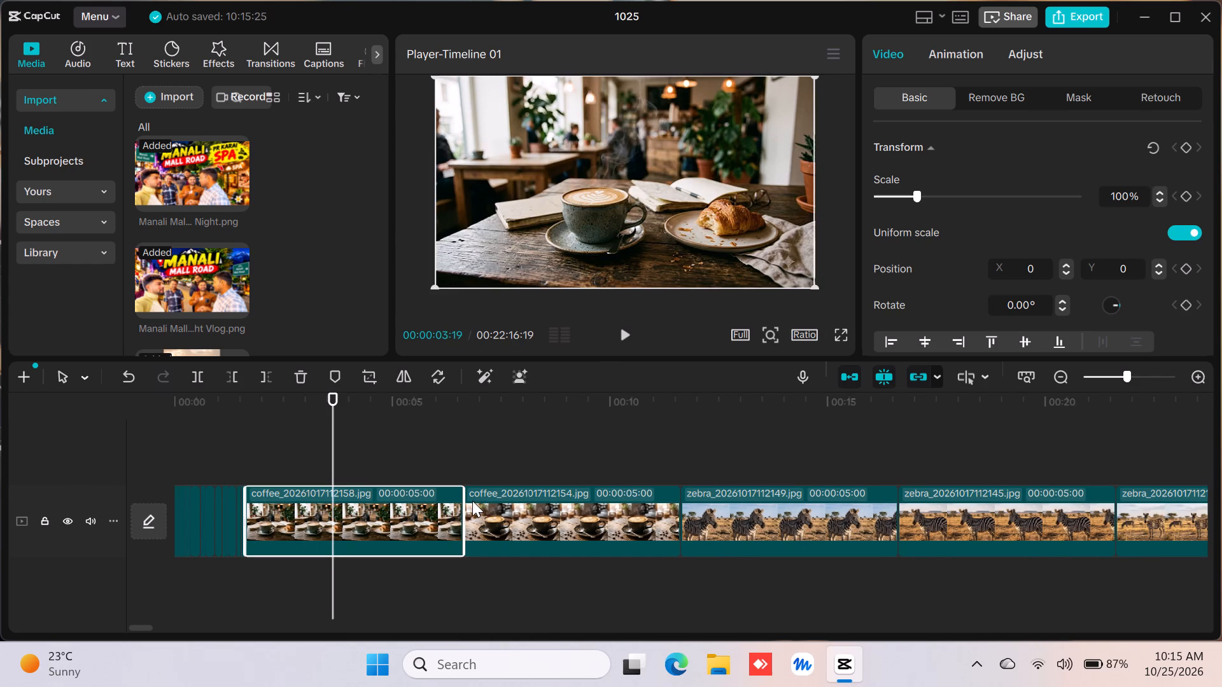
{"action": "left_click_drag", "start_coordinate": [466, 499], "coordinate": [92, 515]}
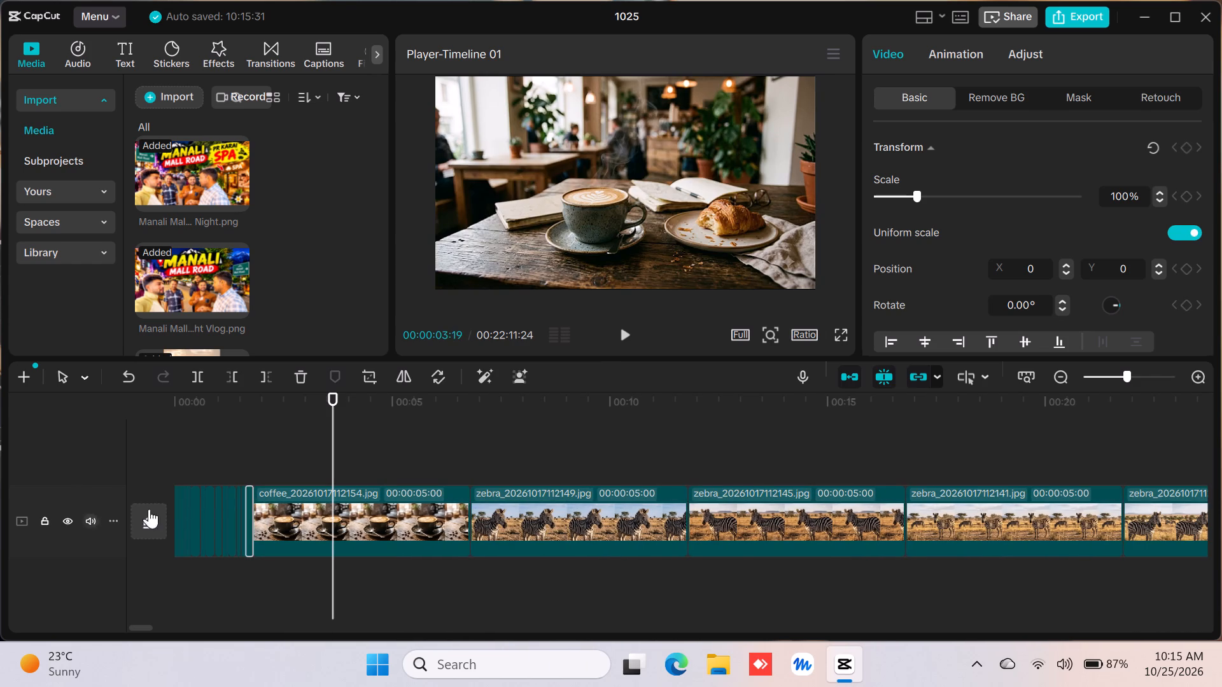
Trim the end of the coffee_20261017112154.jpg clip back to a length of about 7 frames.
{"action": "left_click", "coordinate": [280, 517]}
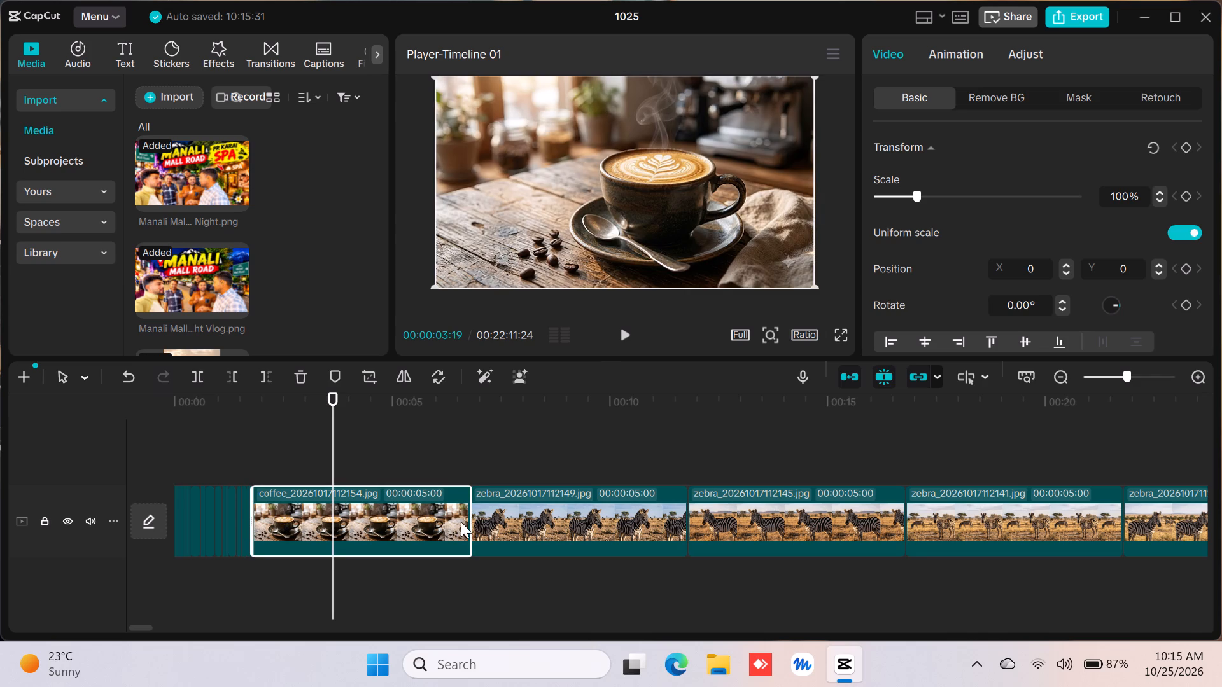
{"action": "left_click_drag", "start_coordinate": [471, 522], "coordinate": [159, 517]}
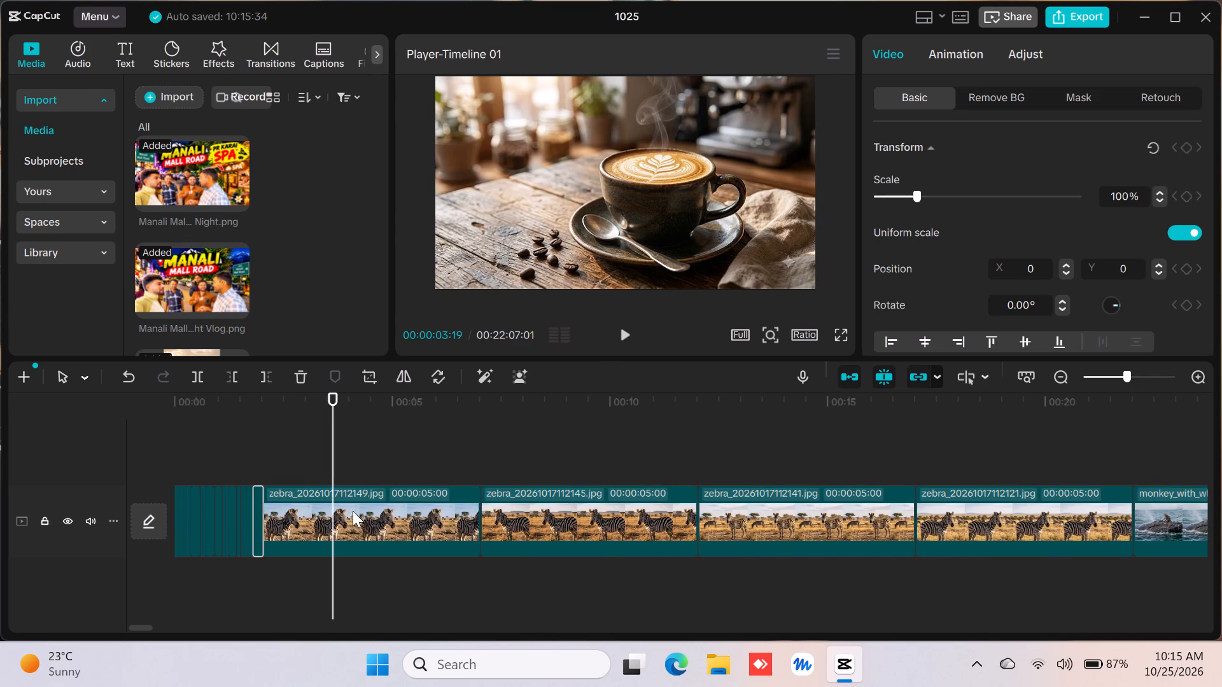
Trim the end of the zebra_20261017112149.jpg clip back to a length of about one frame.
{"action": "left_click", "coordinate": [391, 514]}
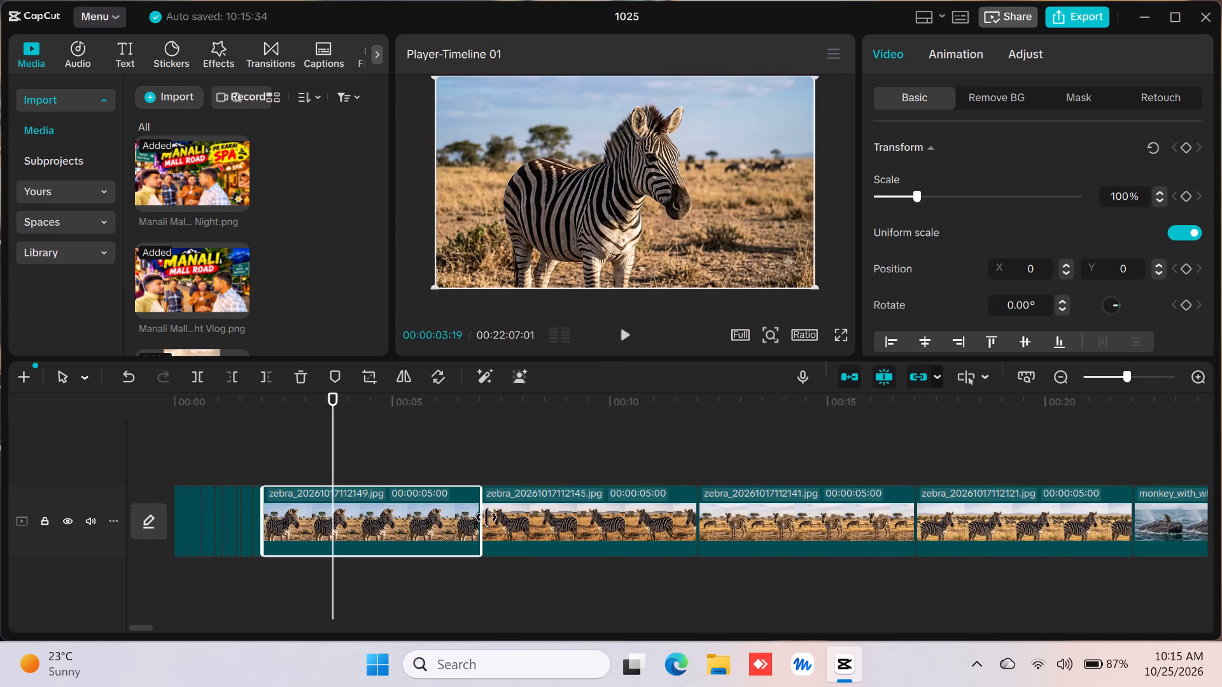
{"action": "left_click_drag", "start_coordinate": [482, 517], "coordinate": [92, 554]}
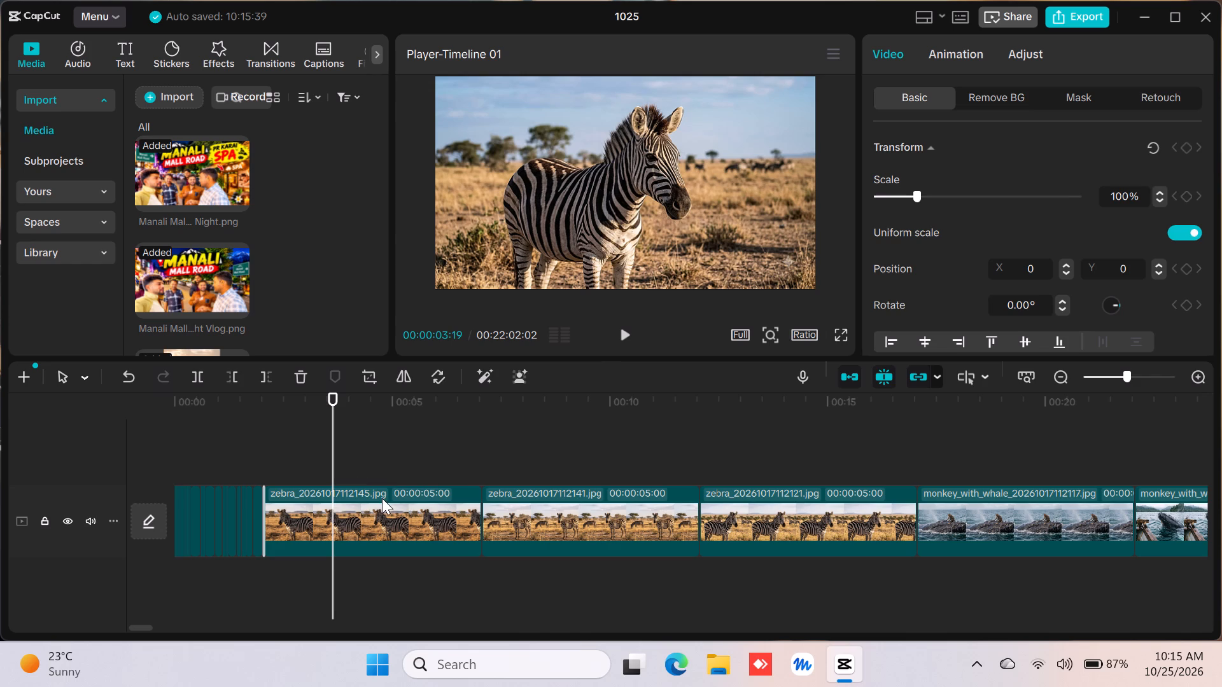
Trim the end of the zebra_20261017112145.jpg clip back to a length of about one frame.
{"action": "left_click", "coordinate": [335, 523]}
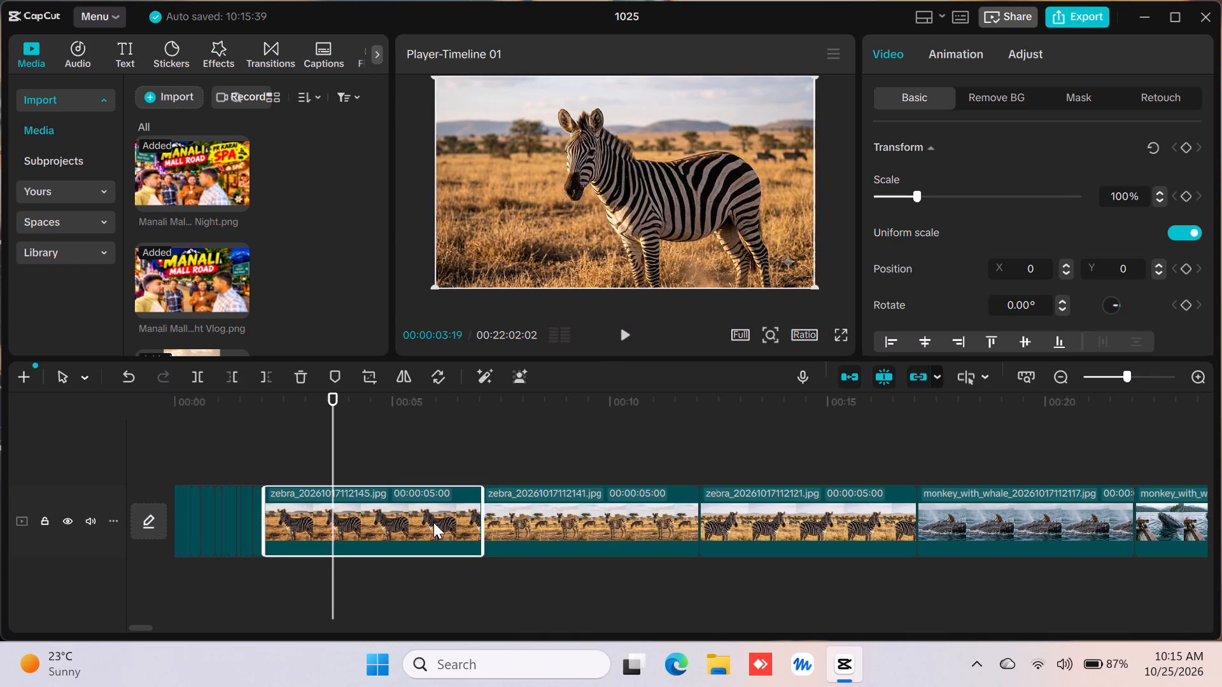
{"action": "left_click_drag", "start_coordinate": [484, 520], "coordinate": [16, 534]}
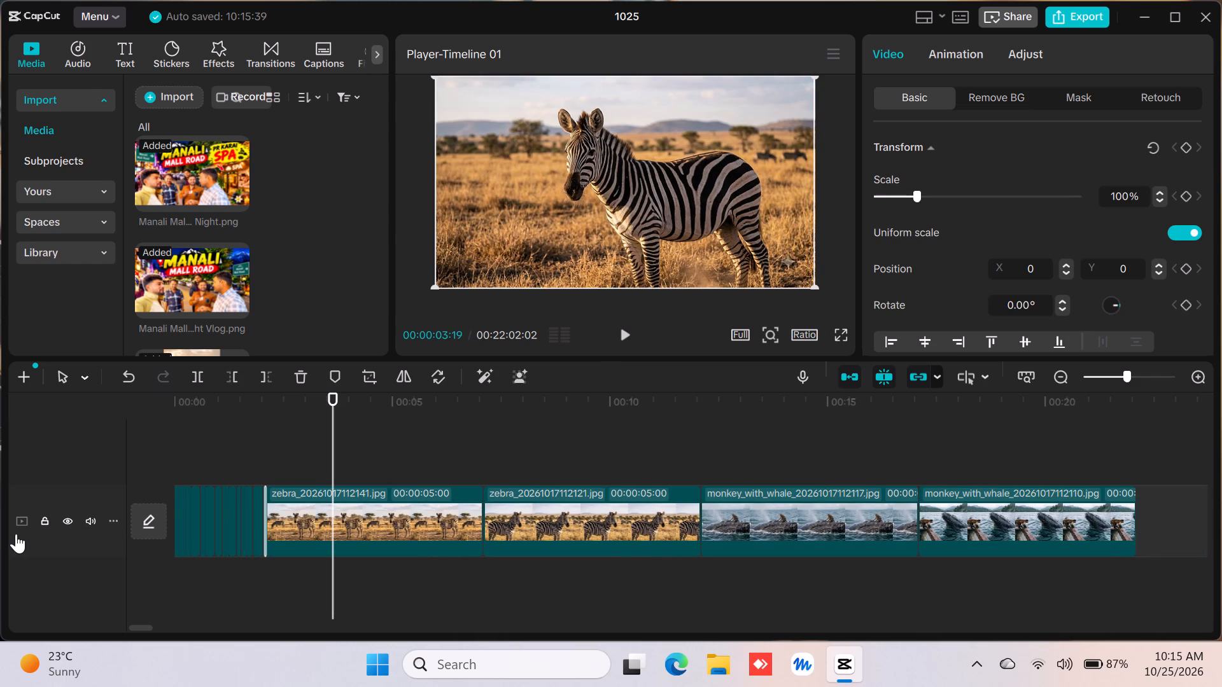
Trim the end of the zebra_20261017112141.jpg clip back to a length of about one frame.
{"action": "left_click", "coordinate": [389, 523]}
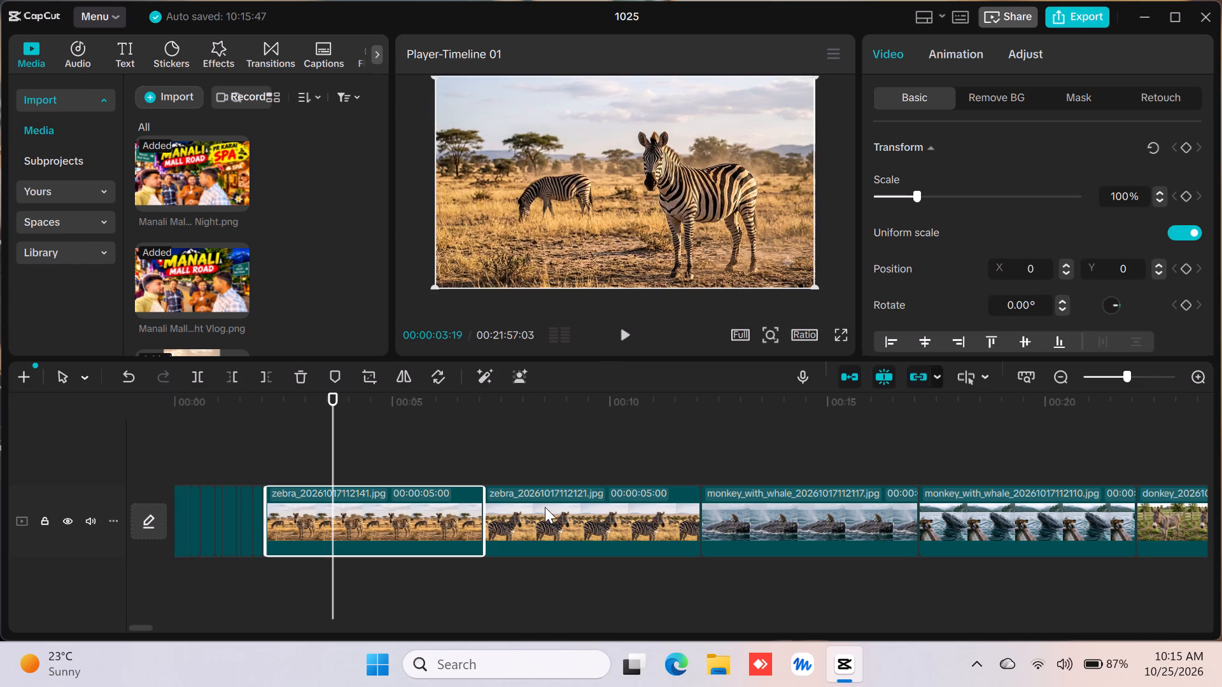
{"action": "left_click_drag", "start_coordinate": [488, 507], "coordinate": [126, 531]}
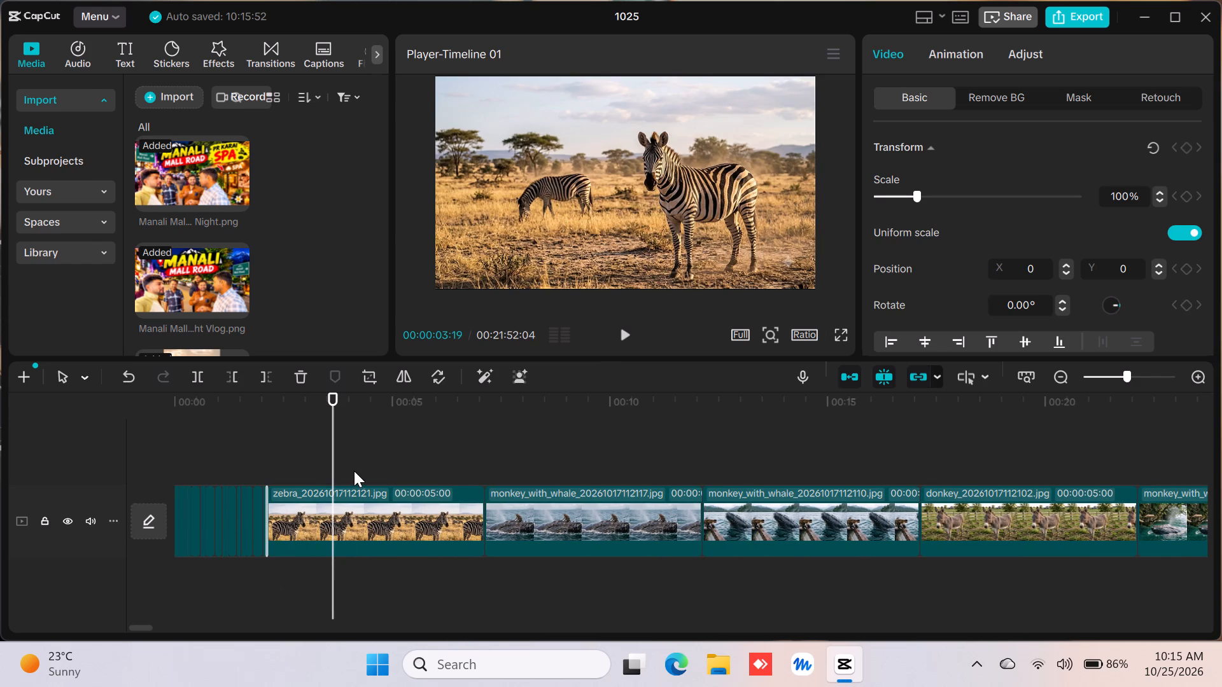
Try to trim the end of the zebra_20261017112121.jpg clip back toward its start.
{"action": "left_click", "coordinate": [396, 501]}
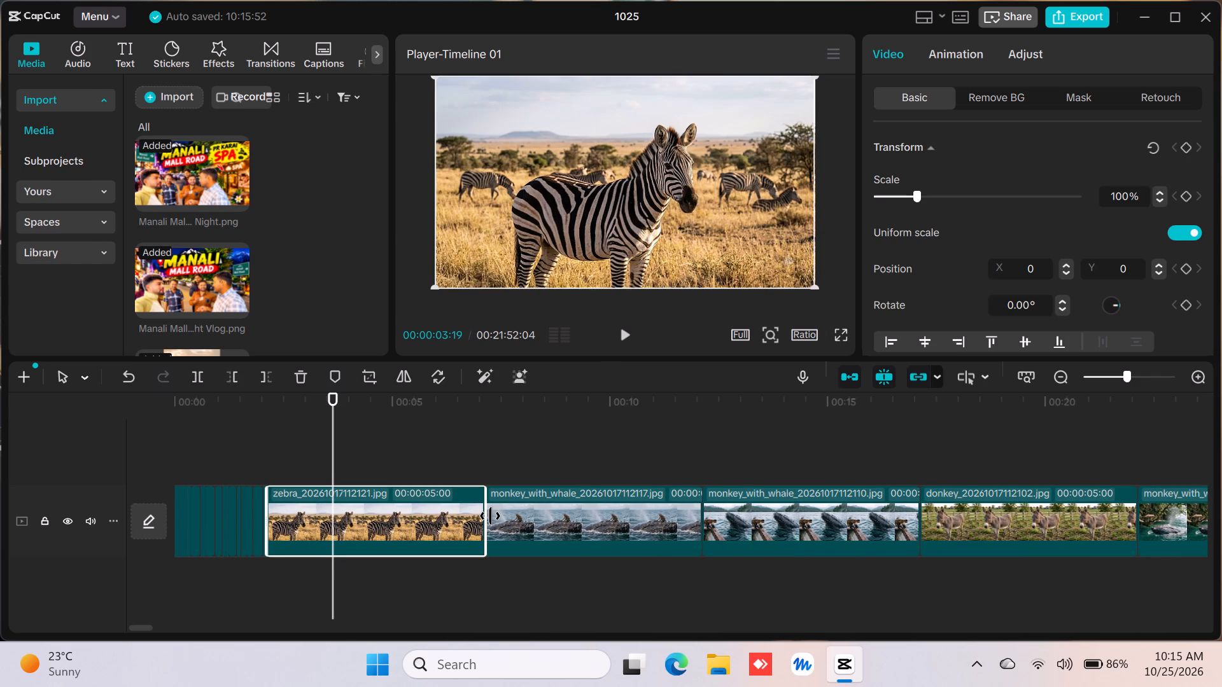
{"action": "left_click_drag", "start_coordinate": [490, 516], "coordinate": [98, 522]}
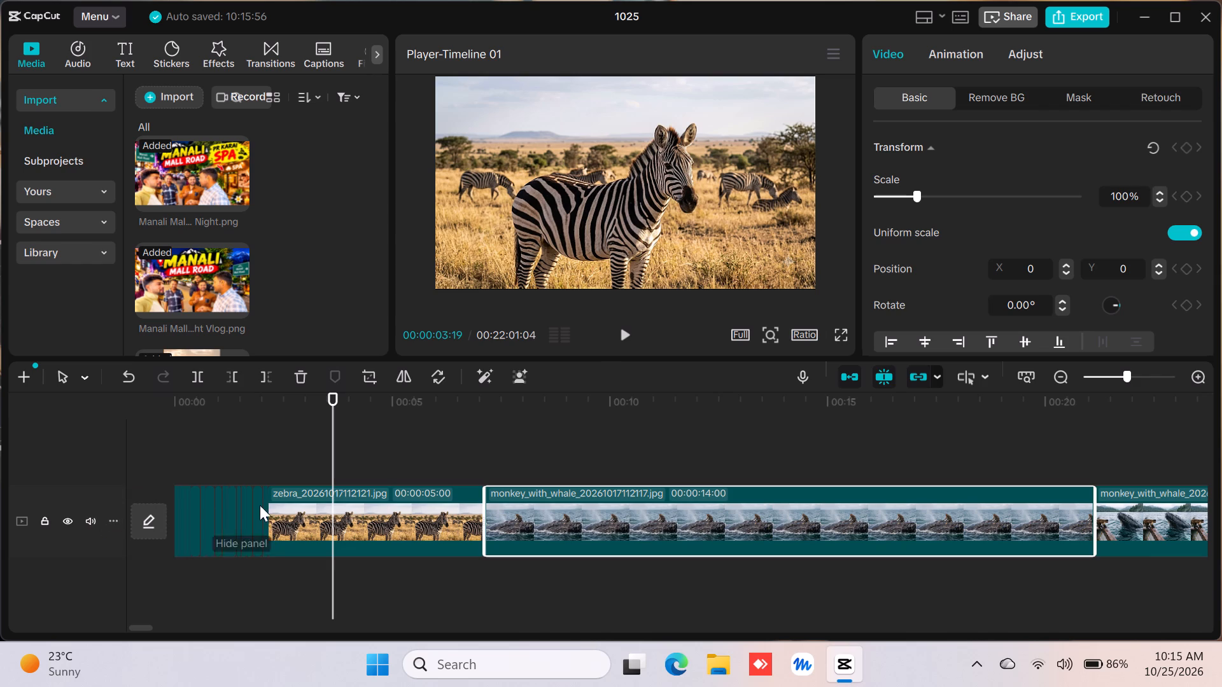
Trim the end of the zebra_20261017112121.jpg clip back to a length of about one frame.
{"action": "left_click", "coordinate": [346, 501]}
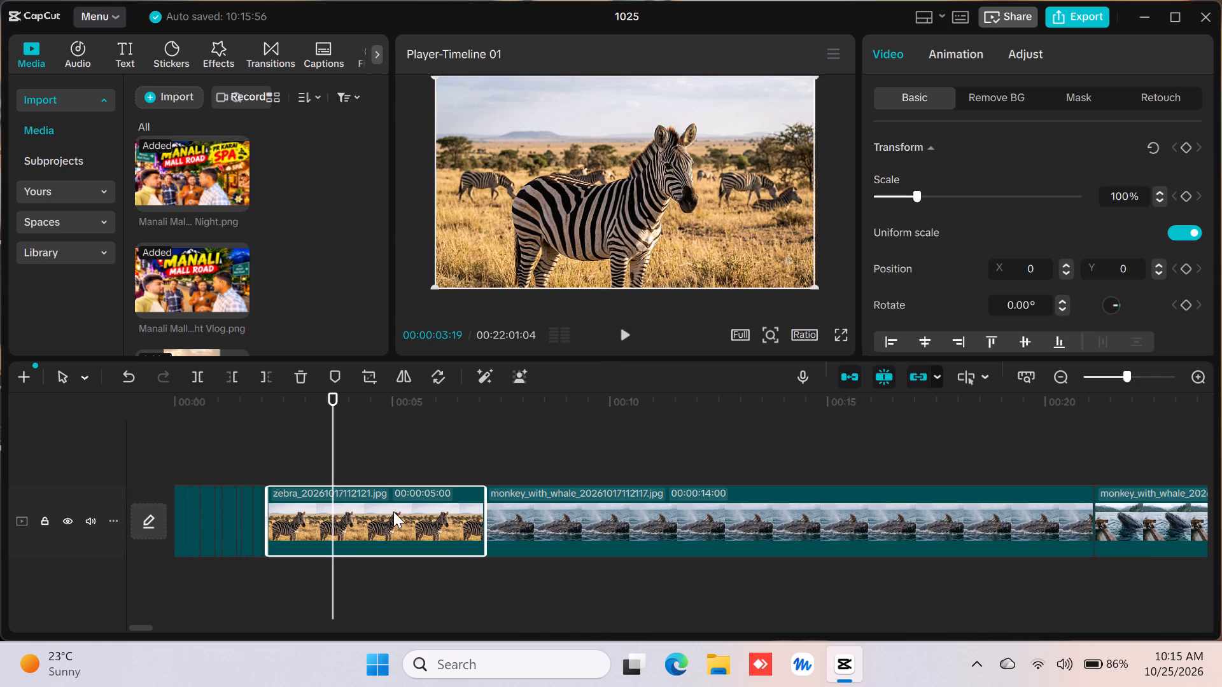
{"action": "left_click_drag", "start_coordinate": [482, 532], "coordinate": [248, 511]}
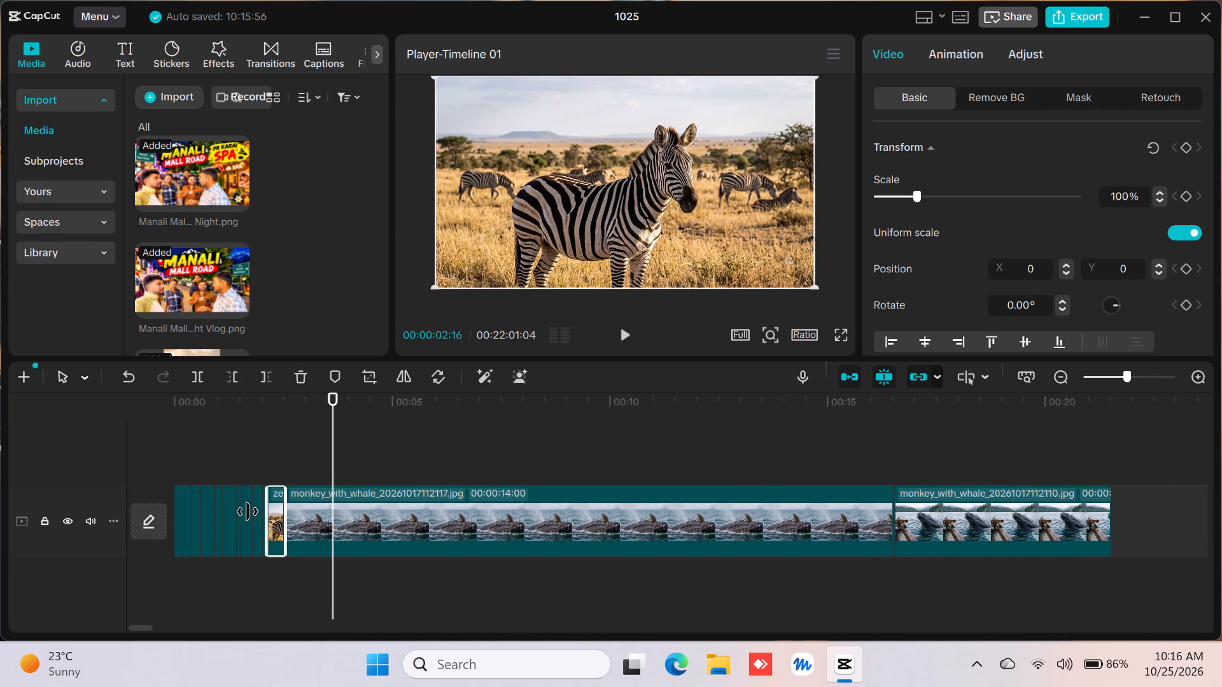
{"action": "left_click_drag", "start_coordinate": [248, 511], "coordinate": [220, 517]}
Trim the end of the monkey_with_whale_20261017112117.jpg clip back to a length of about 5 frames.
{"action": "double_click", "coordinate": [377, 496]}
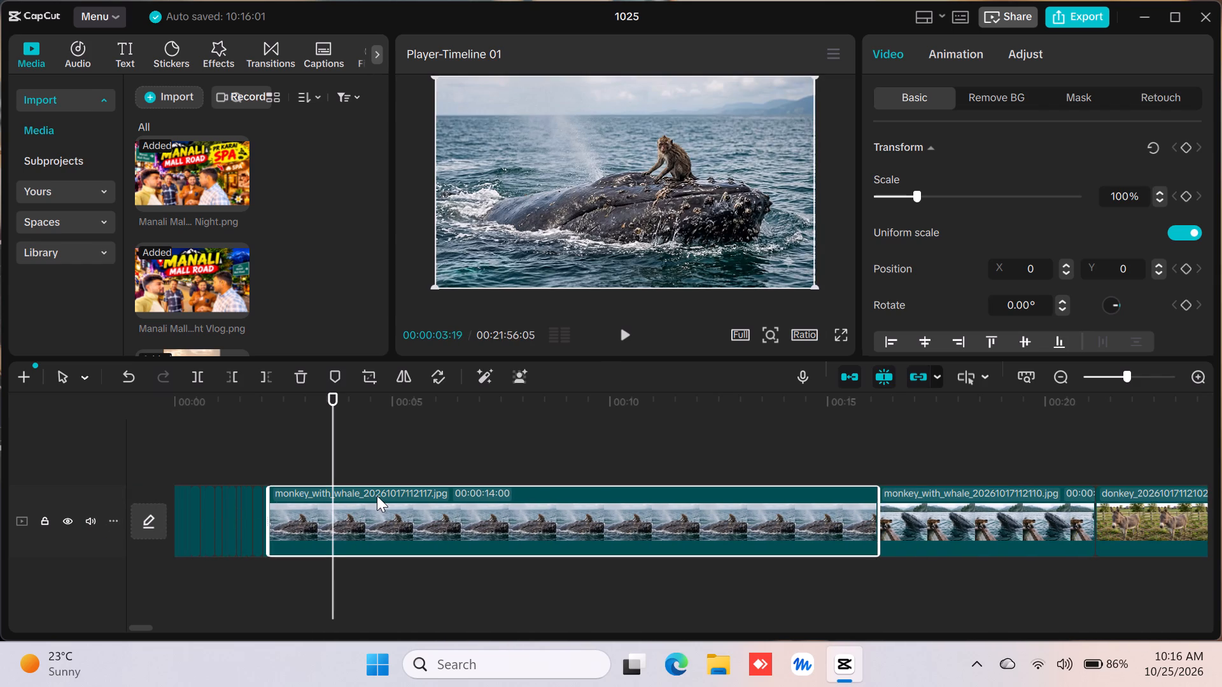
{"action": "left_click", "coordinate": [377, 496]}
{"action": "left_click", "coordinate": [336, 514]}
{"action": "left_click_drag", "start_coordinate": [878, 518], "coordinate": [290, 471]}
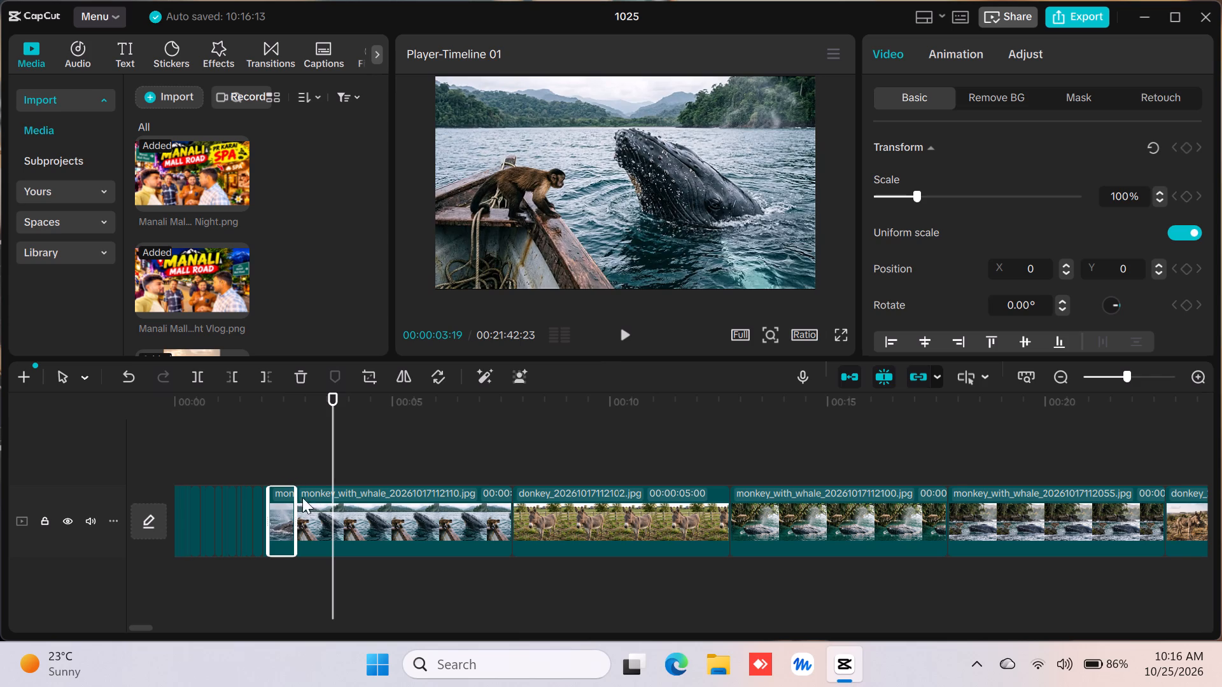
{"action": "left_click_drag", "start_coordinate": [295, 499], "coordinate": [211, 498]}
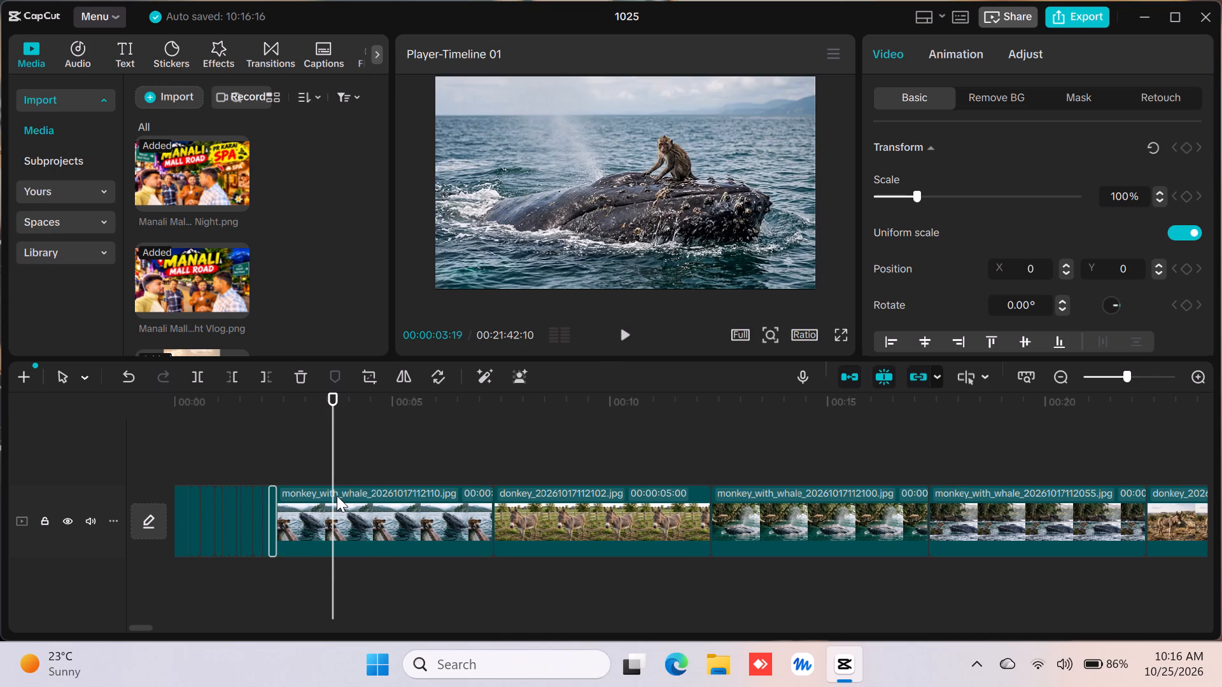
Trim the end of the monkey_with_whale_20261017112110.jpg clip back to a length of about one frame.
{"action": "left_click", "coordinate": [389, 532]}
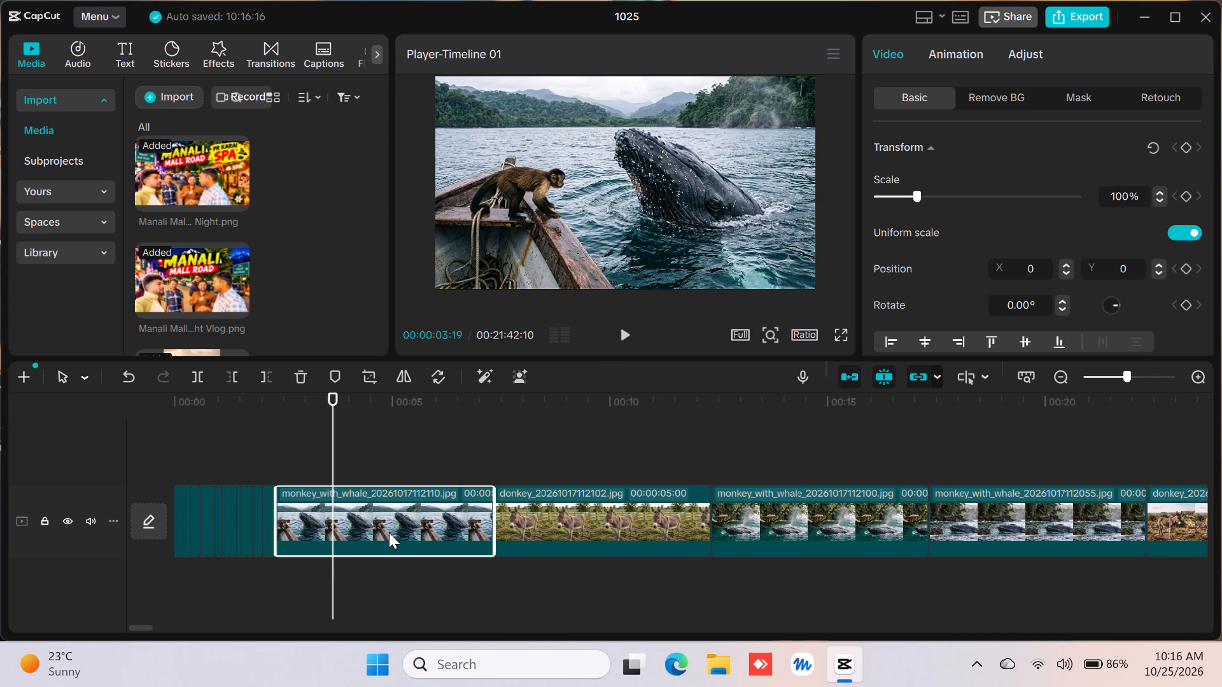
{"action": "left_click_drag", "start_coordinate": [491, 531], "coordinate": [298, 536]}
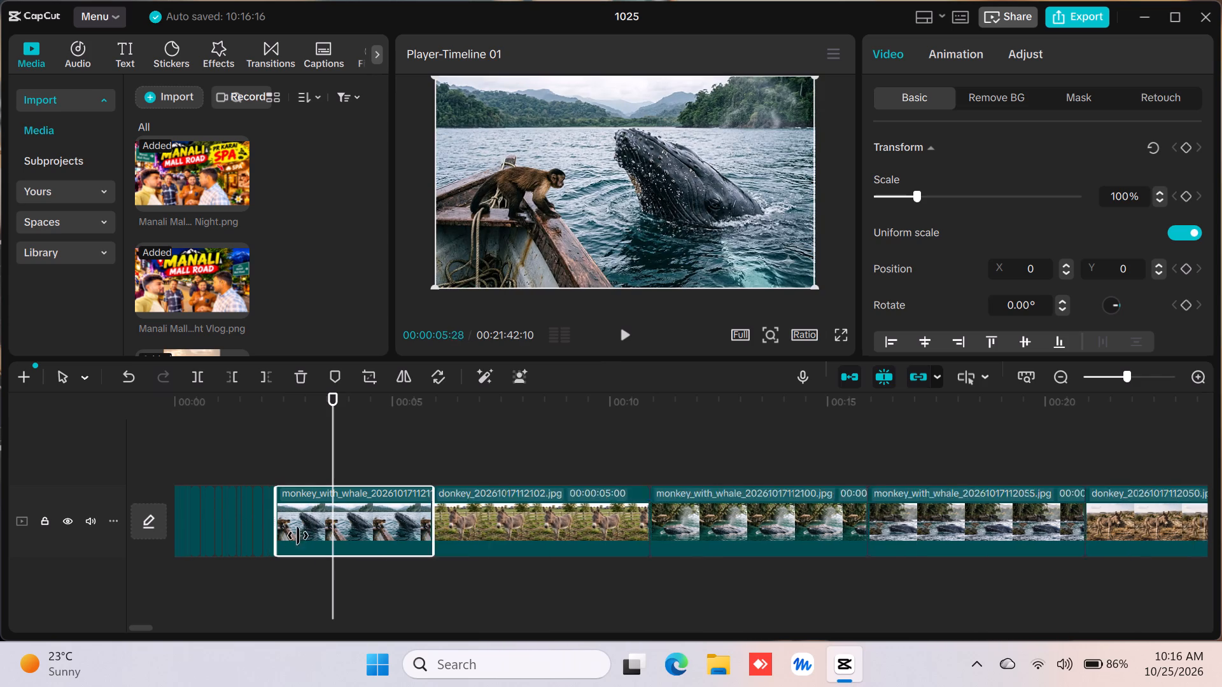
{"action": "left_click_drag", "start_coordinate": [298, 536], "coordinate": [154, 531]}
Move the monkey_with_whale_20261017112100.jpg clip earlier, in among the short clips at about the 2-second mark.
{"action": "double_click", "coordinate": [372, 528]}
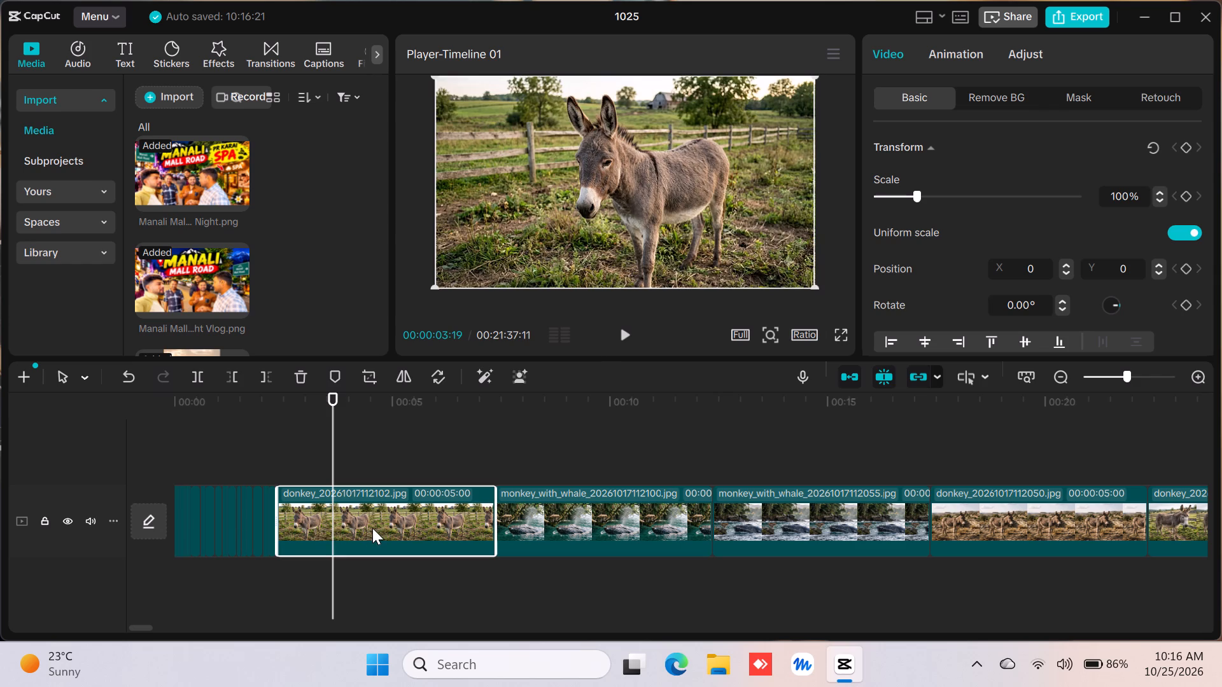
{"action": "left_click_drag", "start_coordinate": [501, 531], "coordinate": [66, 506]}
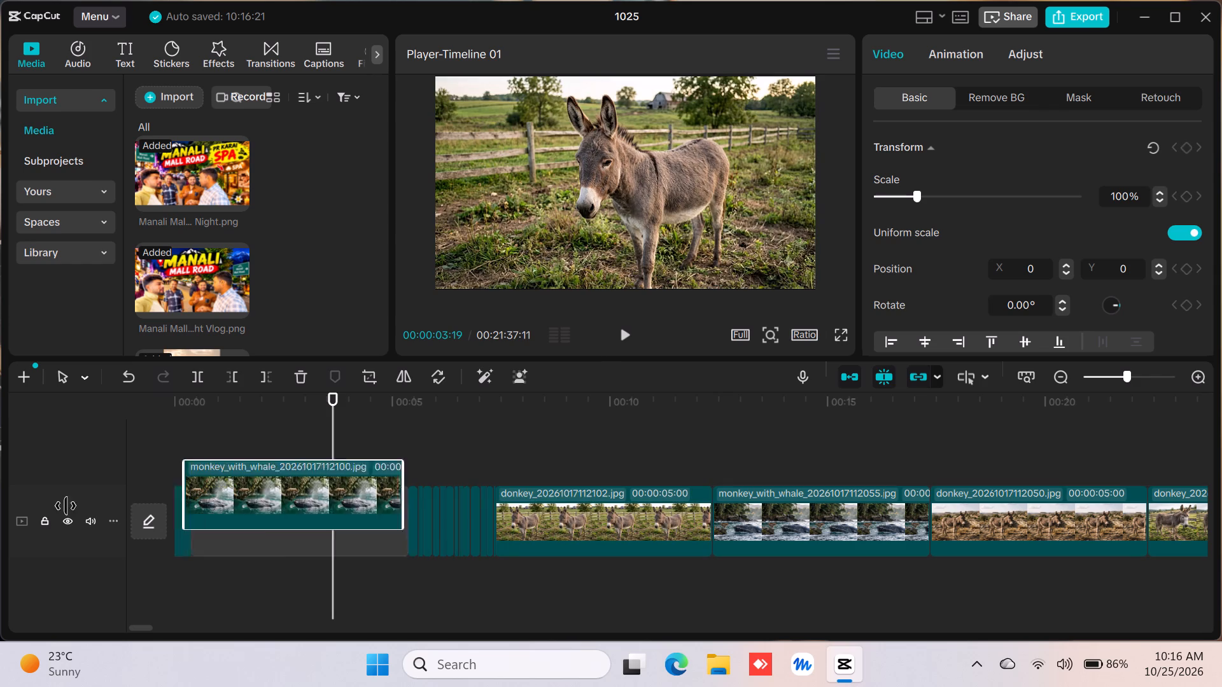
{"action": "left_click_drag", "start_coordinate": [66, 506], "coordinate": [254, 539]}
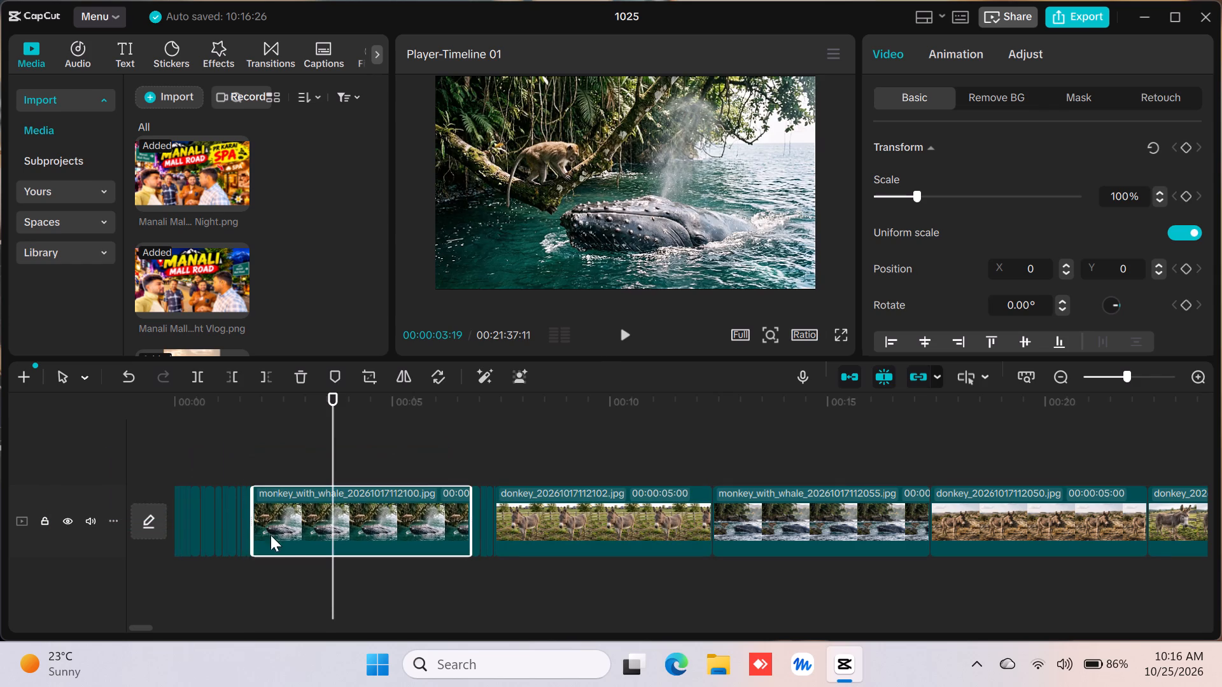
Trim the end of the monkey_with_whale_20261017112100.jpg clip back to a length of about 4 frames.
{"action": "left_click", "coordinate": [289, 535]}
{"action": "left_click_drag", "start_coordinate": [474, 530], "coordinate": [183, 522]}
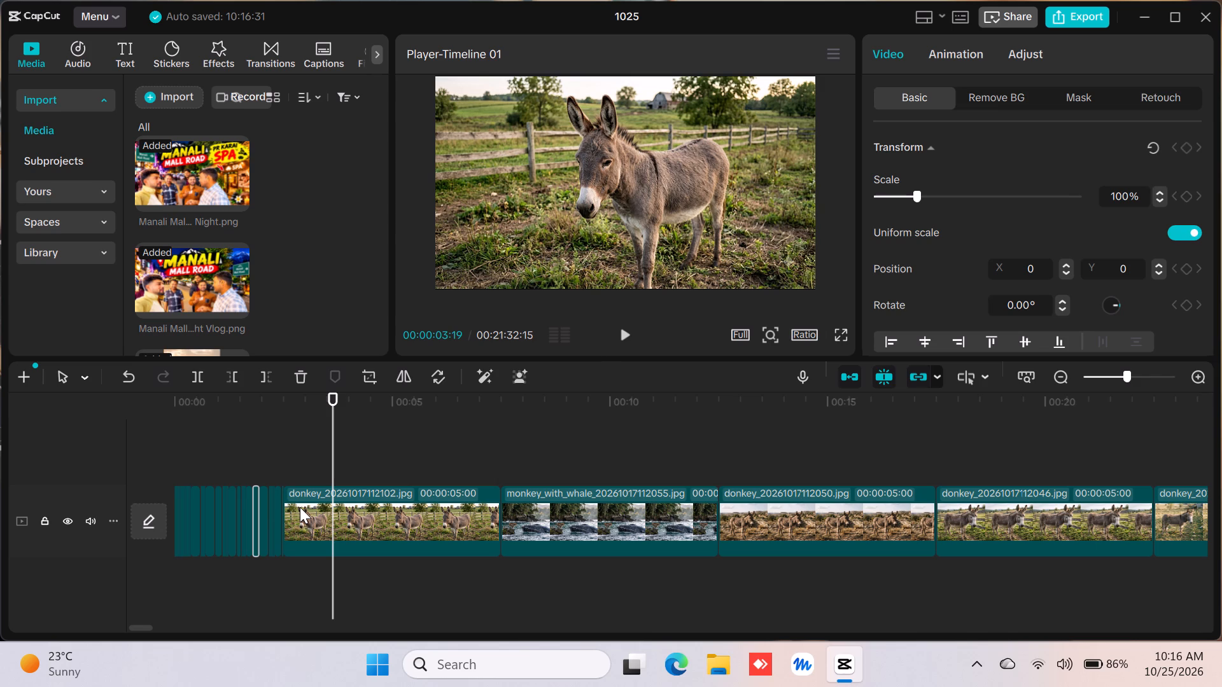
Trim the end of the donkey_20261017112102.jpg clip back to a length of about 6 frames.
{"action": "left_click", "coordinate": [461, 516]}
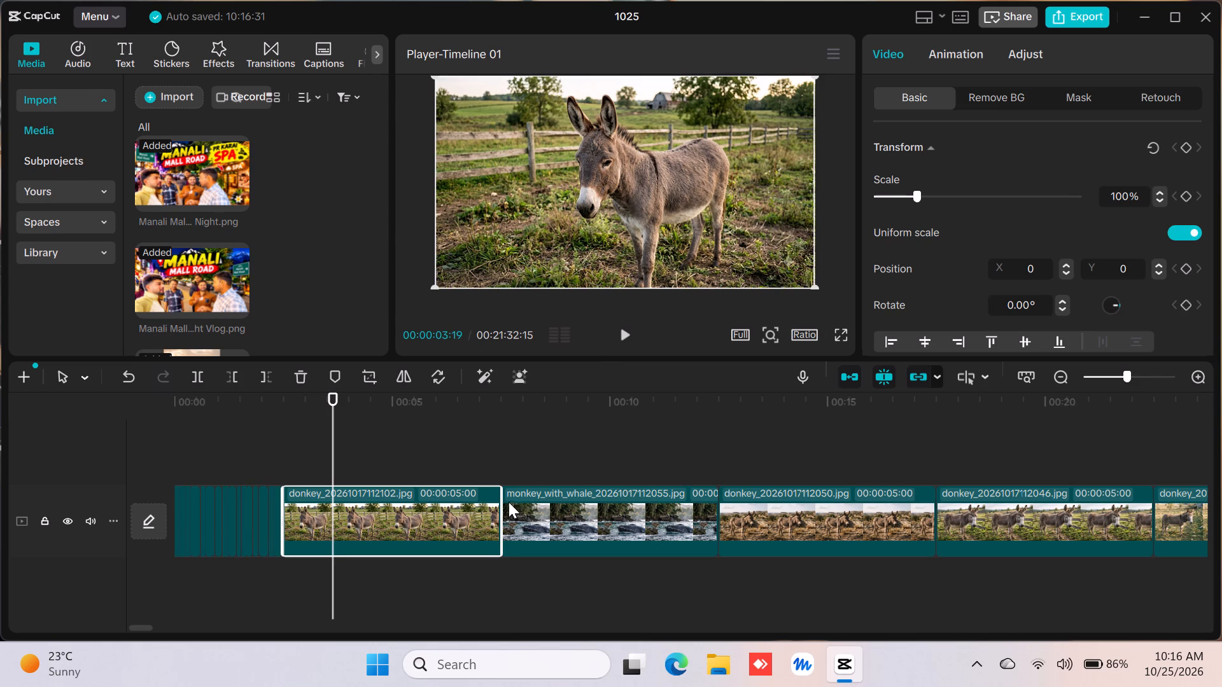
{"action": "left_click_drag", "start_coordinate": [505, 500], "coordinate": [157, 413]}
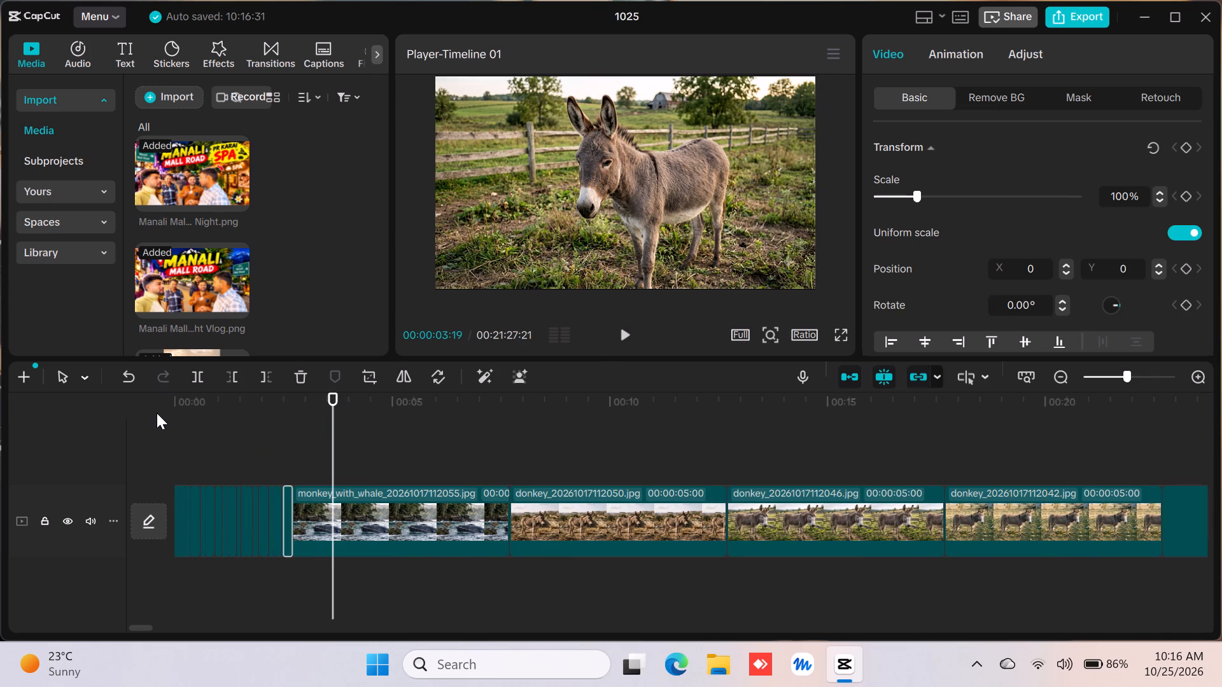
Trim the end of the monkey_with_whale_20261017112055.jpg clip back to a length of about one frame.
{"action": "left_click", "coordinate": [429, 529]}
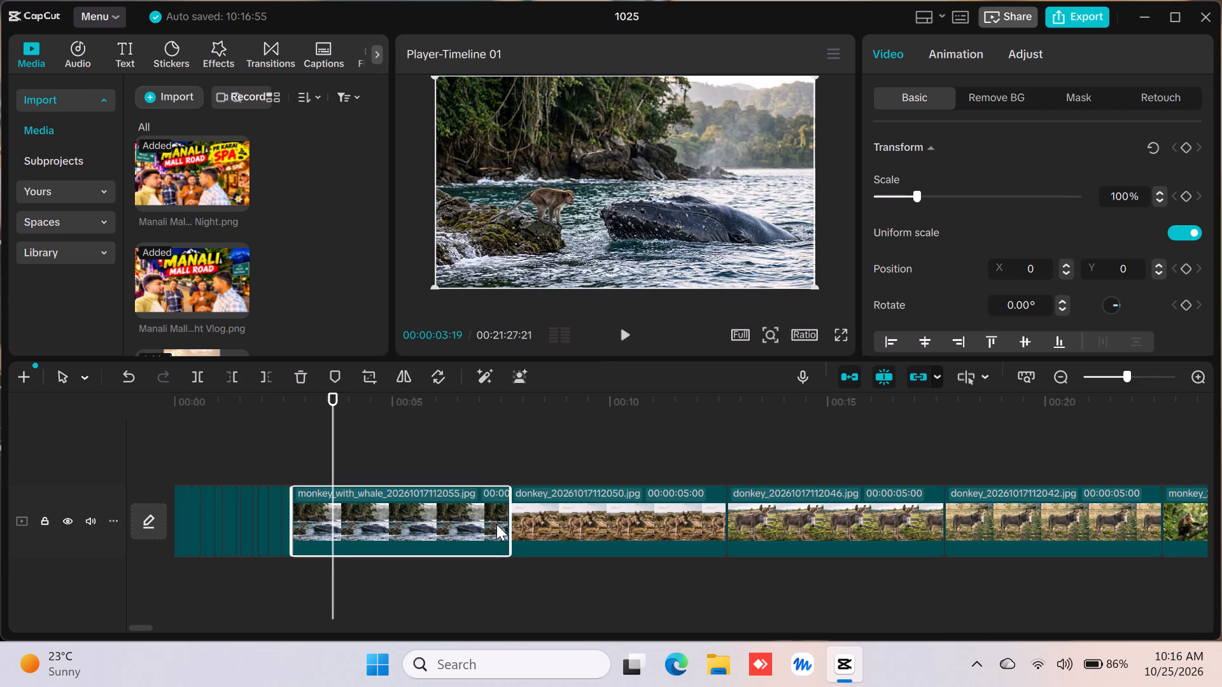
{"action": "left_click_drag", "start_coordinate": [509, 524], "coordinate": [364, 501]}
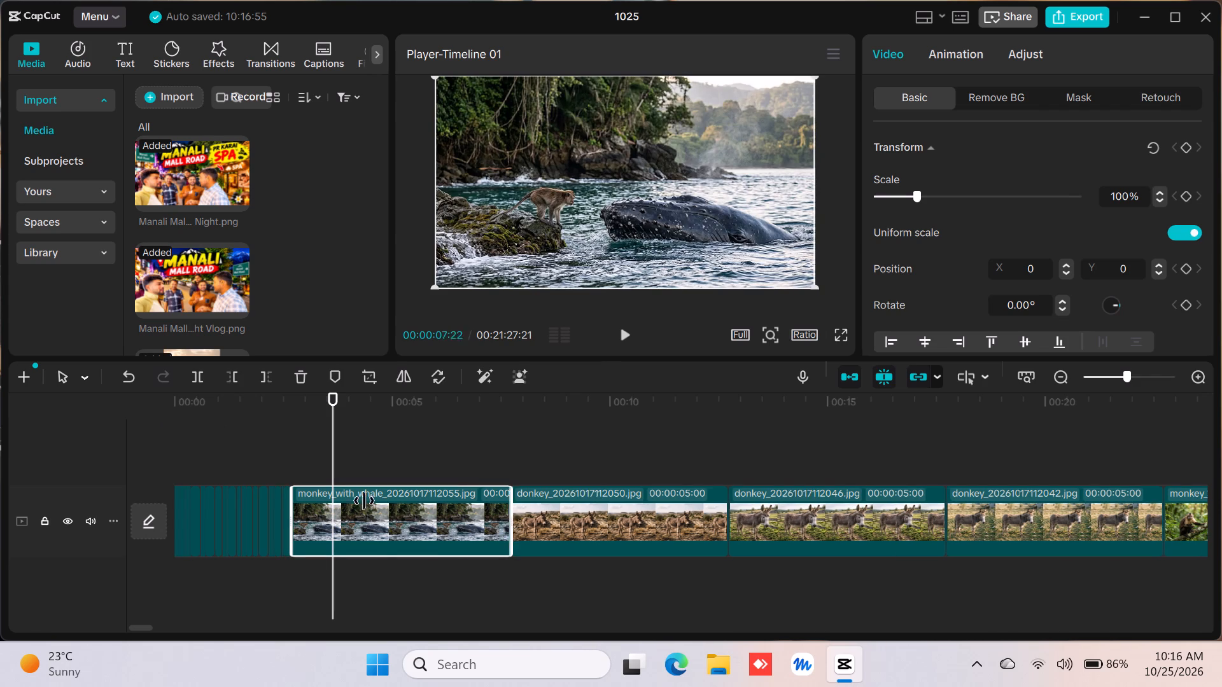
{"action": "left_click_drag", "start_coordinate": [364, 501], "coordinate": [16, 433]}
Extend the donkey_20261017112046.jpg clip at its start edge to a length of 00:00:16:26.
{"action": "left_click", "coordinate": [393, 503]}
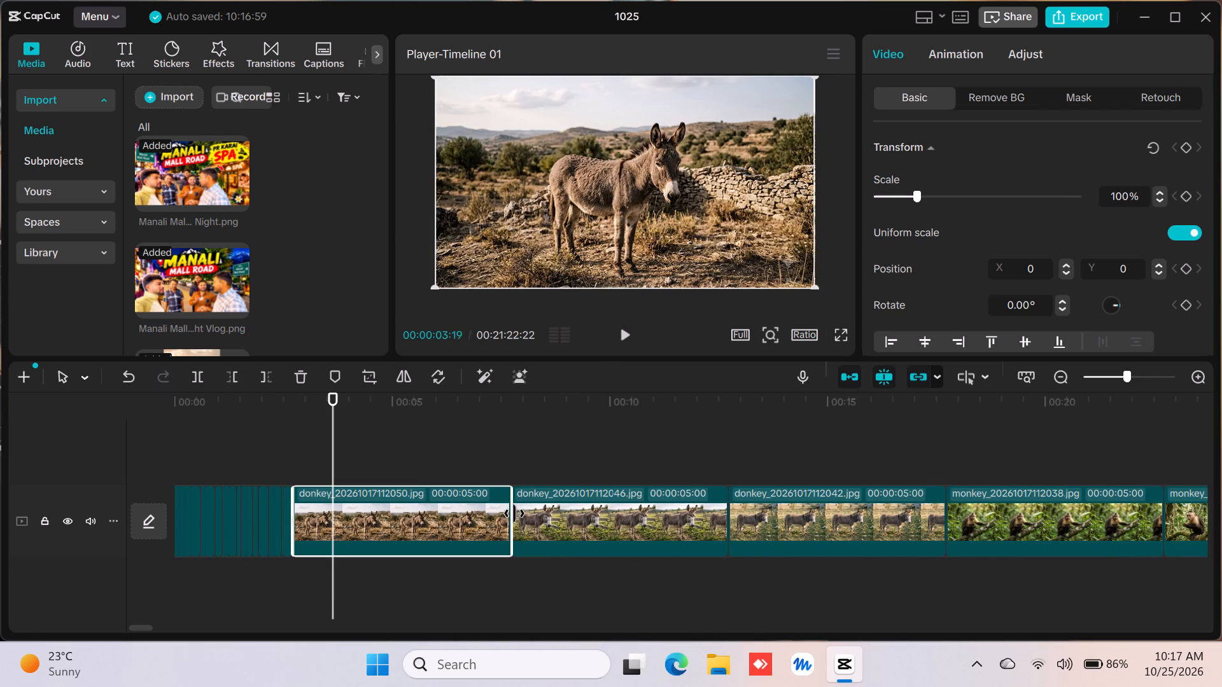
{"action": "left_click_drag", "start_coordinate": [517, 513], "coordinate": [0, 433]}
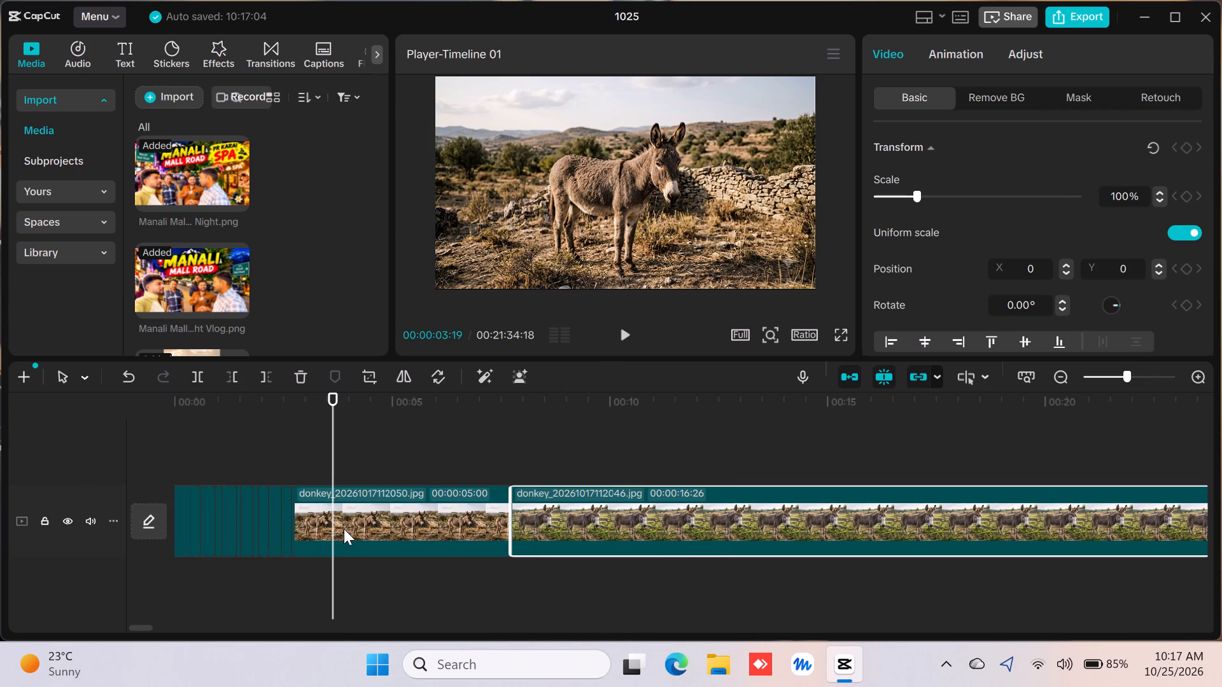
Trim the end of the donkey_20261017112050.jpg clip back to a length of about one frame.
{"action": "left_click", "coordinate": [344, 530]}
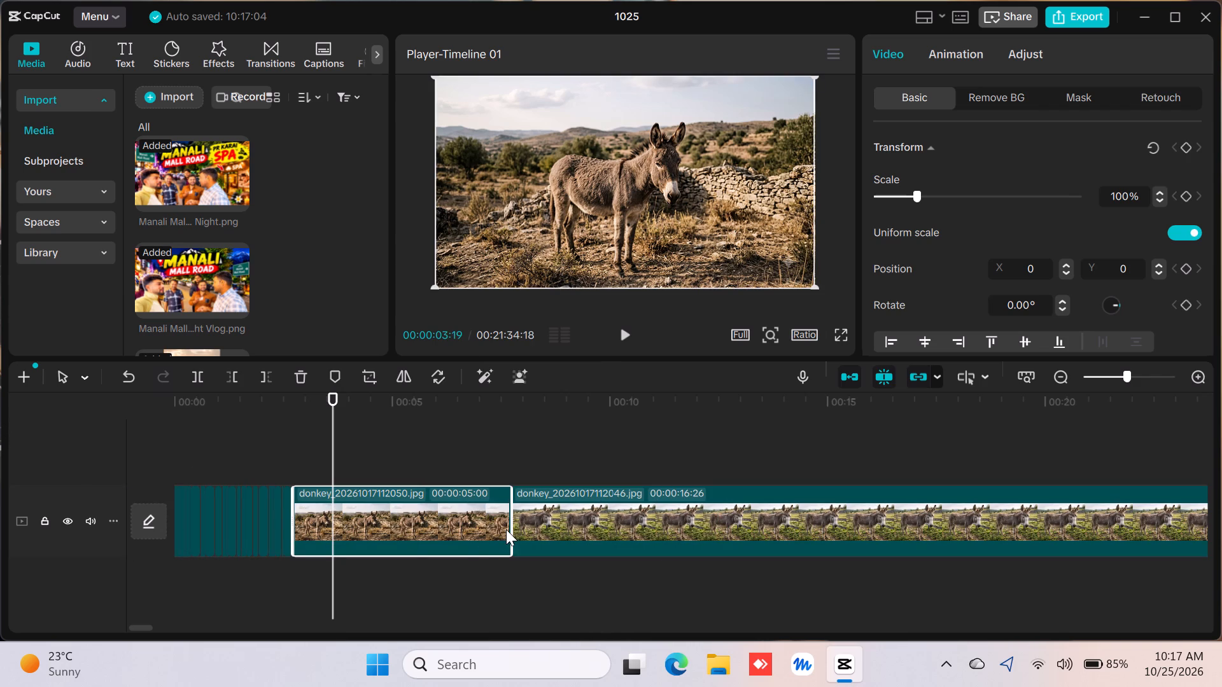
{"action": "left_click_drag", "start_coordinate": [511, 536], "coordinate": [358, 496]}
{"action": "left_click_drag", "start_coordinate": [358, 496], "coordinate": [0, 446]}
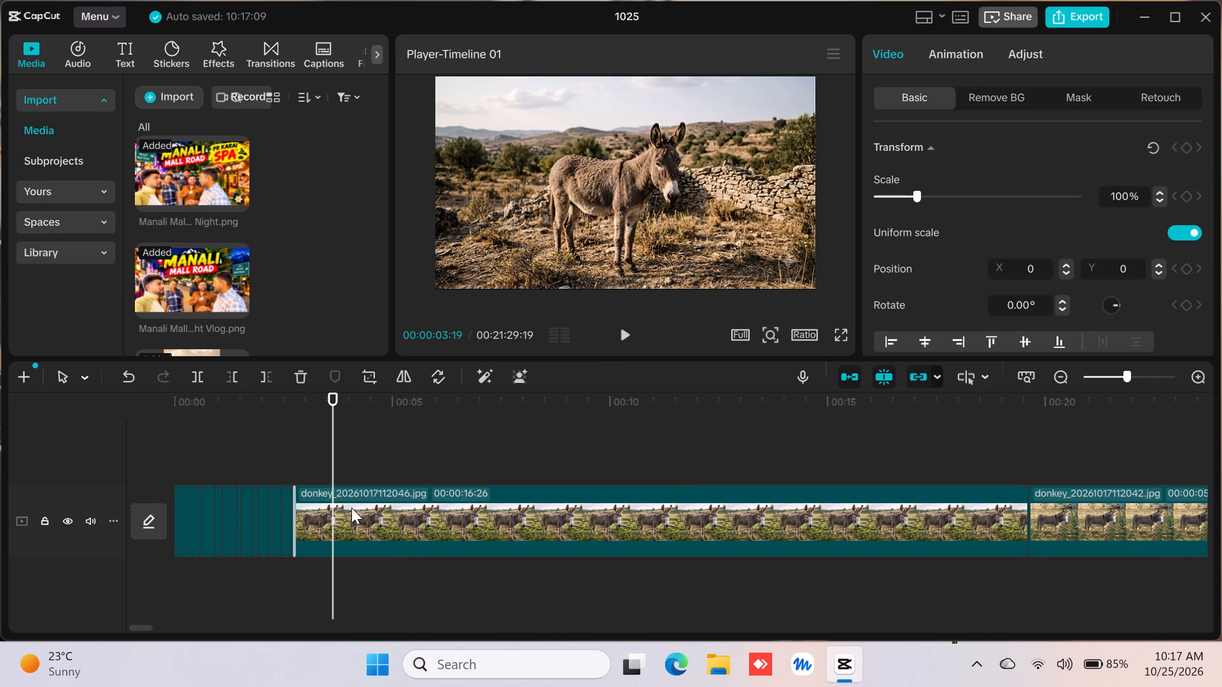
Select the donkey_20261017112046.jpg clip on the timeline.
{"action": "left_click", "coordinate": [384, 512]}
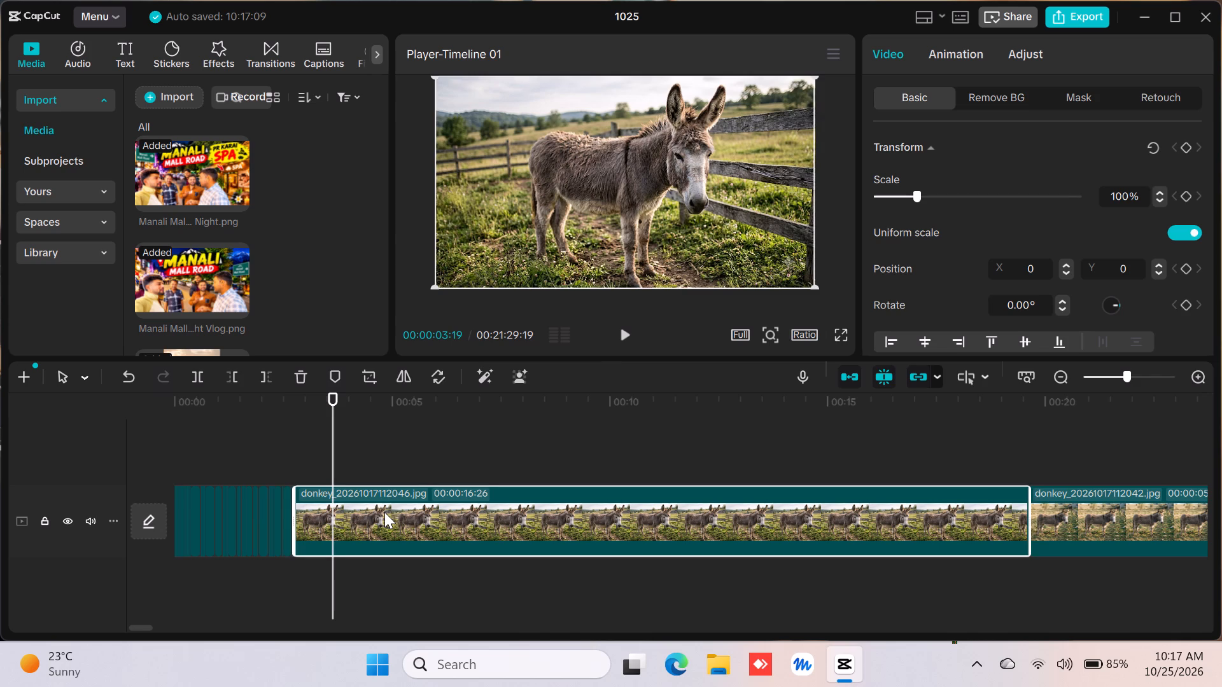
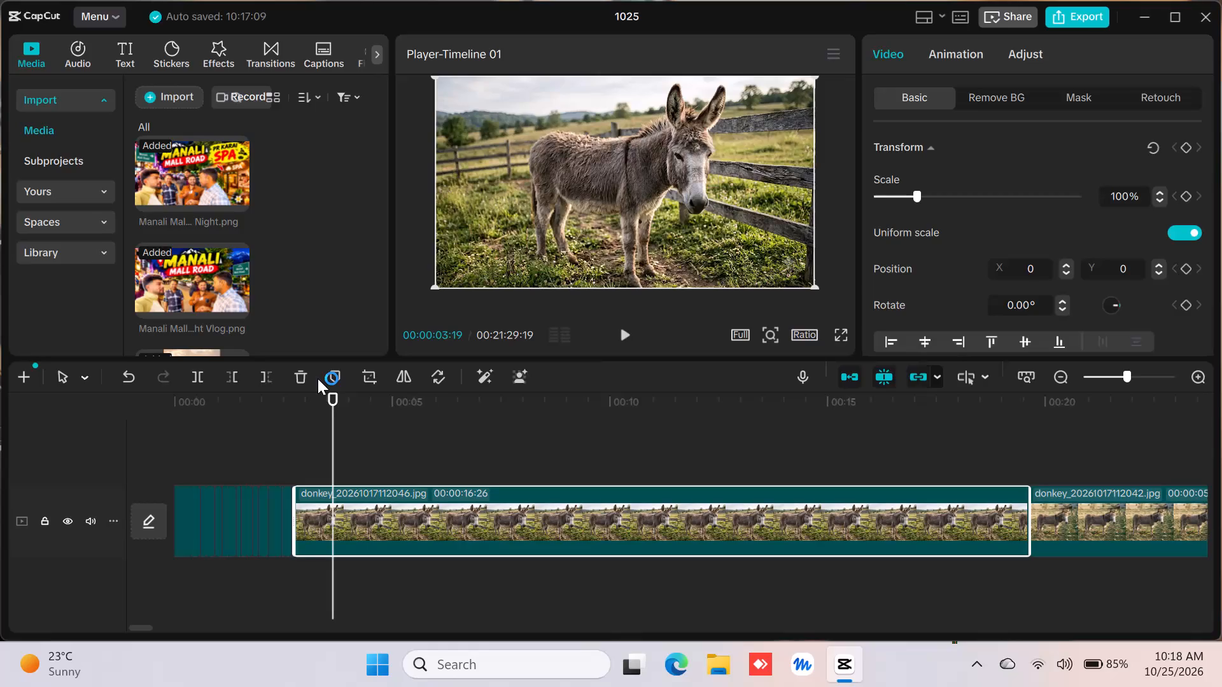
Trim the end of the donkey_20261017112046.jpg clip back to a length of about five frames.
{"action": "left_click", "coordinate": [318, 371]}
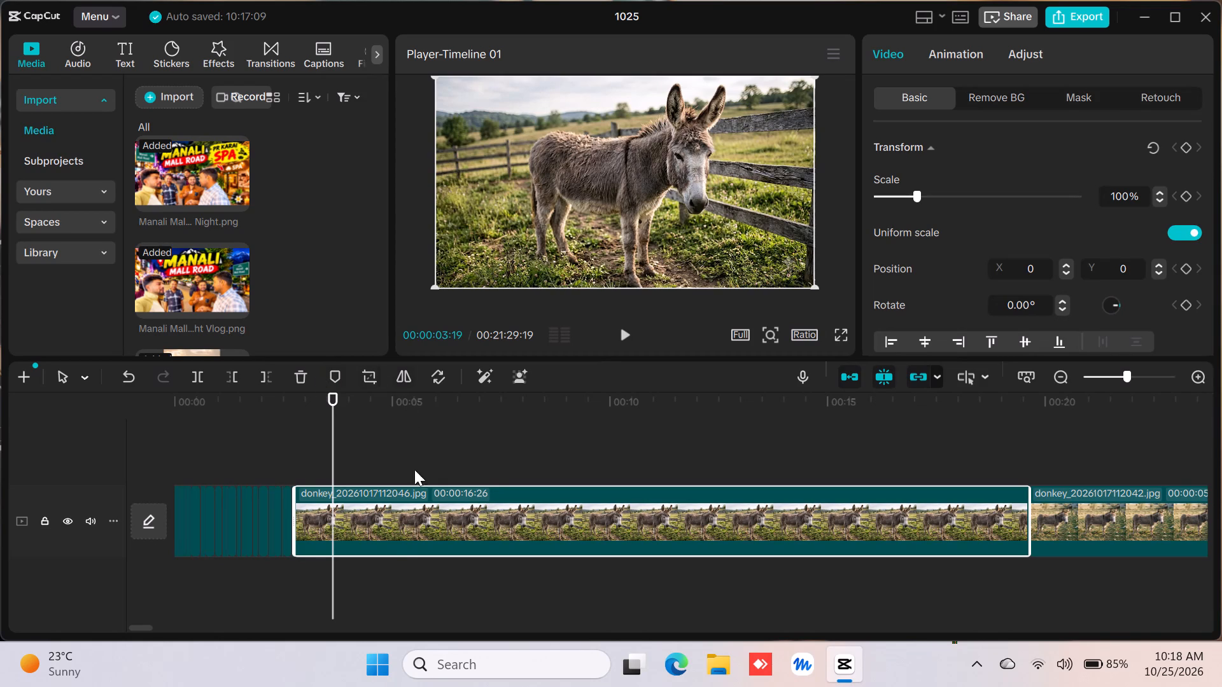
{"action": "left_click", "coordinate": [397, 532]}
{"action": "left_click", "coordinate": [1032, 521]}
{"action": "left_click_drag", "start_coordinate": [1032, 521], "coordinate": [658, 526]}
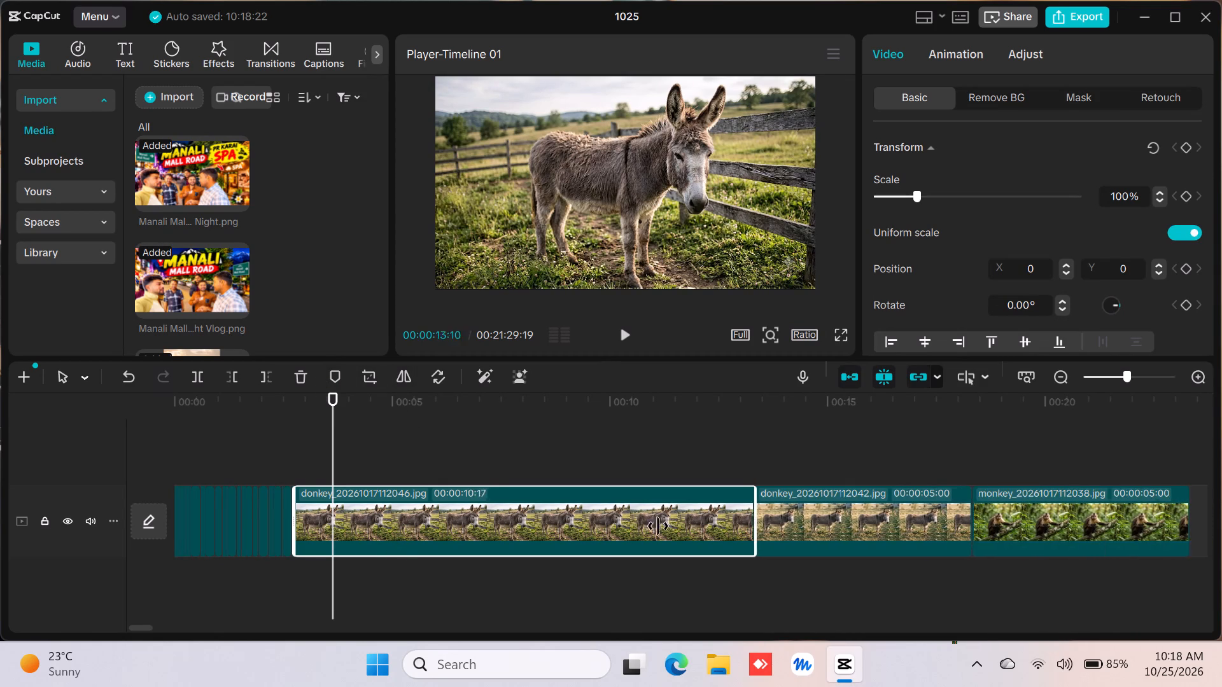
{"action": "left_click_drag", "start_coordinate": [658, 526], "coordinate": [137, 480]}
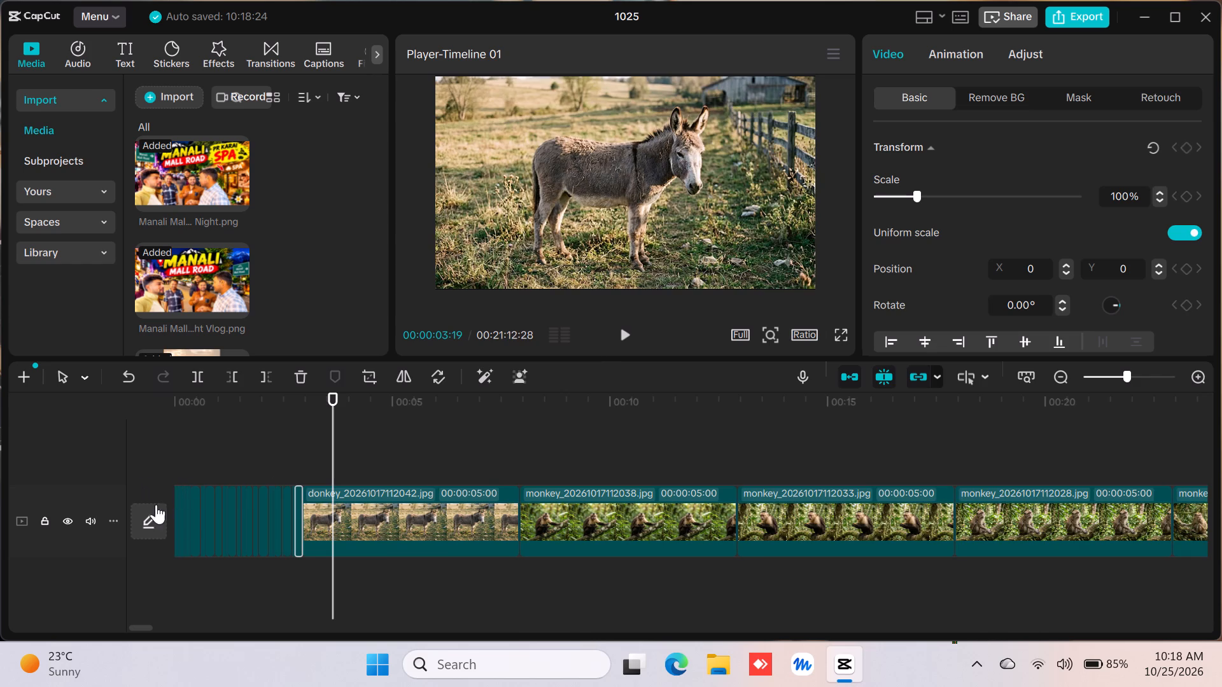
{"action": "left_click", "coordinate": [193, 513]}
Trim the end of the donkey_20261017112042.jpg clip back to a length of about one frame.
{"action": "left_click", "coordinate": [365, 524]}
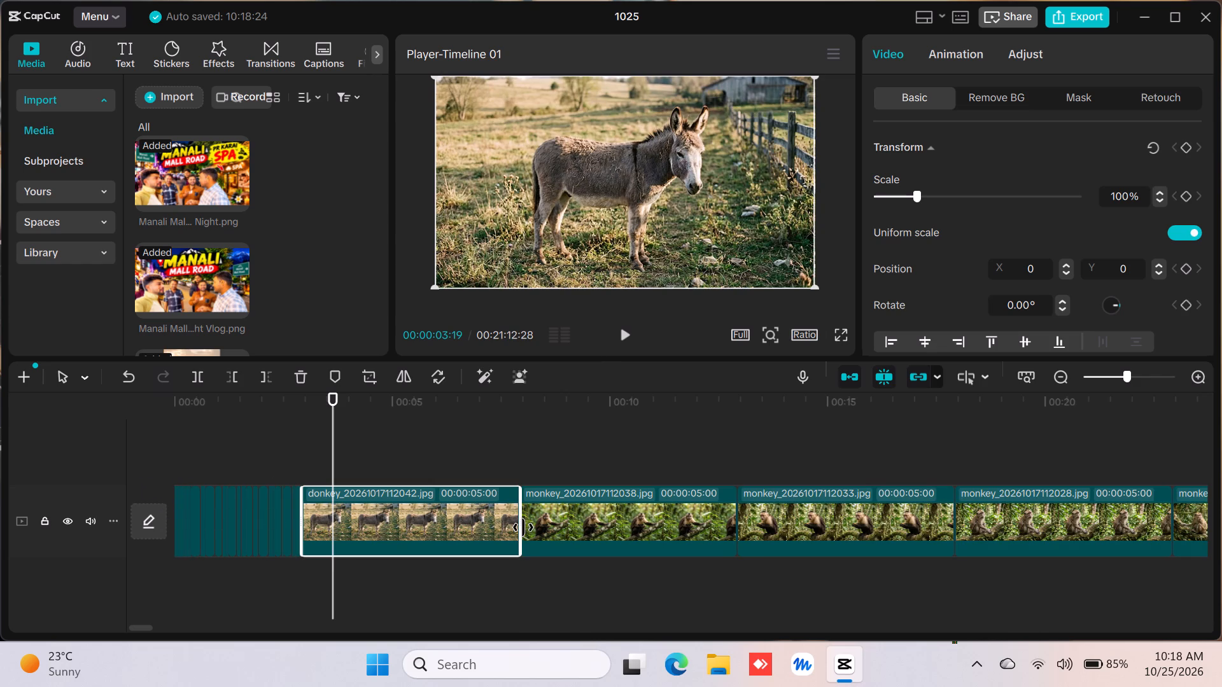
{"action": "left_click_drag", "start_coordinate": [523, 527], "coordinate": [162, 553]}
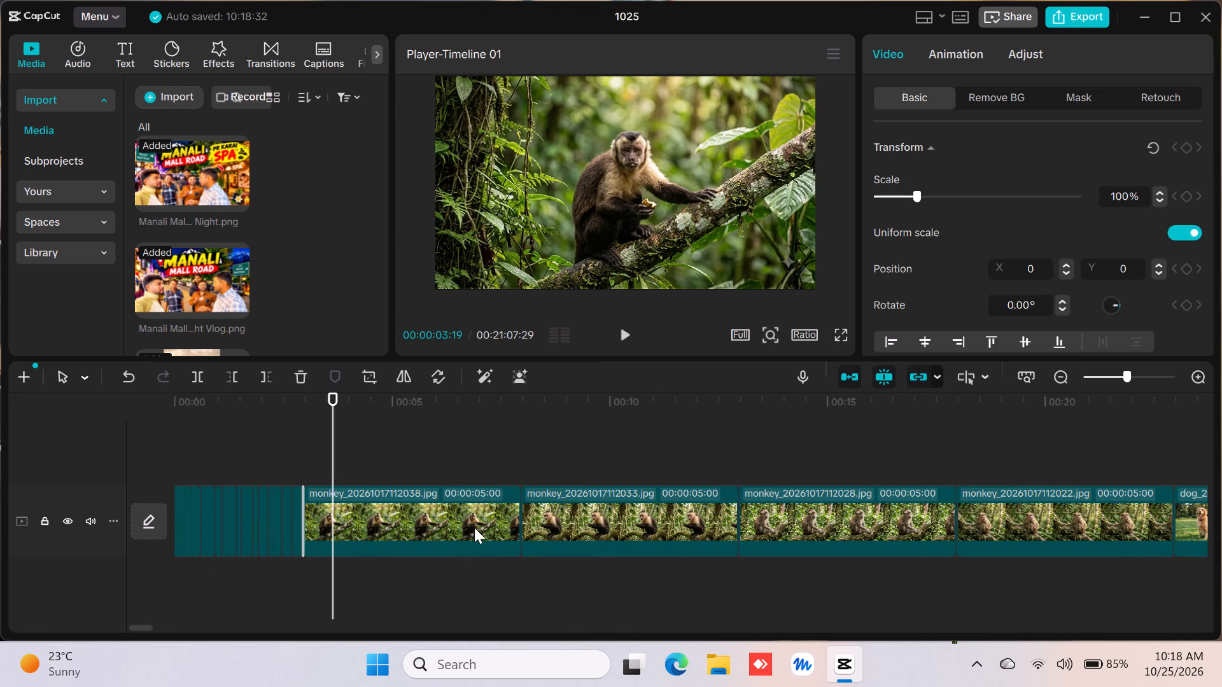
Trim the end of the monkey_20261017112038.jpg clip back to a length of about one frame.
{"action": "left_click", "coordinate": [453, 527]}
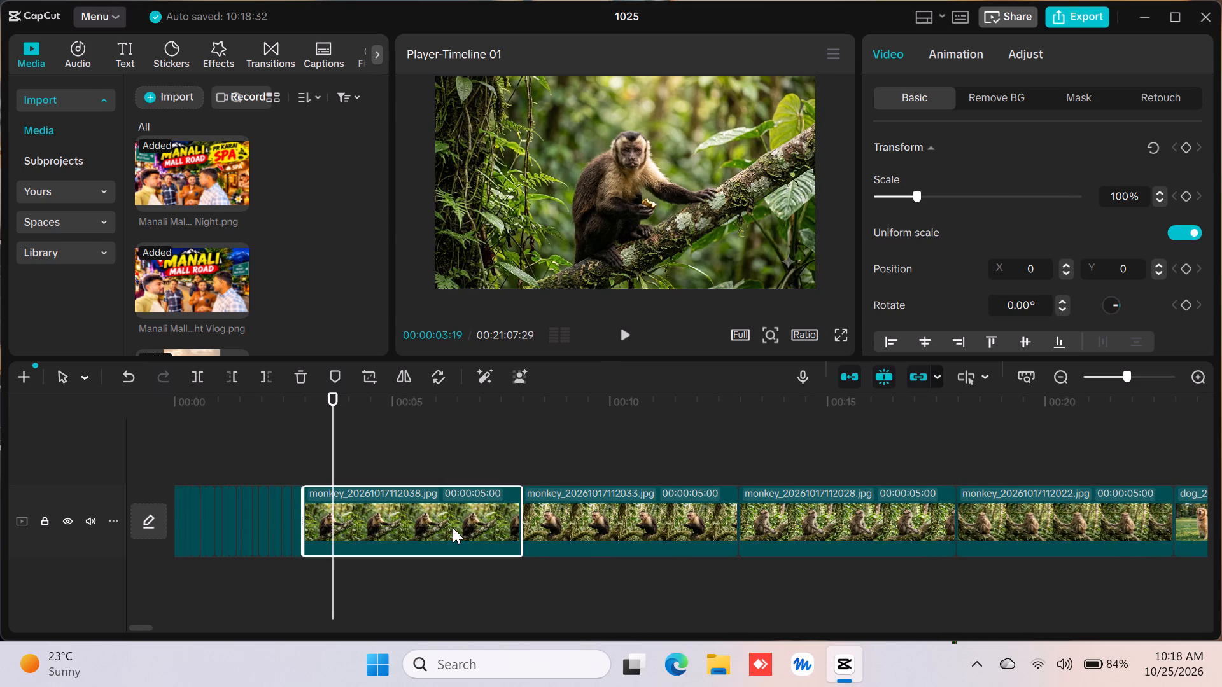
{"action": "left_click_drag", "start_coordinate": [521, 531], "coordinate": [311, 538]}
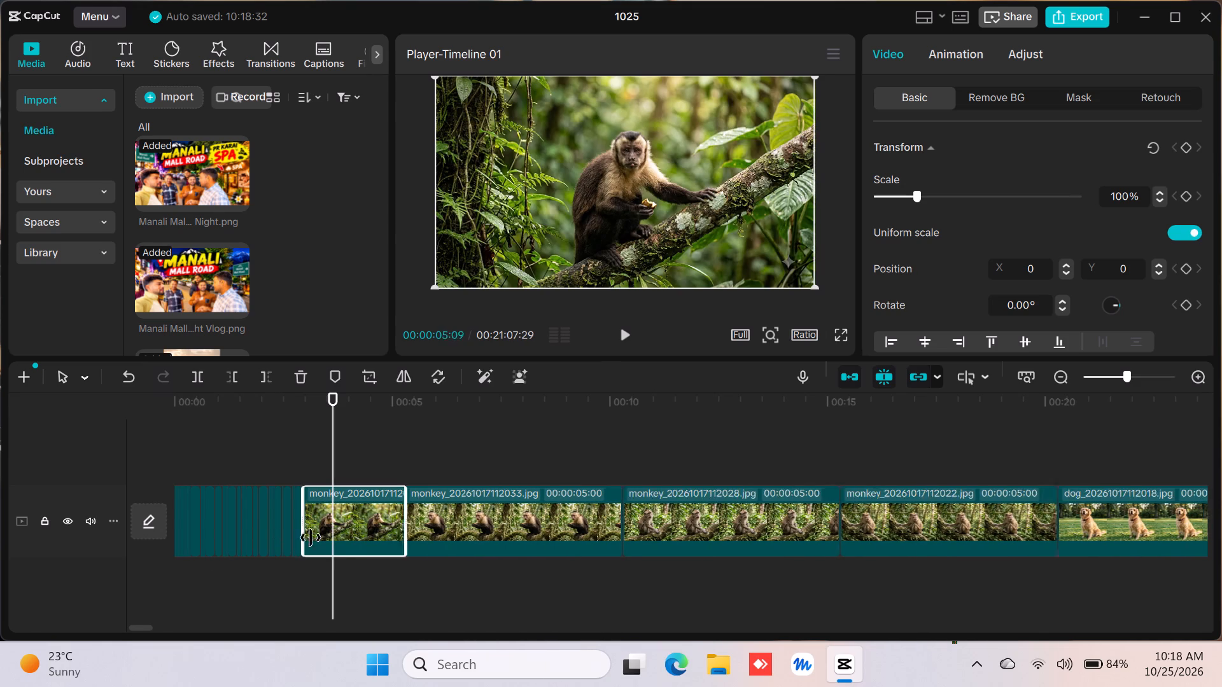
{"action": "left_click_drag", "start_coordinate": [311, 538], "coordinate": [0, 572]}
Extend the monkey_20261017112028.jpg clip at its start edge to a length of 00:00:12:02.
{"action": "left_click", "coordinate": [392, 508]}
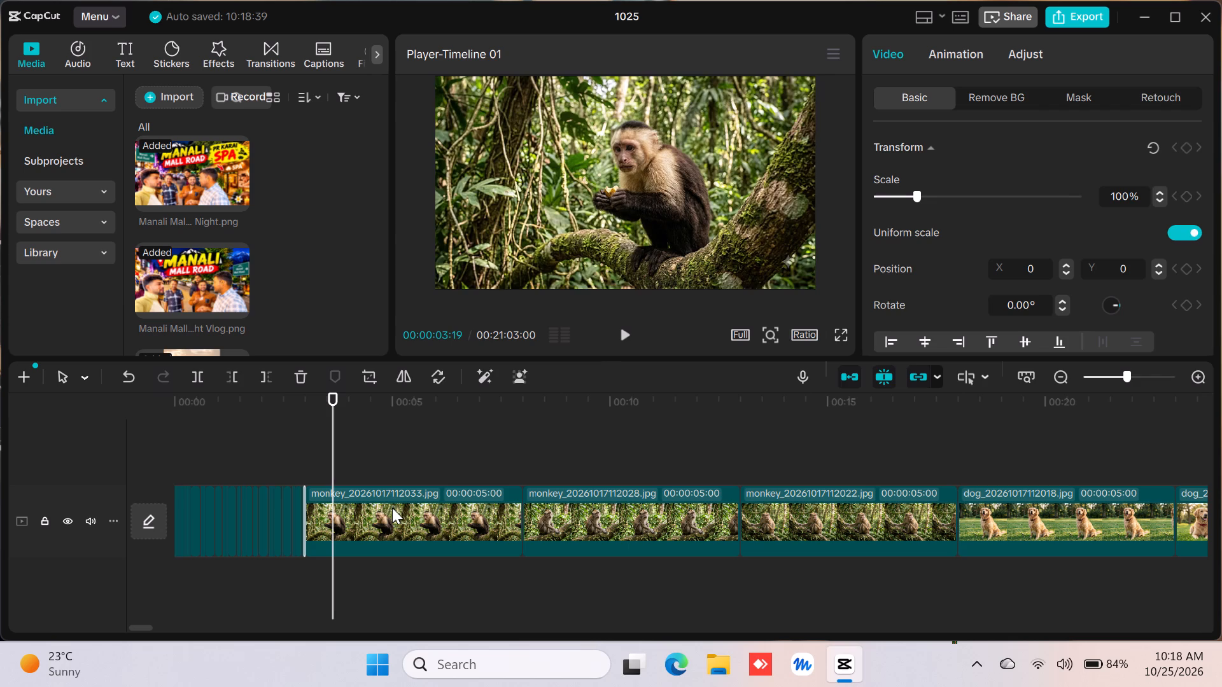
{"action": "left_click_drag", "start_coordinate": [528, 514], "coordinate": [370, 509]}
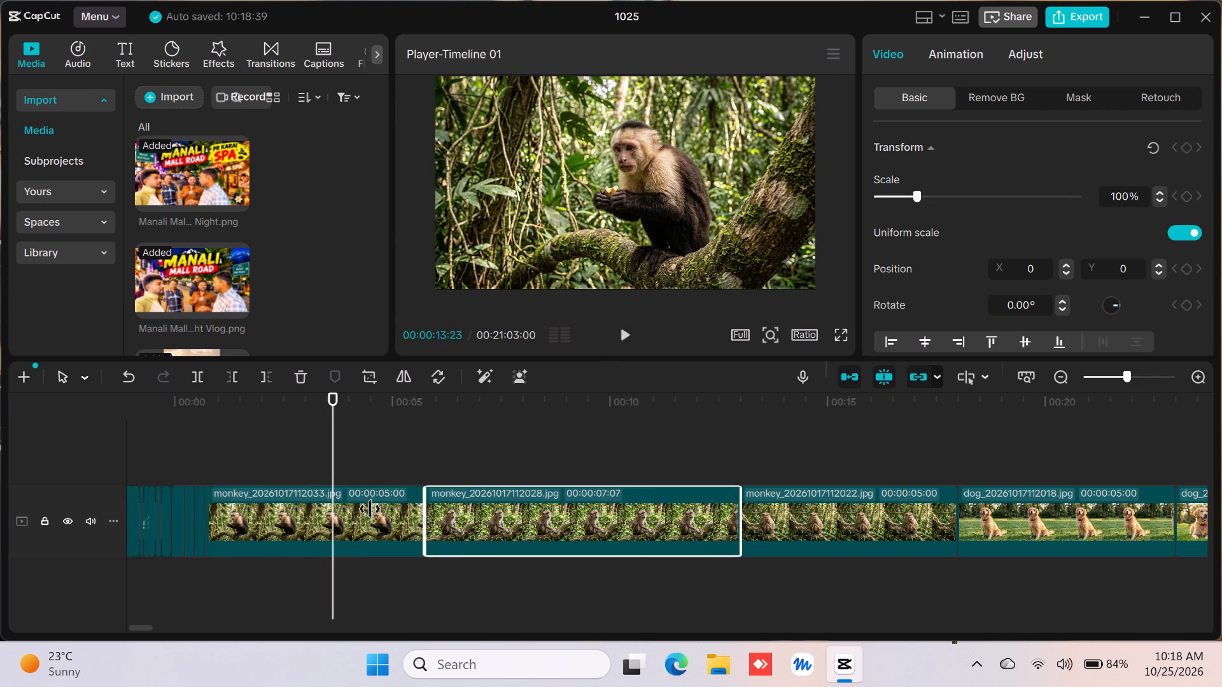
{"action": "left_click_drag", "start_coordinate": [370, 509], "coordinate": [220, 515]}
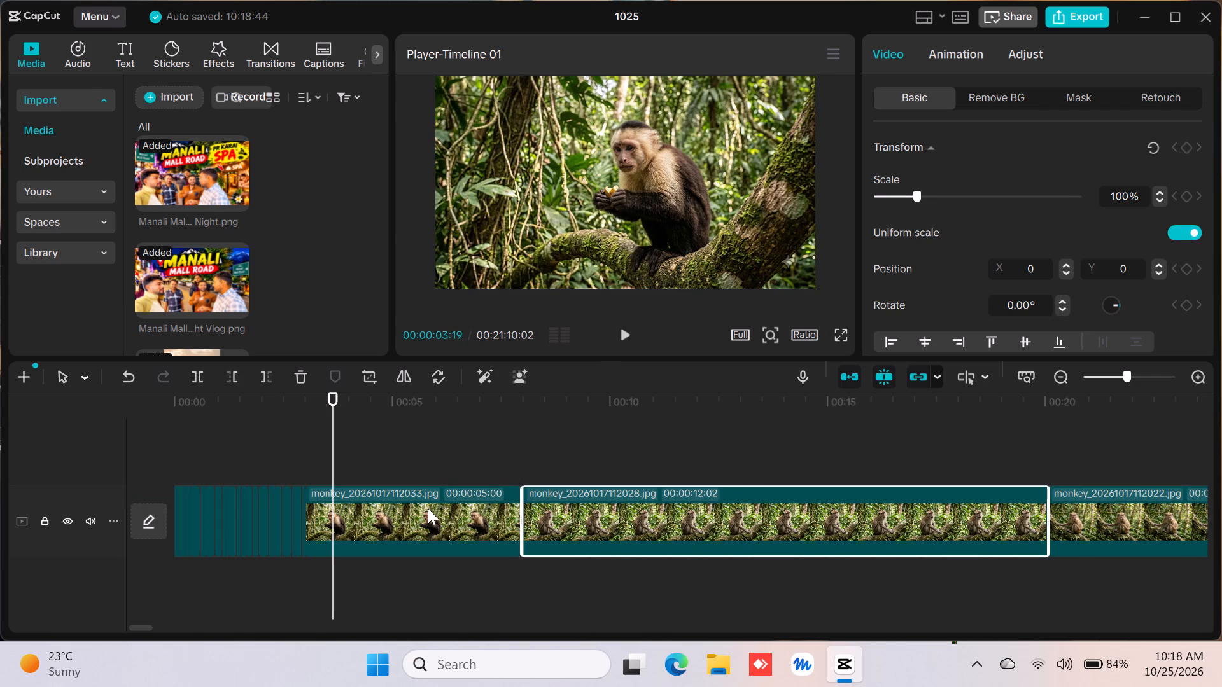
Trim the end of the monkey_20261017112033.jpg clip back to a length of about one frame.
{"action": "left_click", "coordinate": [428, 508]}
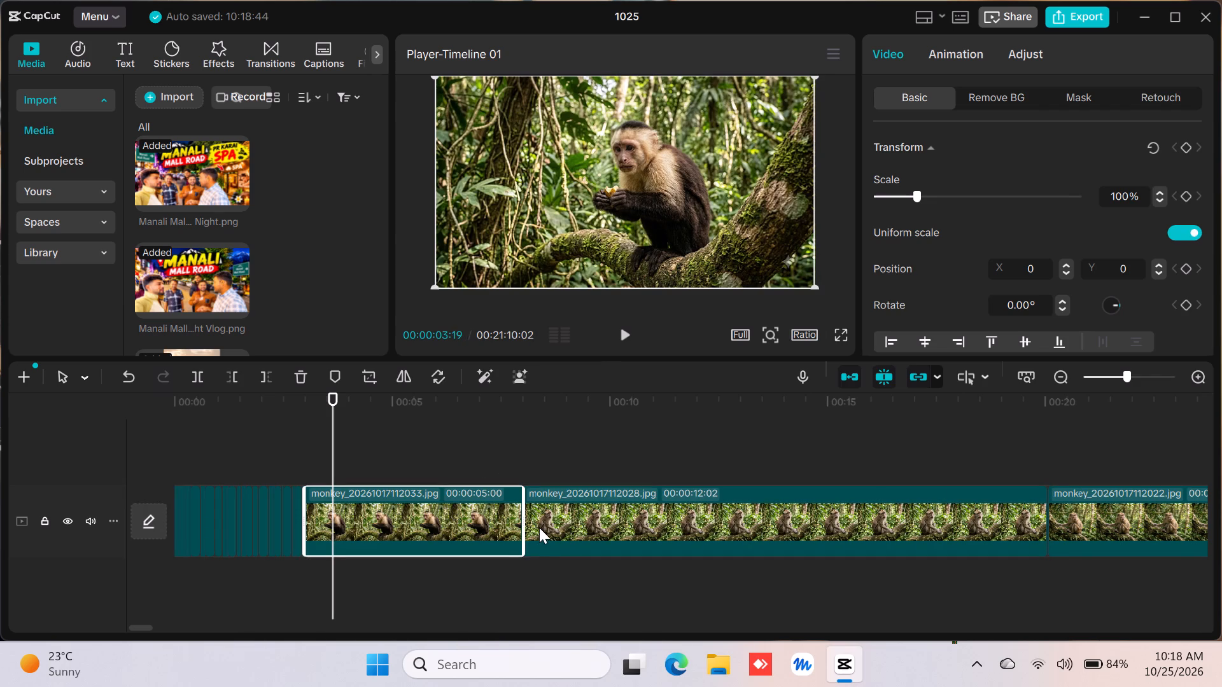
{"action": "left_click_drag", "start_coordinate": [527, 529], "coordinate": [248, 532]}
Trim the end of the monkey_20261017112028.jpg clip back to a length of about six frames.
{"action": "left_click", "coordinate": [430, 525]}
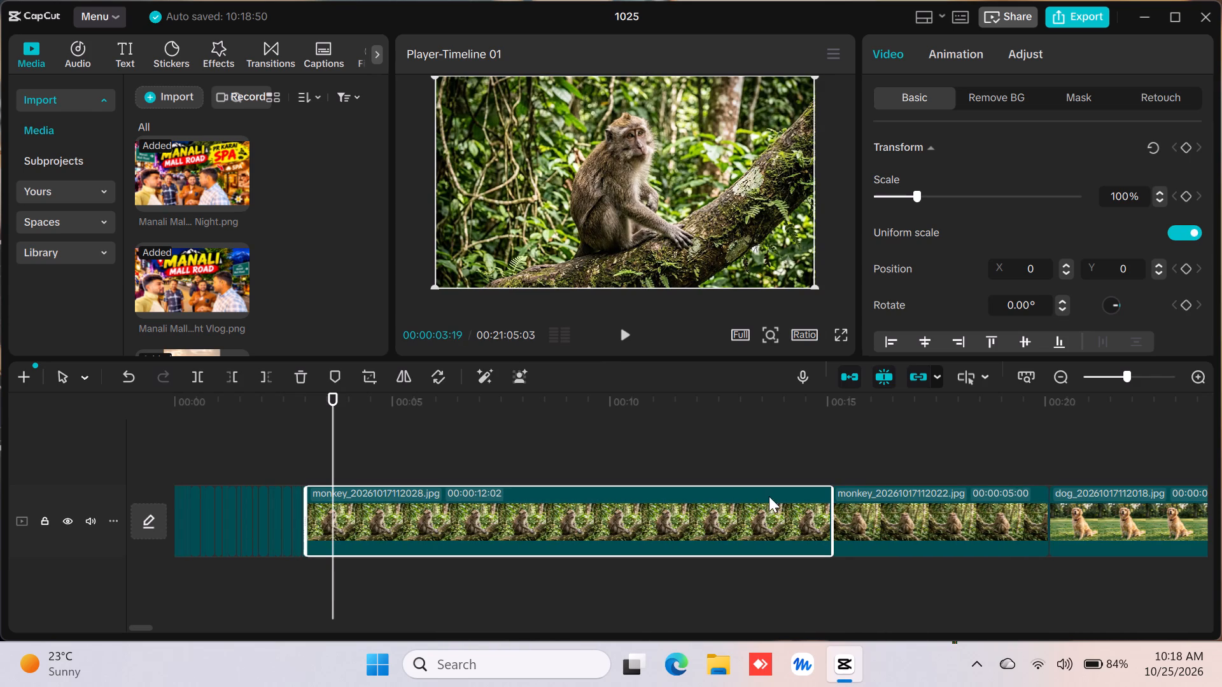
{"action": "left_click_drag", "start_coordinate": [836, 520], "coordinate": [582, 525]}
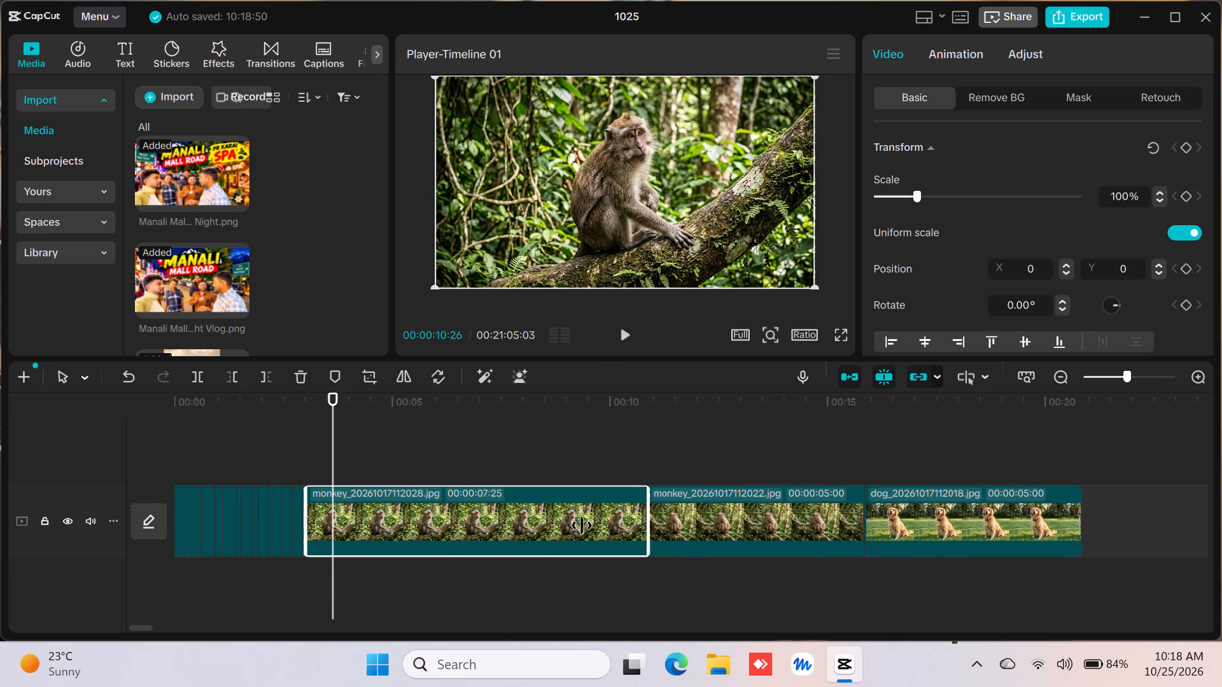
{"action": "left_click_drag", "start_coordinate": [582, 525], "coordinate": [218, 576]}
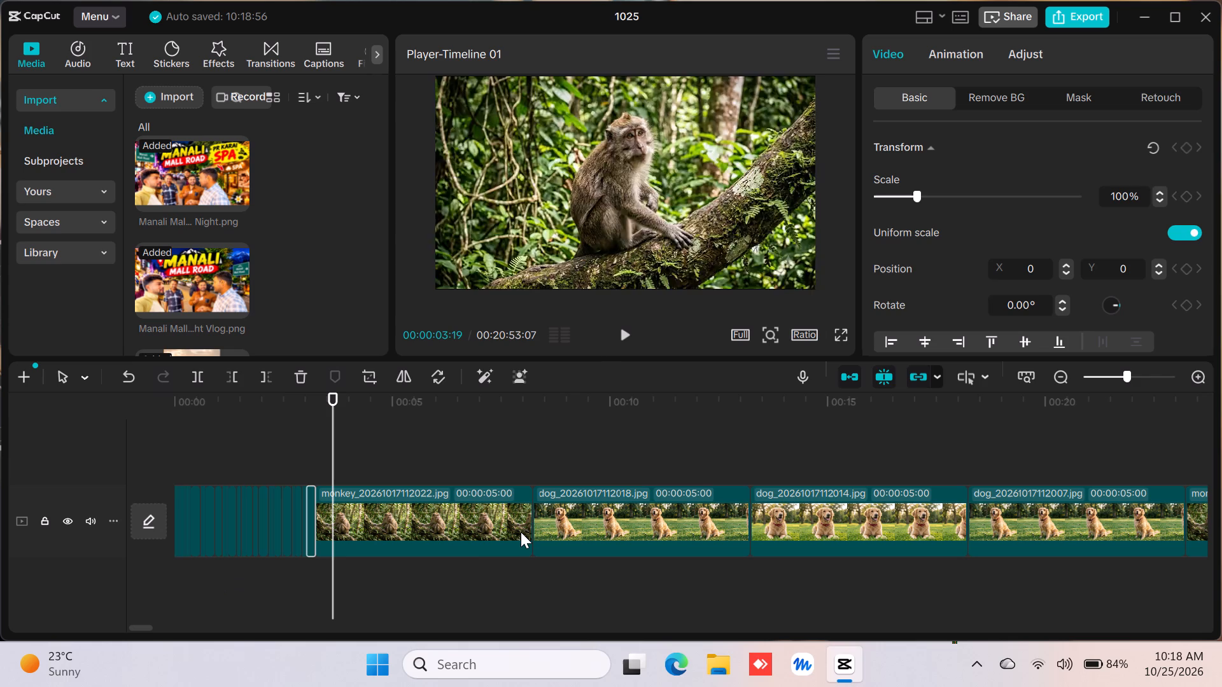
Trim the end of the monkey_20261017112022.jpg clip back to a length of about five frames.
{"action": "left_click", "coordinate": [521, 532]}
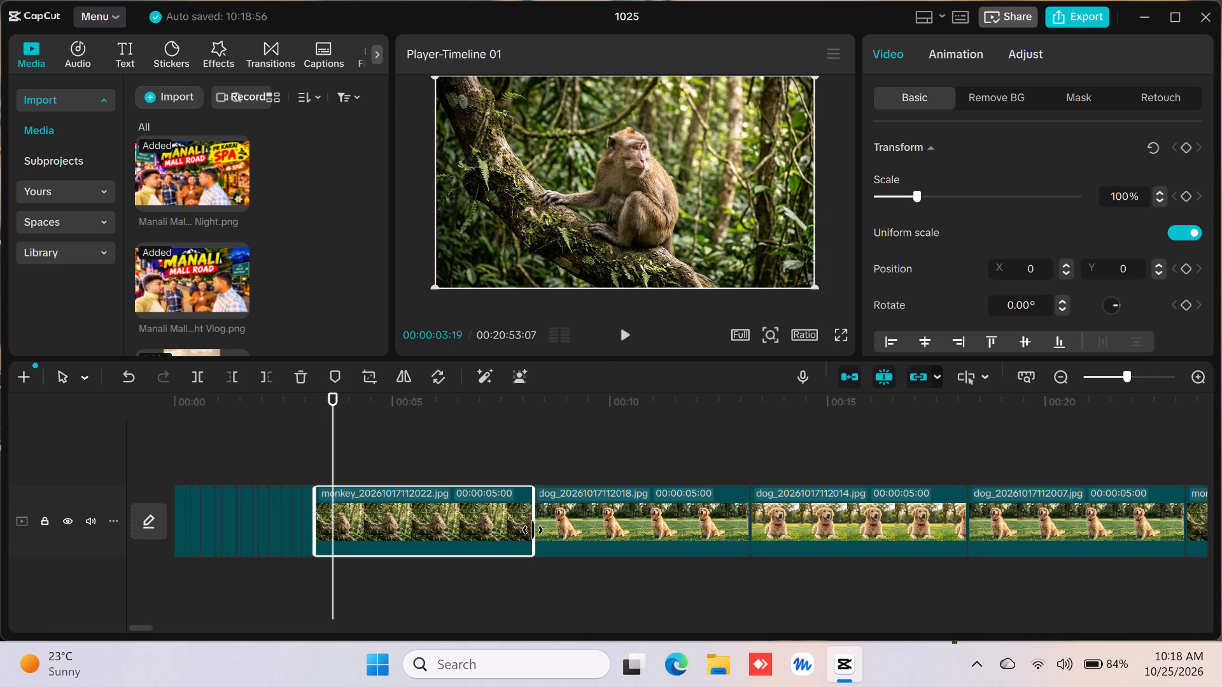
{"action": "left_click_drag", "start_coordinate": [533, 530], "coordinate": [270, 567]}
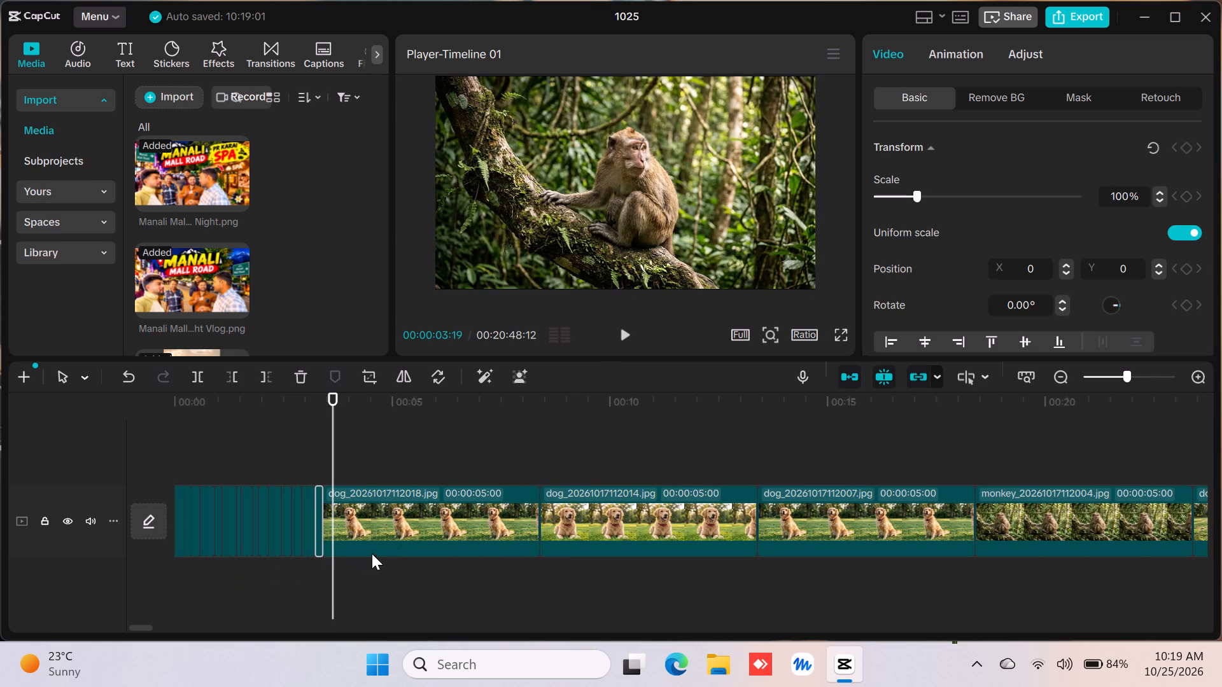
Trim the end of the dog_20261017112018.jpg clip back to a length of about one frame.
{"action": "left_click", "coordinate": [419, 522]}
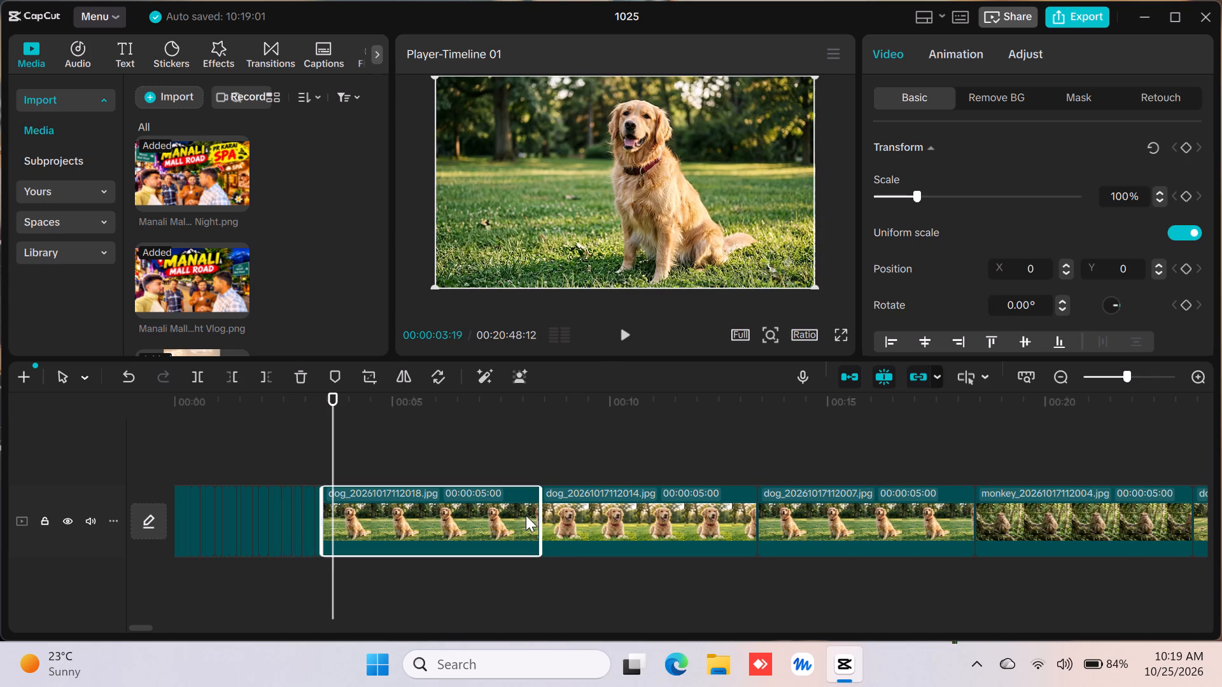
{"action": "left_click_drag", "start_coordinate": [538, 511], "coordinate": [190, 524]}
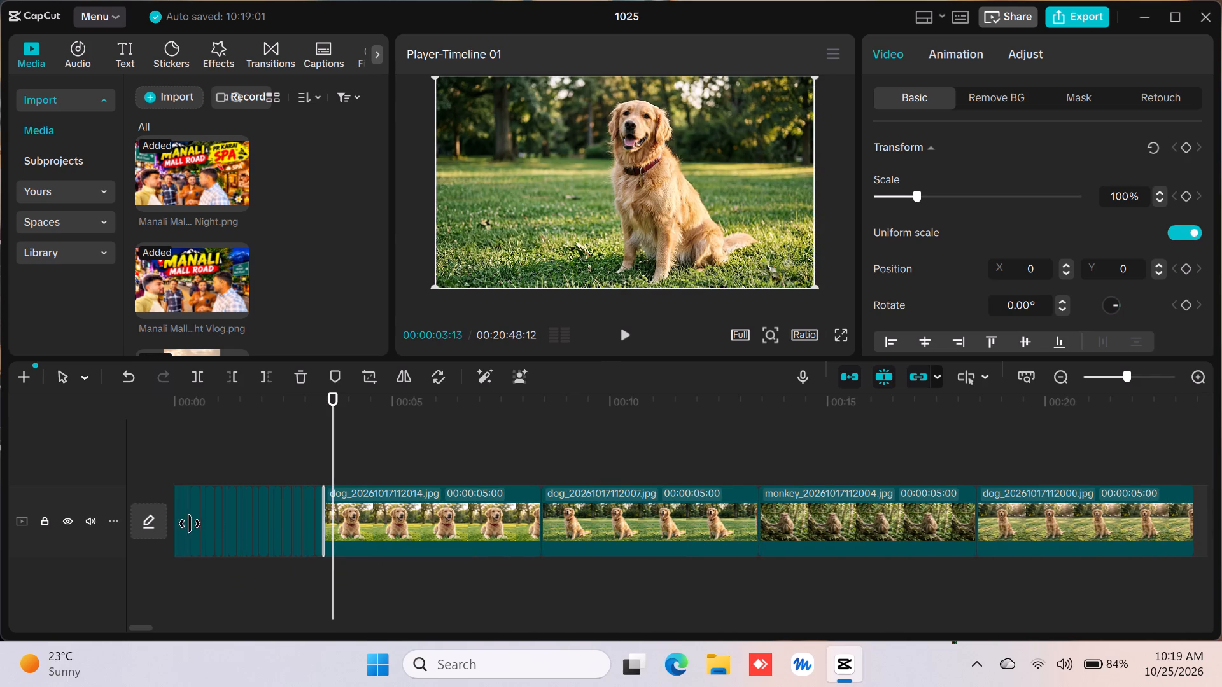
{"action": "left_click_drag", "start_coordinate": [190, 524], "coordinate": [185, 523]}
Trim the start of the dog_20261017112007.jpg clip to leave a length of about 21 frames.
{"action": "left_click", "coordinate": [414, 514]}
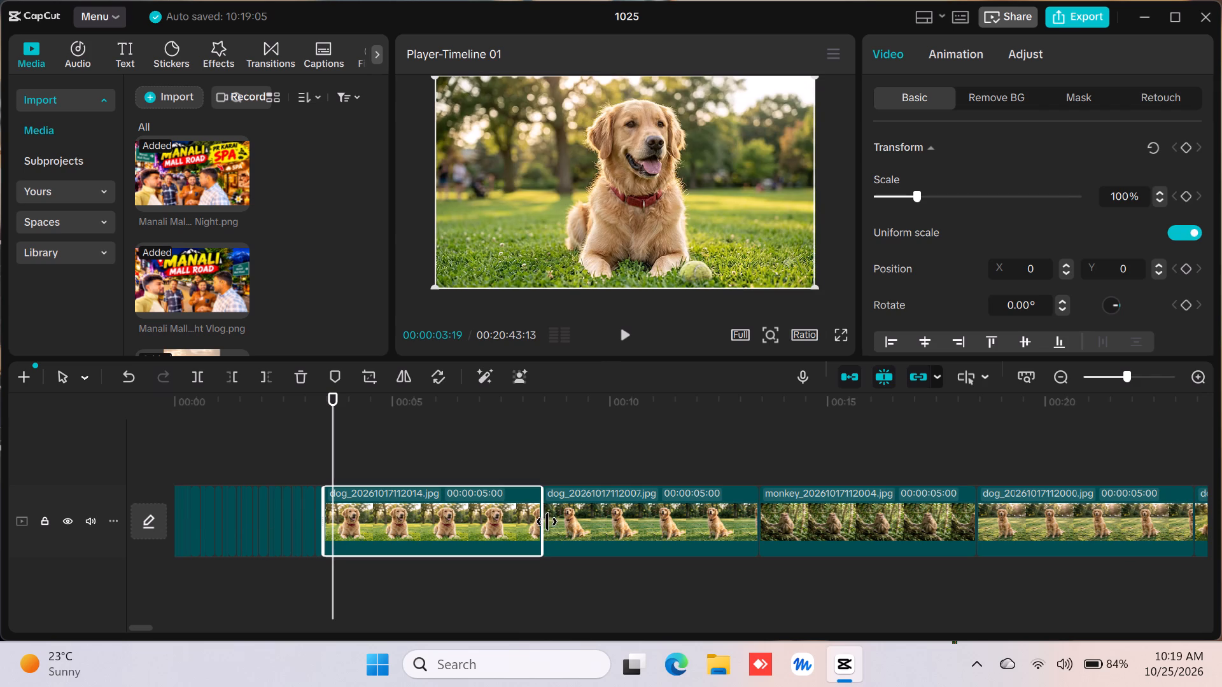
{"action": "left_click_drag", "start_coordinate": [547, 522], "coordinate": [734, 506]}
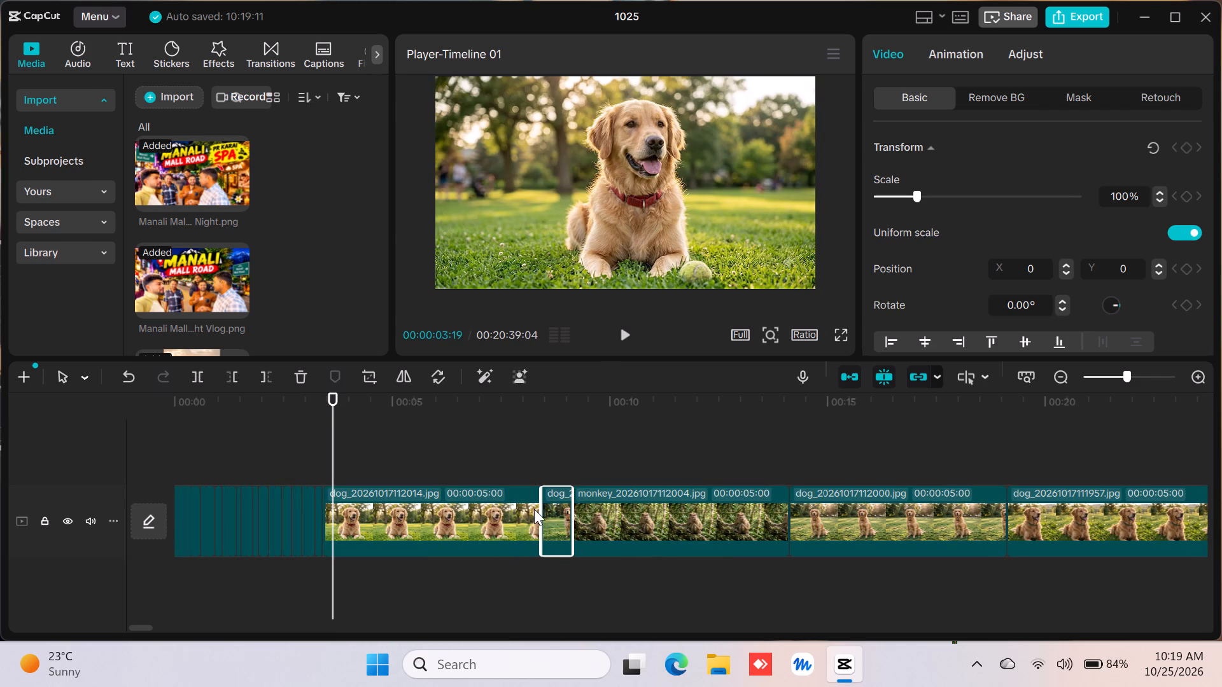
Trim the end of the dog_20261017112014.jpg clip back to a length of about one frame.
{"action": "left_click", "coordinate": [502, 504]}
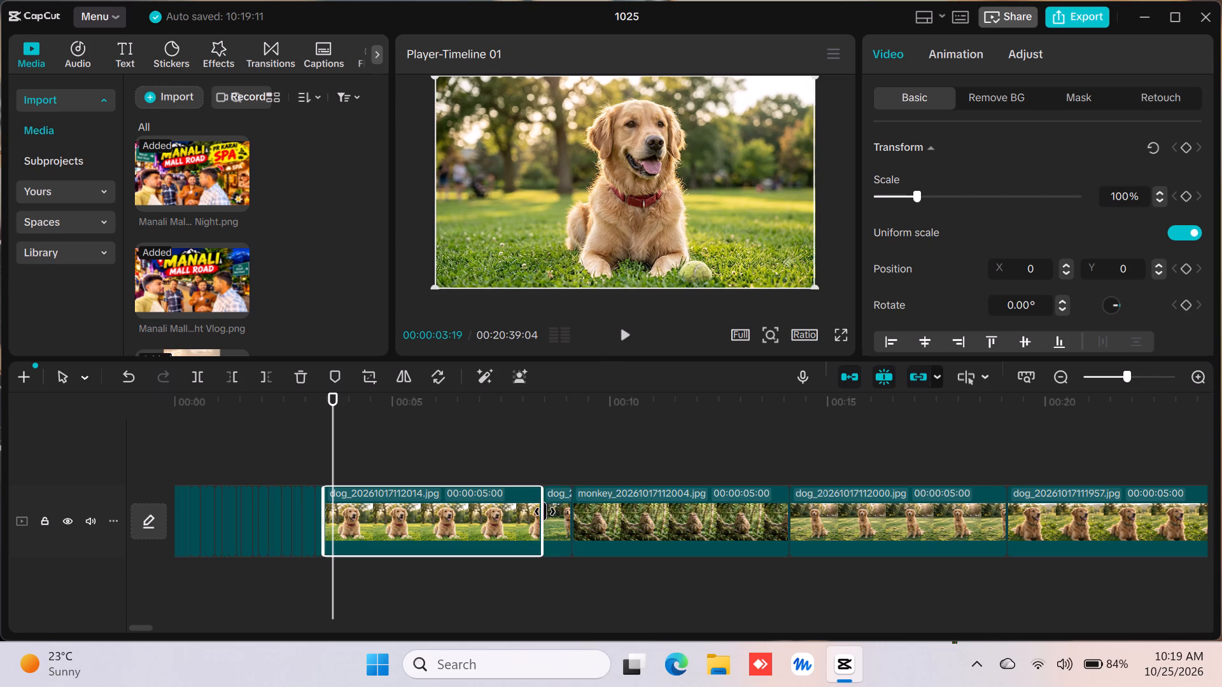
{"action": "left_click_drag", "start_coordinate": [546, 513], "coordinate": [200, 513]}
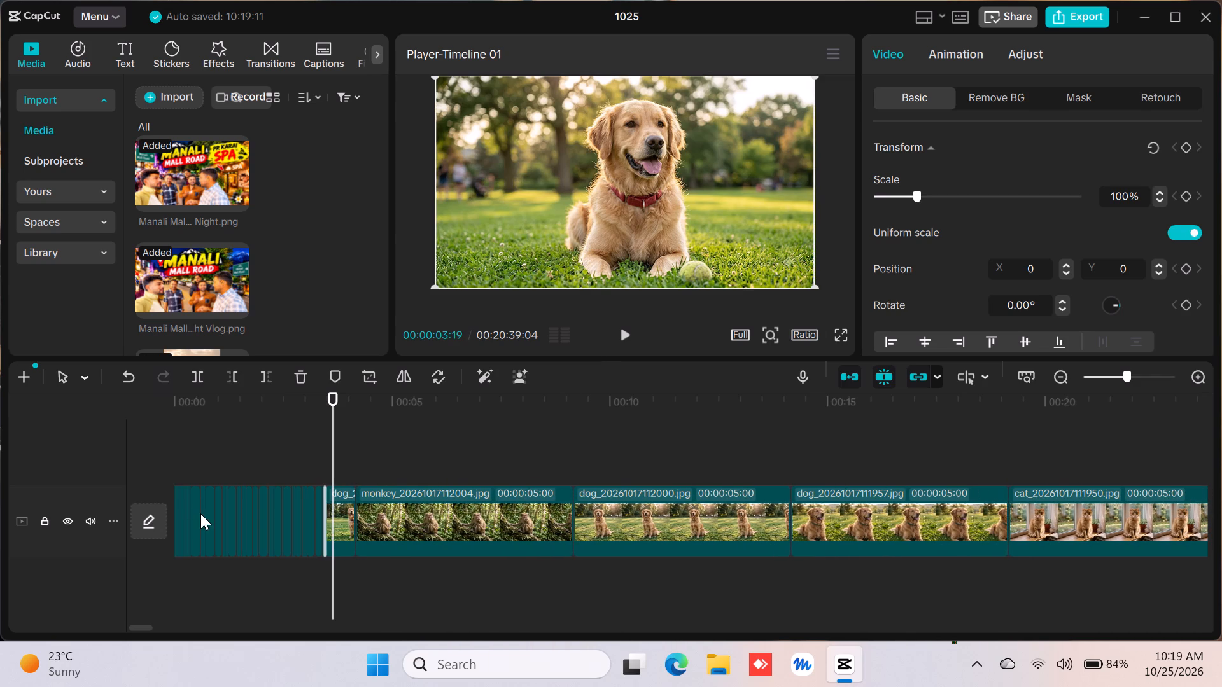
Trim the end of the monkey_20261017112004.jpg clip back to a length of about one frame.
{"action": "left_click", "coordinate": [409, 507]}
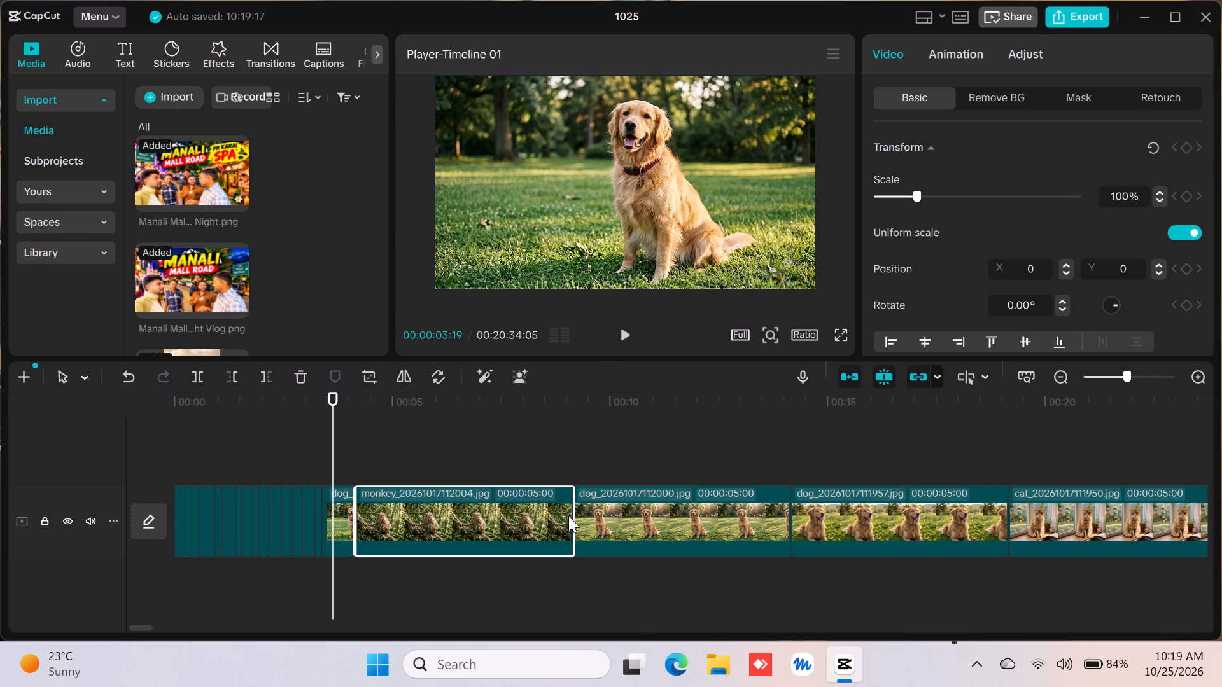
{"action": "left_click_drag", "start_coordinate": [570, 515], "coordinate": [370, 504]}
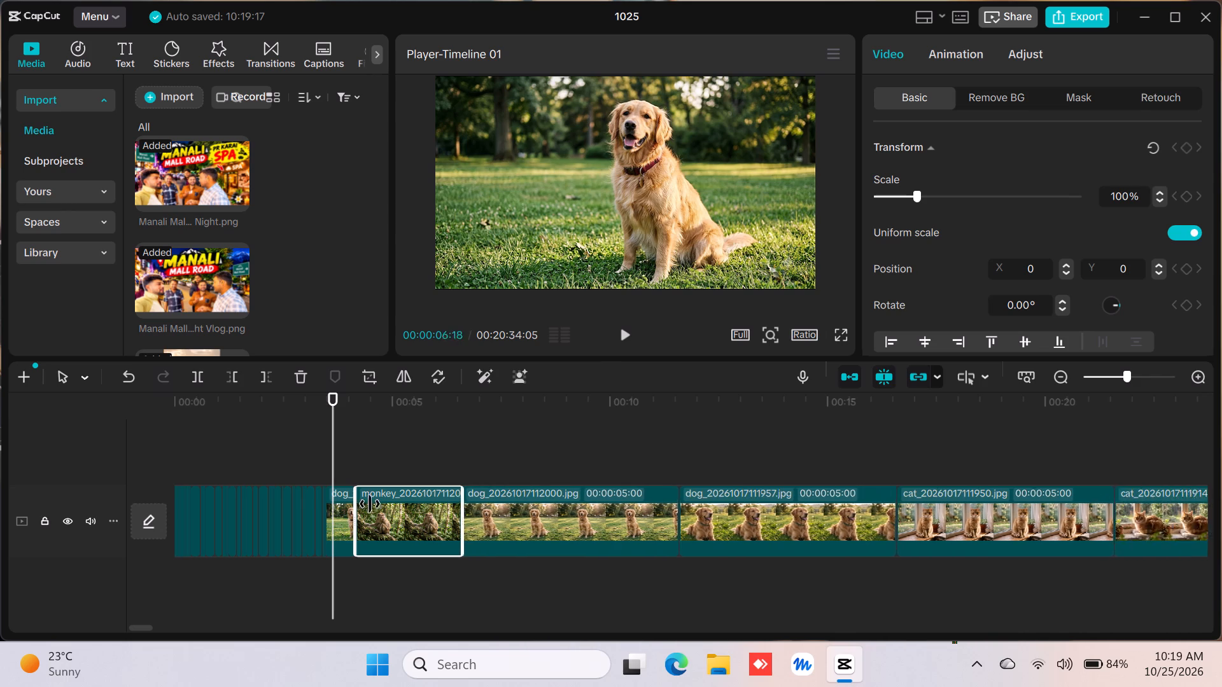
{"action": "left_click_drag", "start_coordinate": [370, 504], "coordinate": [63, 514]}
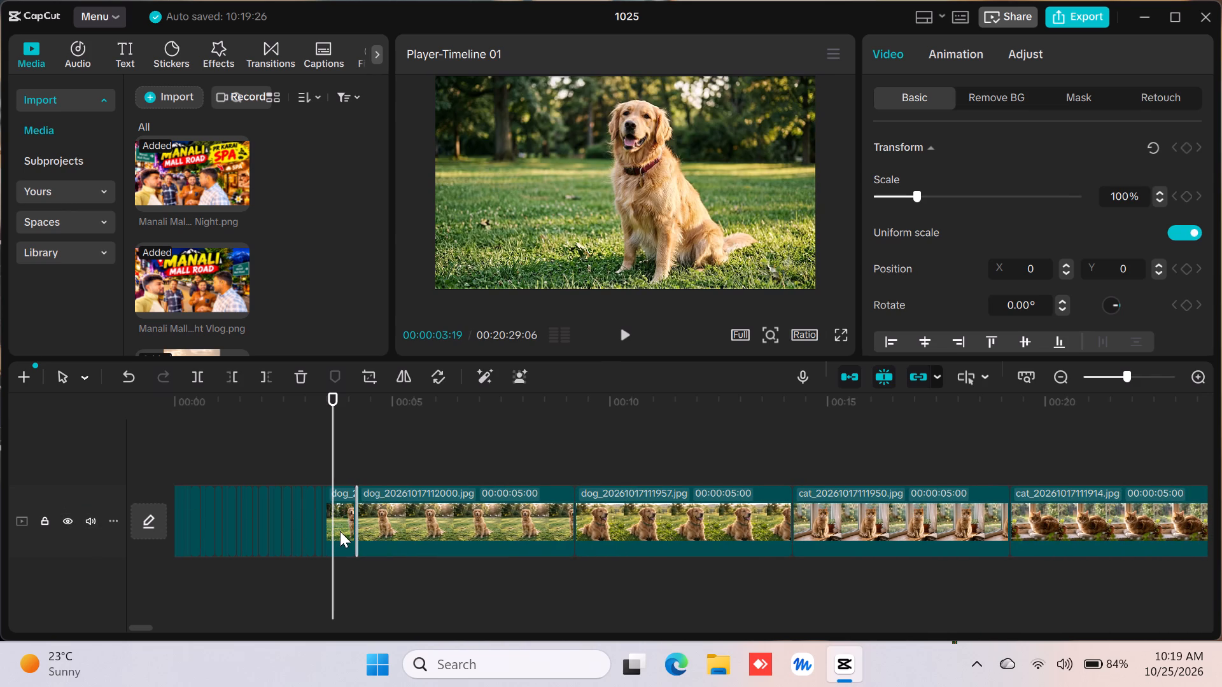
Trim the end of the short dog_20261017112007.jpg clip back to a length of about five frames.
{"action": "left_click", "coordinate": [340, 531]}
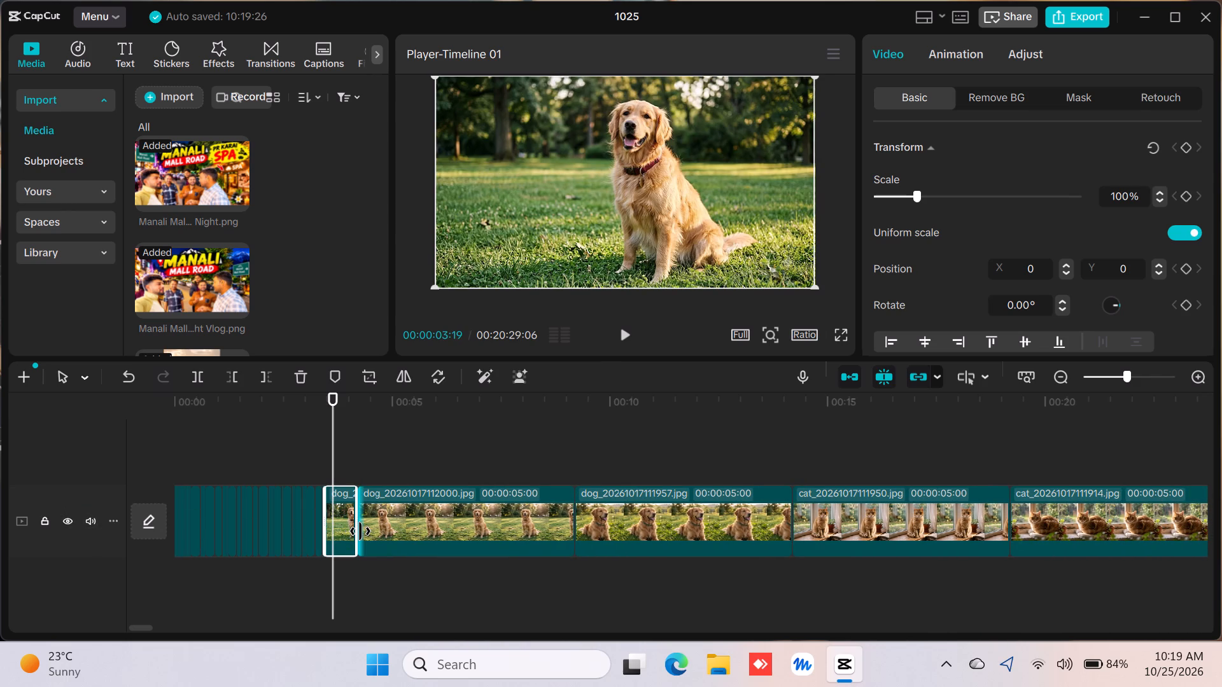
{"action": "left_click_drag", "start_coordinate": [360, 531], "coordinate": [296, 532]}
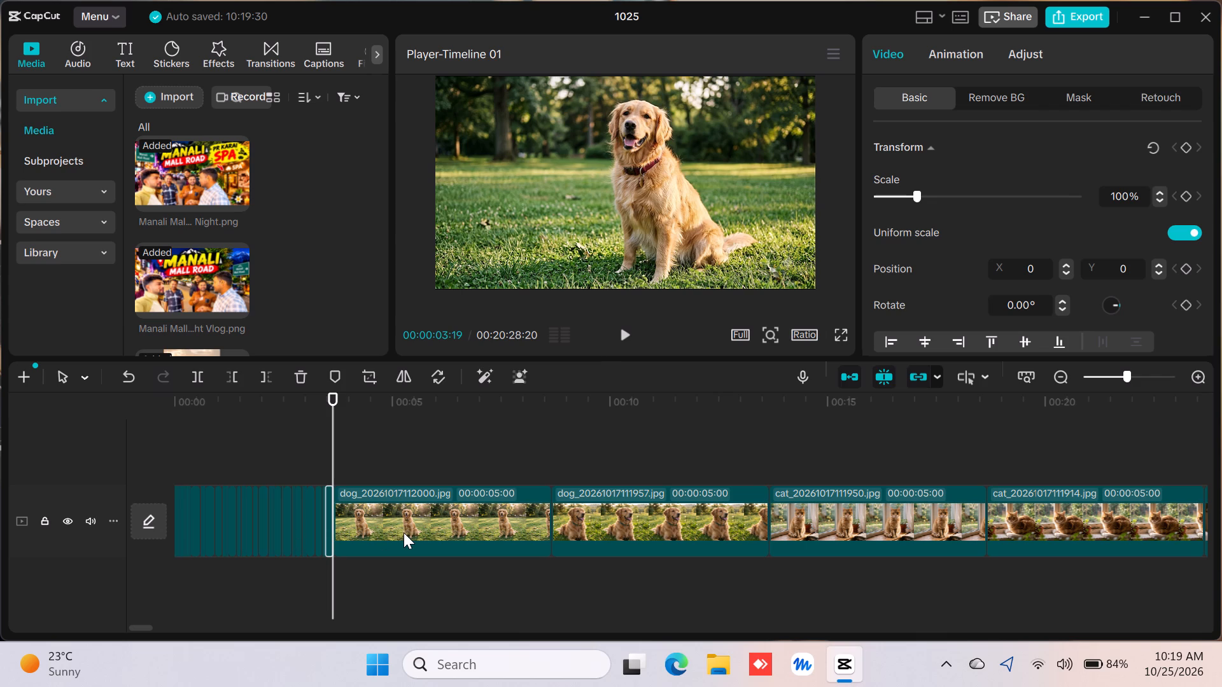
Trim the end of the dog_20261017112000.jpg clip back to a length of about one frame.
{"action": "left_click", "coordinate": [404, 532]}
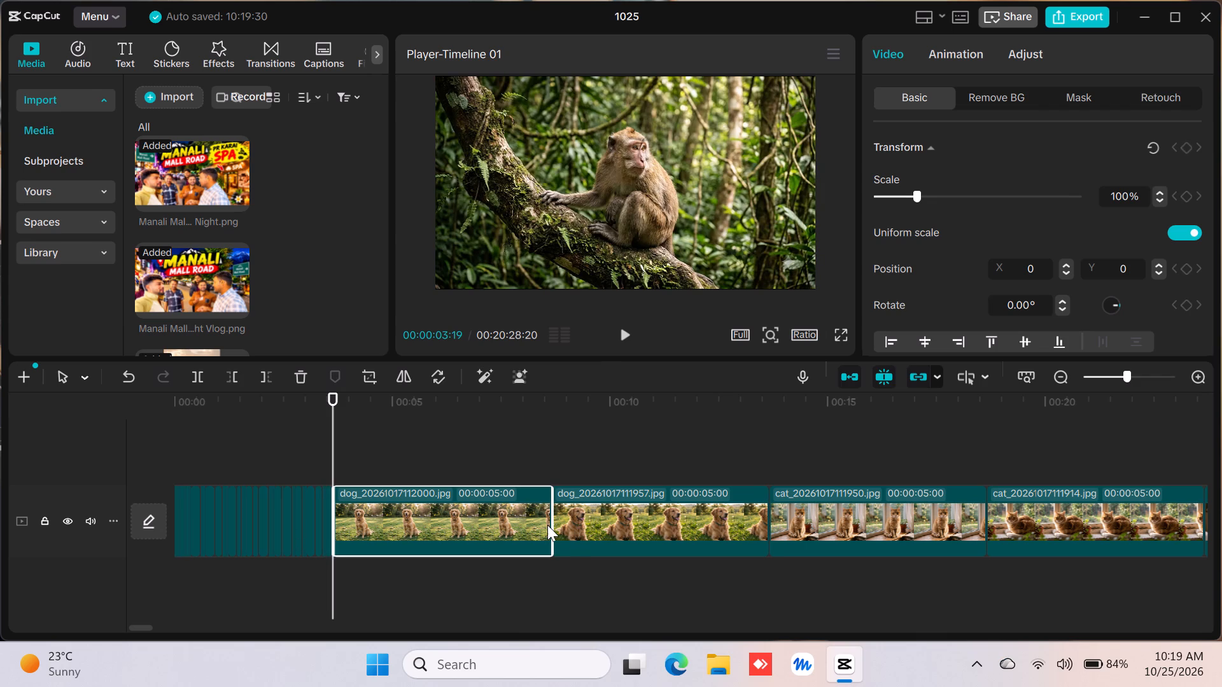
{"action": "left_click_drag", "start_coordinate": [547, 525], "coordinate": [189, 538]}
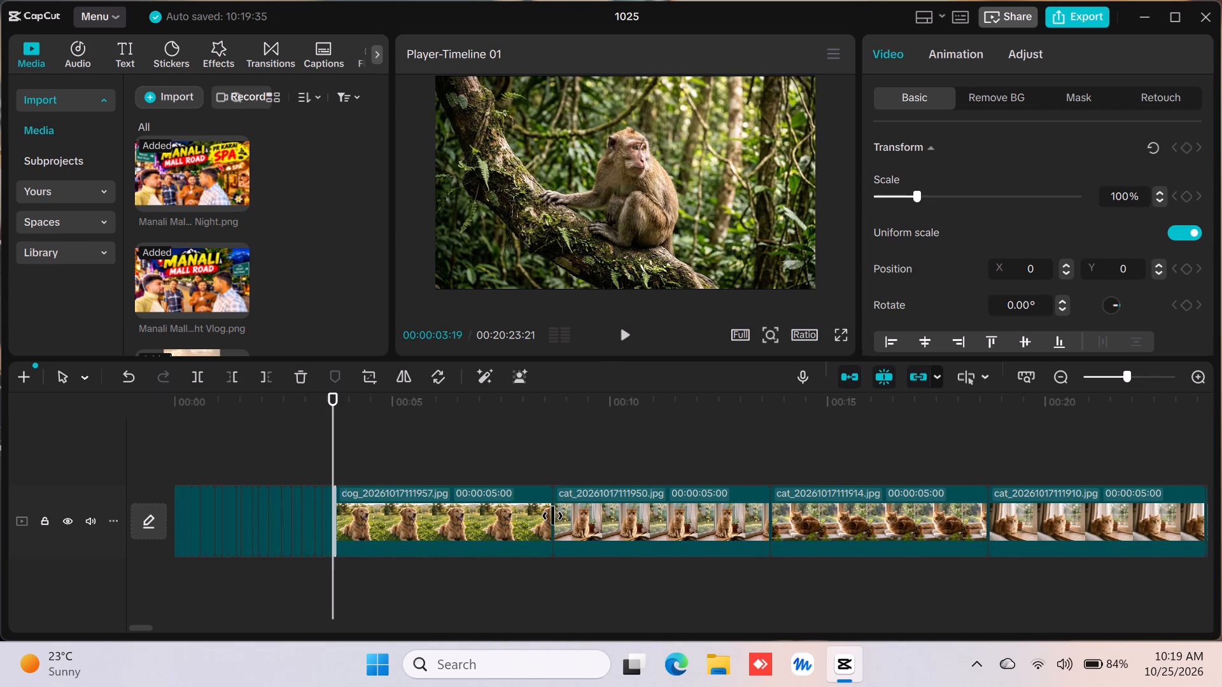
Extend the cat_20261017111950.jpg clip at its start edge over the dog_20261017111957.jpg clip to a length of 00:00:10:00.
{"action": "left_click_drag", "start_coordinate": [552, 516], "coordinate": [184, 510]}
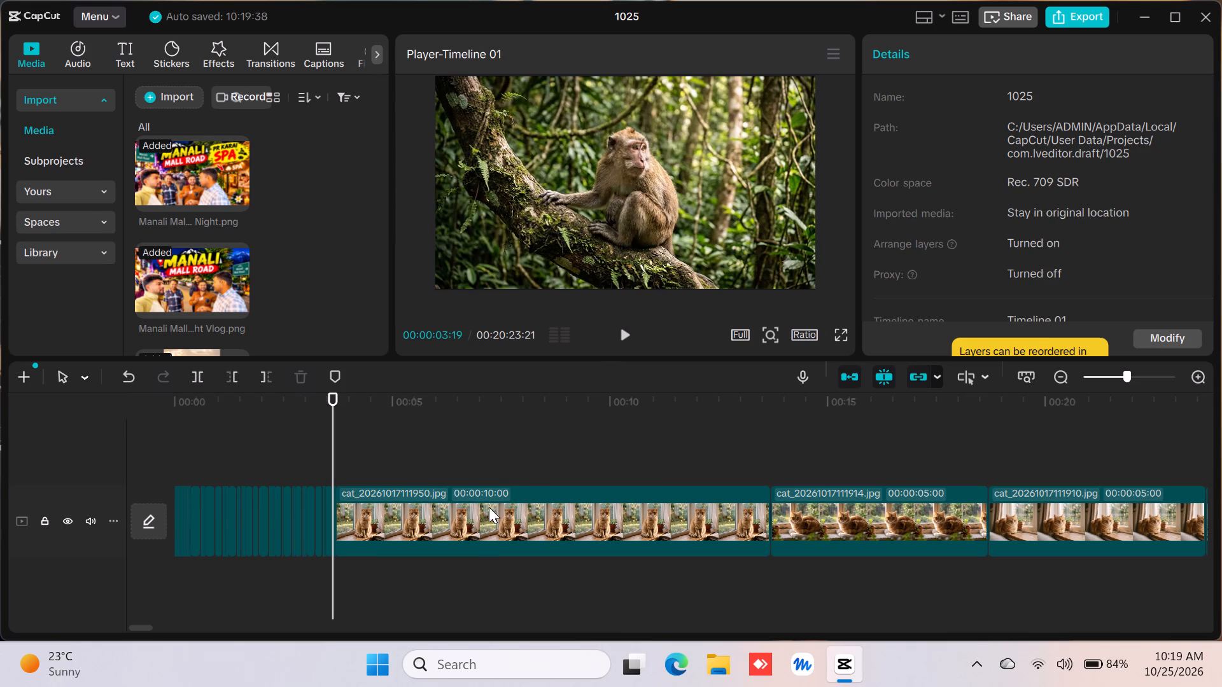
Trim the end of the cat_20261017111950.jpg clip back to a length of about one frame.
{"action": "left_click", "coordinate": [500, 506]}
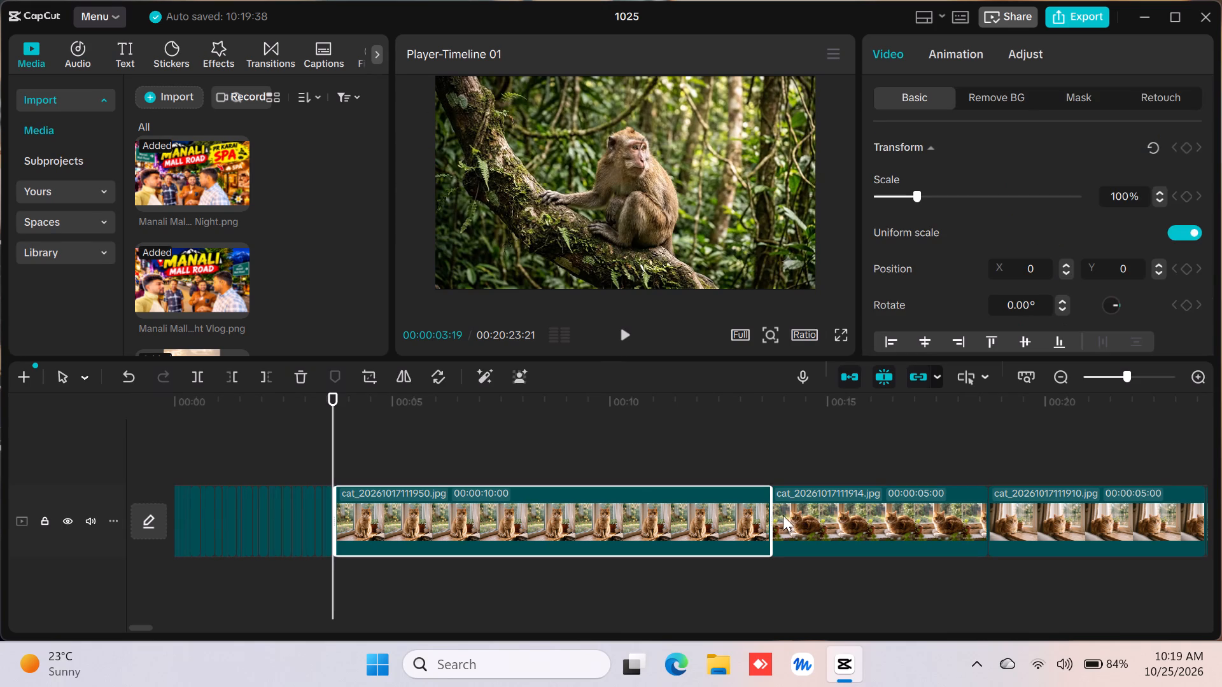
{"action": "left_click_drag", "start_coordinate": [768, 518], "coordinate": [629, 501]}
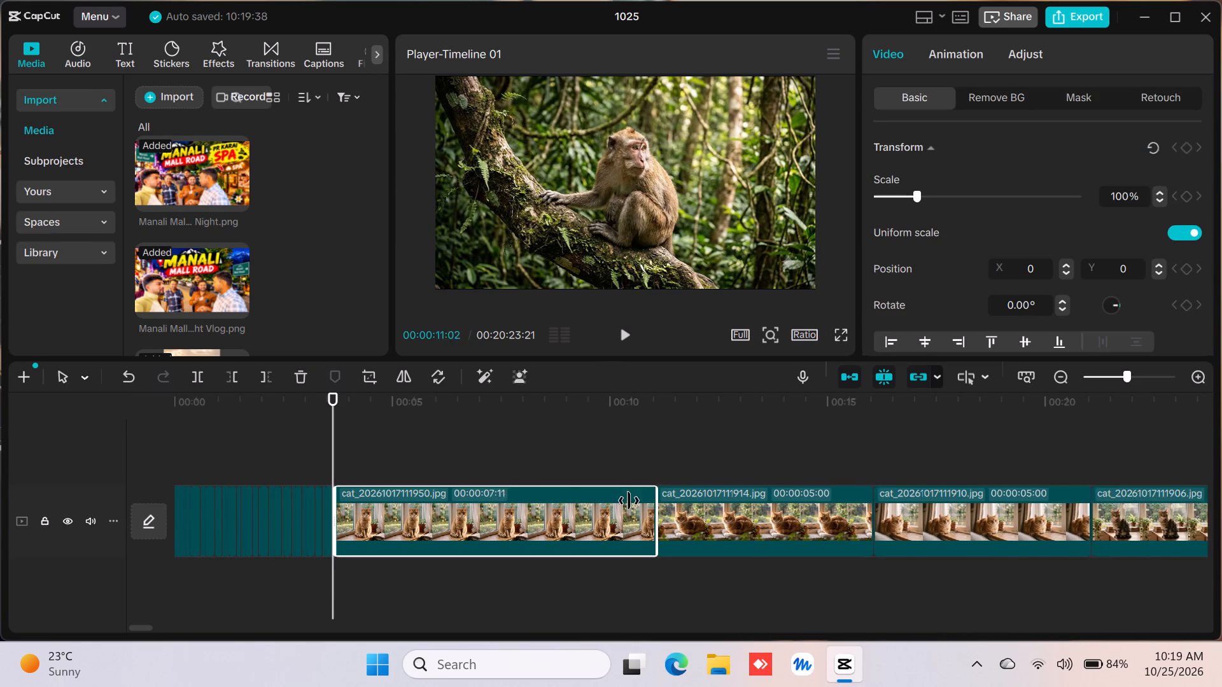
{"action": "left_click_drag", "start_coordinate": [629, 501], "coordinate": [233, 461]}
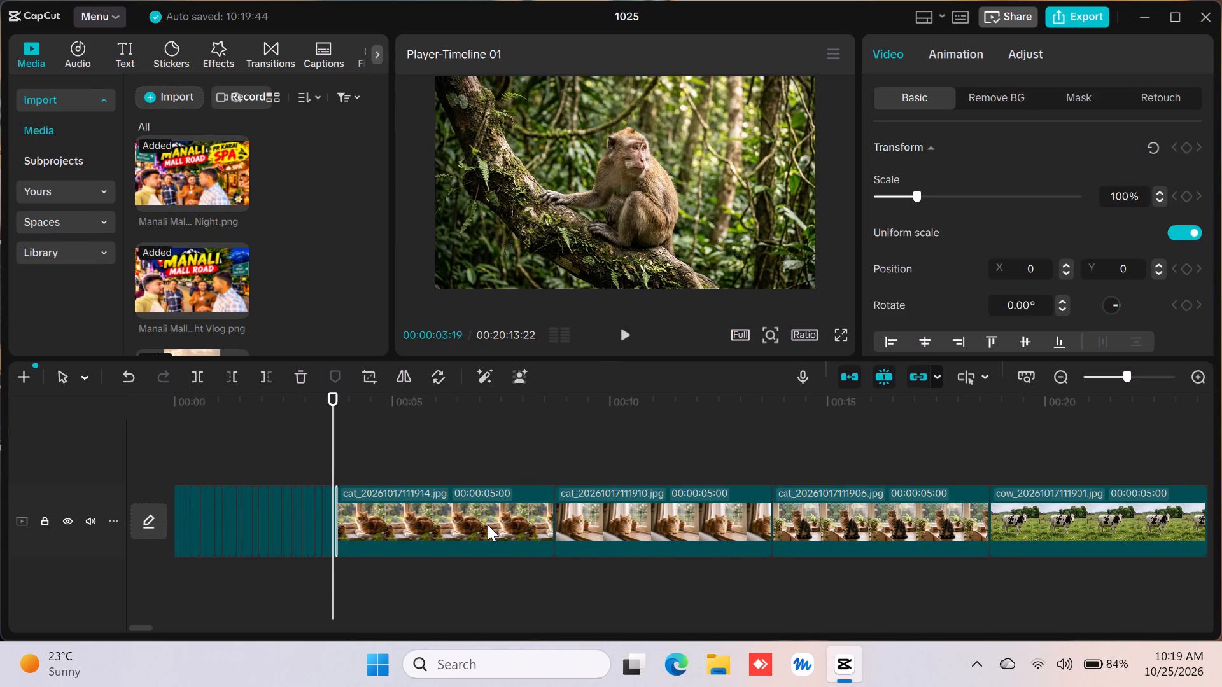
Trim the ends of the cat_20261017111914.jpg, cat_20261017111910.jpg and cat_20261017111906.jpg clips back to a length of about one frame each.
{"action": "left_click", "coordinate": [488, 525]}
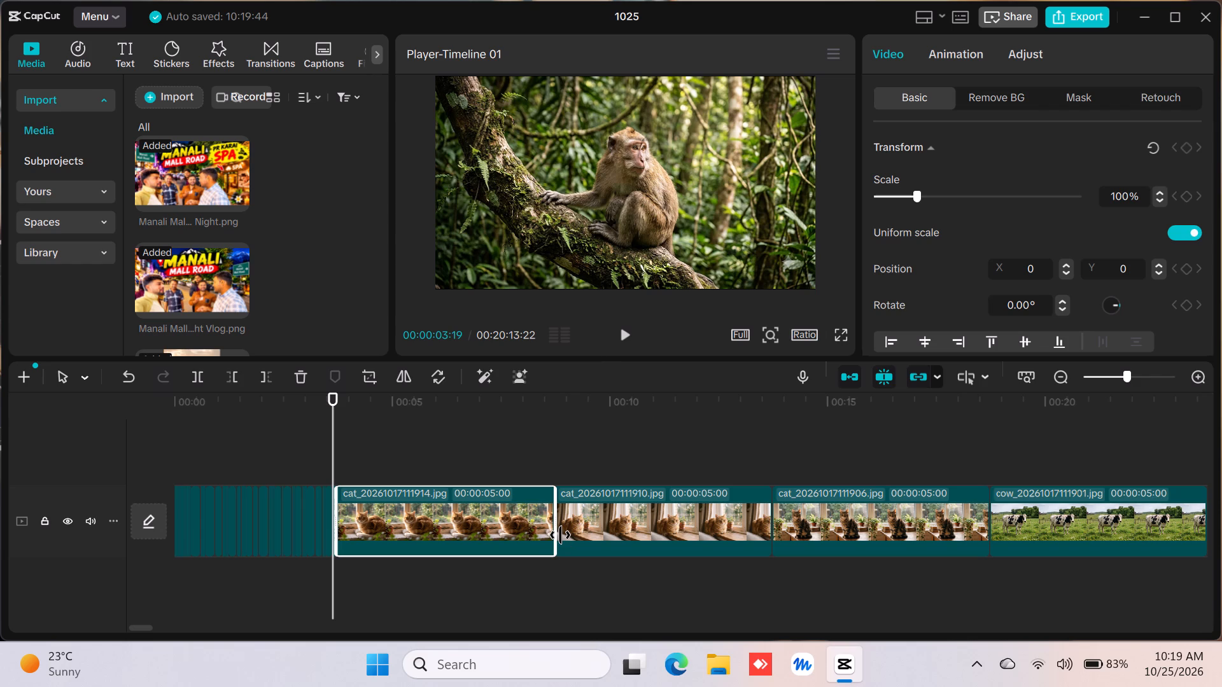
{"action": "left_click_drag", "start_coordinate": [559, 535], "coordinate": [271, 539]}
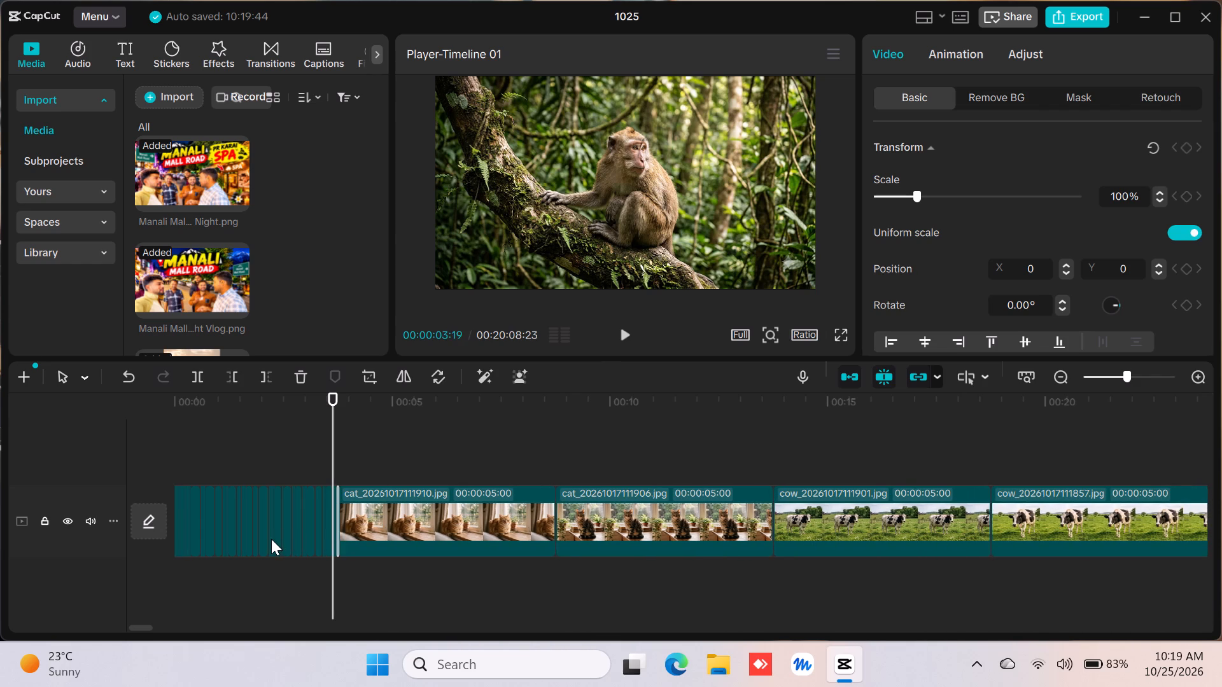
{"action": "left_click", "coordinate": [443, 513]}
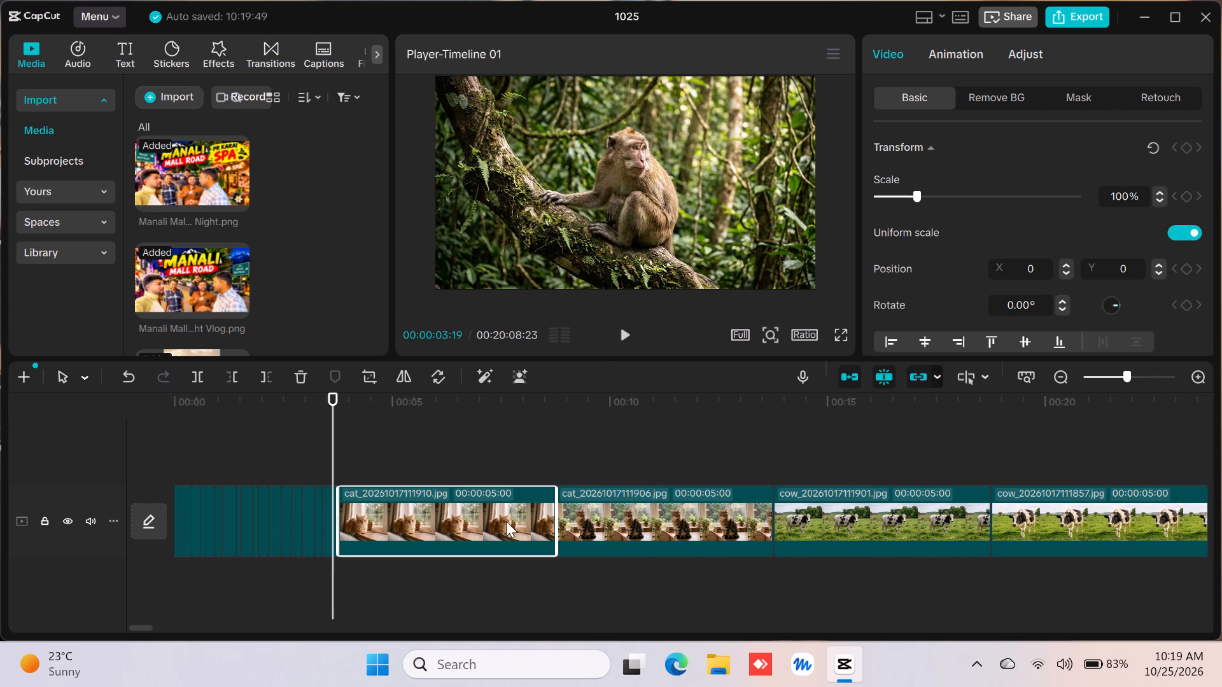
{"action": "left_click_drag", "start_coordinate": [560, 521], "coordinate": [0, 557]}
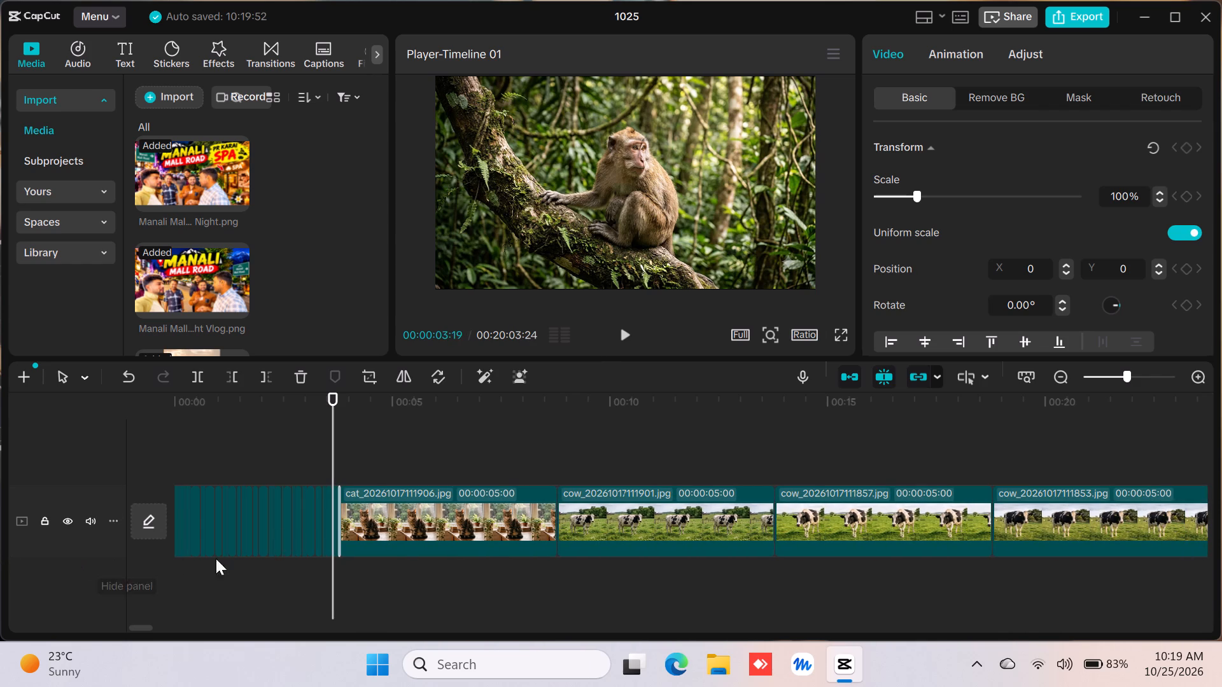
{"action": "left_click", "coordinate": [363, 497]}
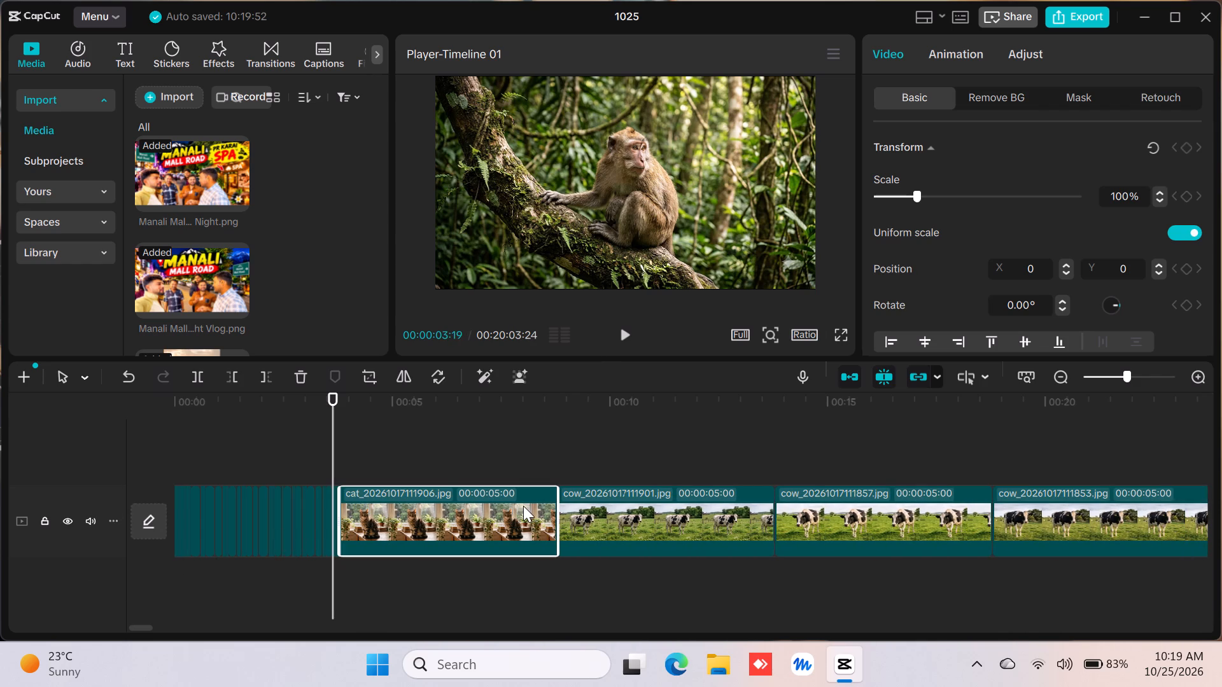
{"action": "left_click_drag", "start_coordinate": [559, 517], "coordinate": [0, 513]}
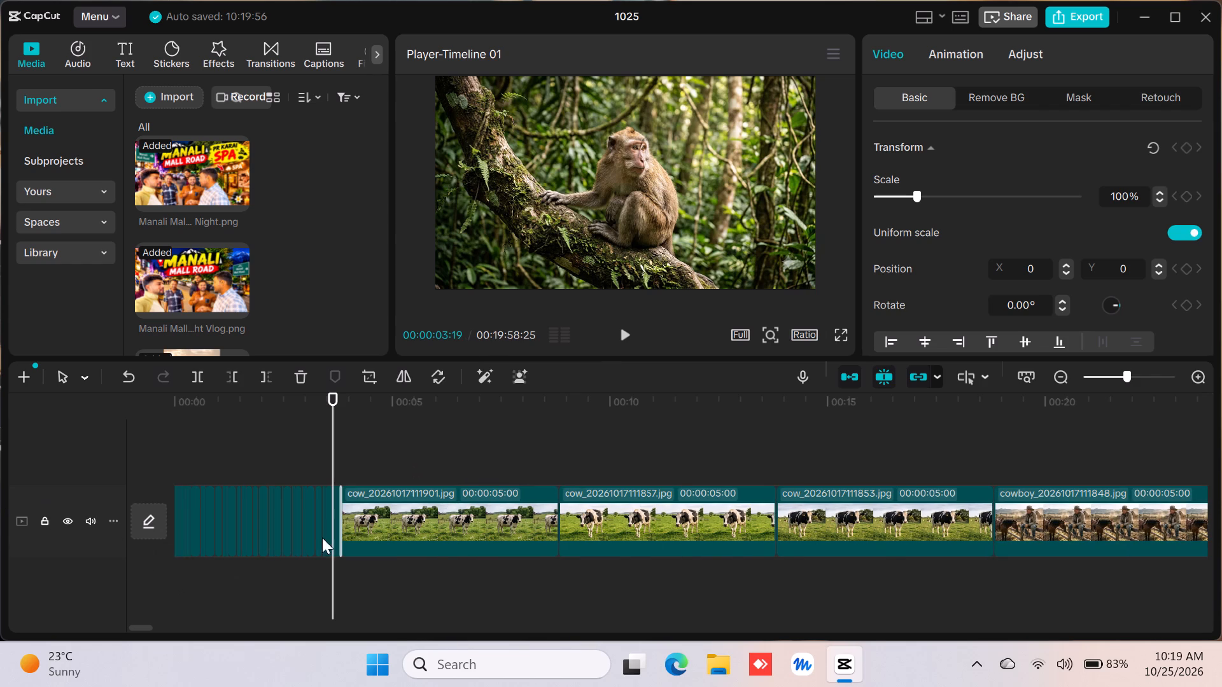
Trim the end of the cow_20261017111901.jpg clip to about five frames, and cow_20261017111857.jpg and cow_20261017111853.jpg to about one frame each.
{"action": "left_click", "coordinate": [366, 521]}
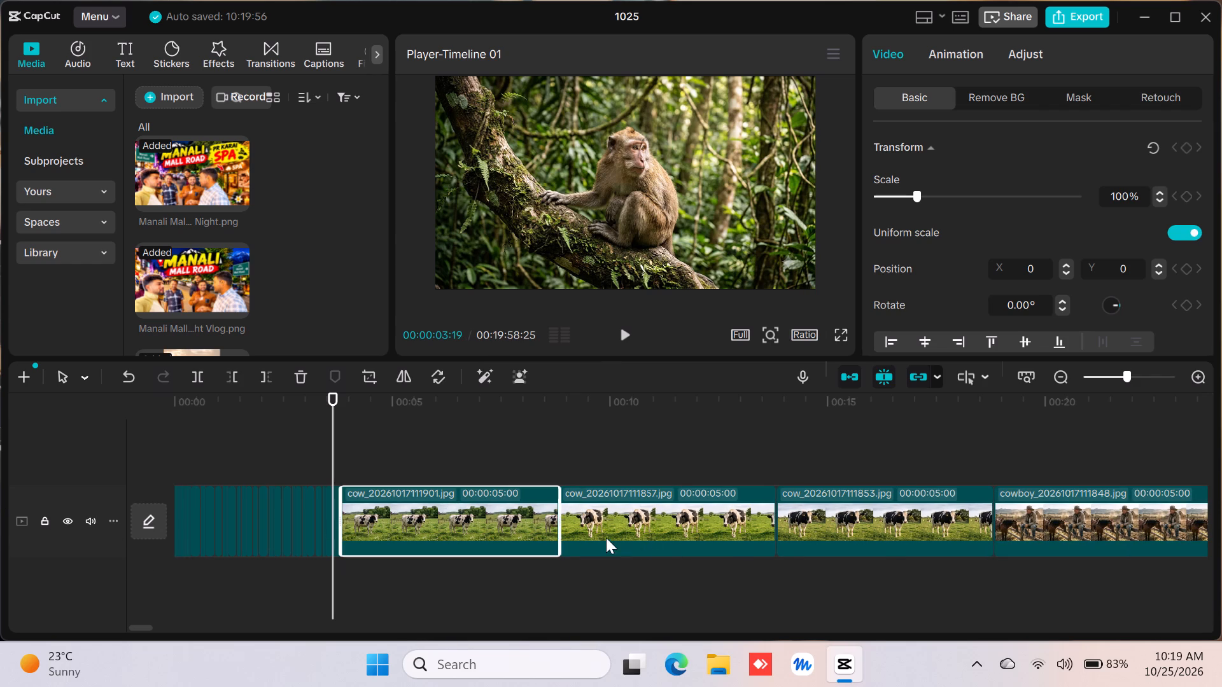
{"action": "left_click_drag", "start_coordinate": [564, 520], "coordinate": [127, 440]}
{"action": "left_click", "coordinate": [381, 524]}
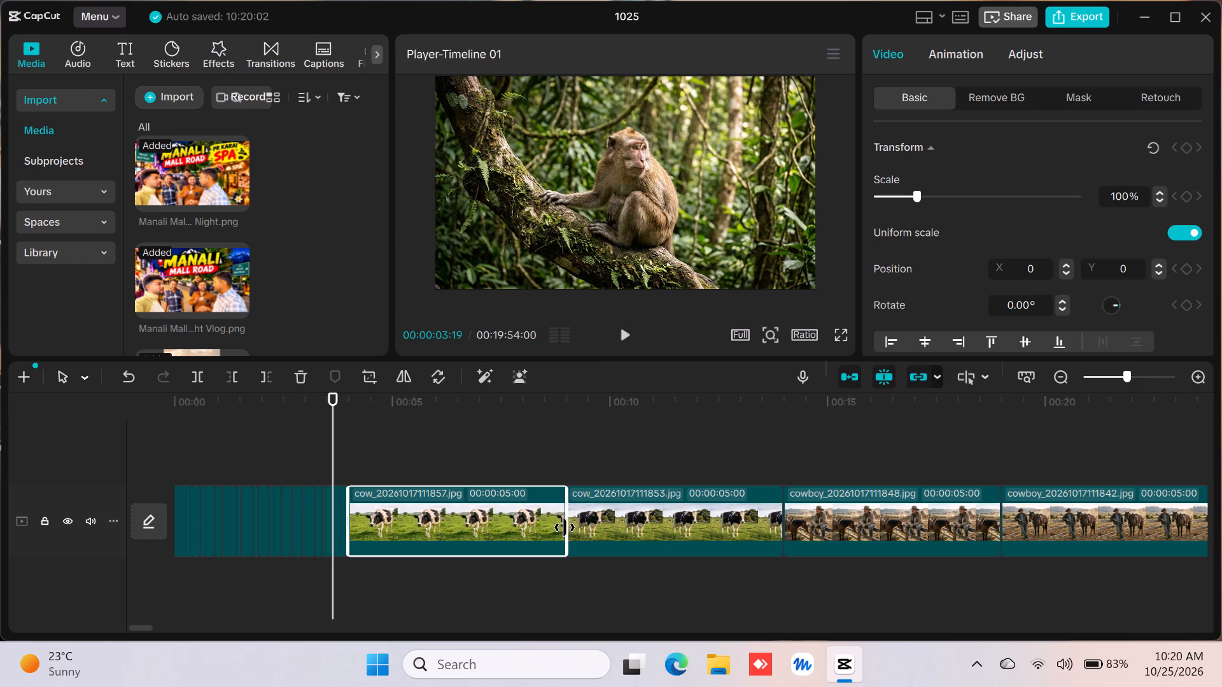
{"action": "left_click_drag", "start_coordinate": [565, 527], "coordinate": [183, 542]}
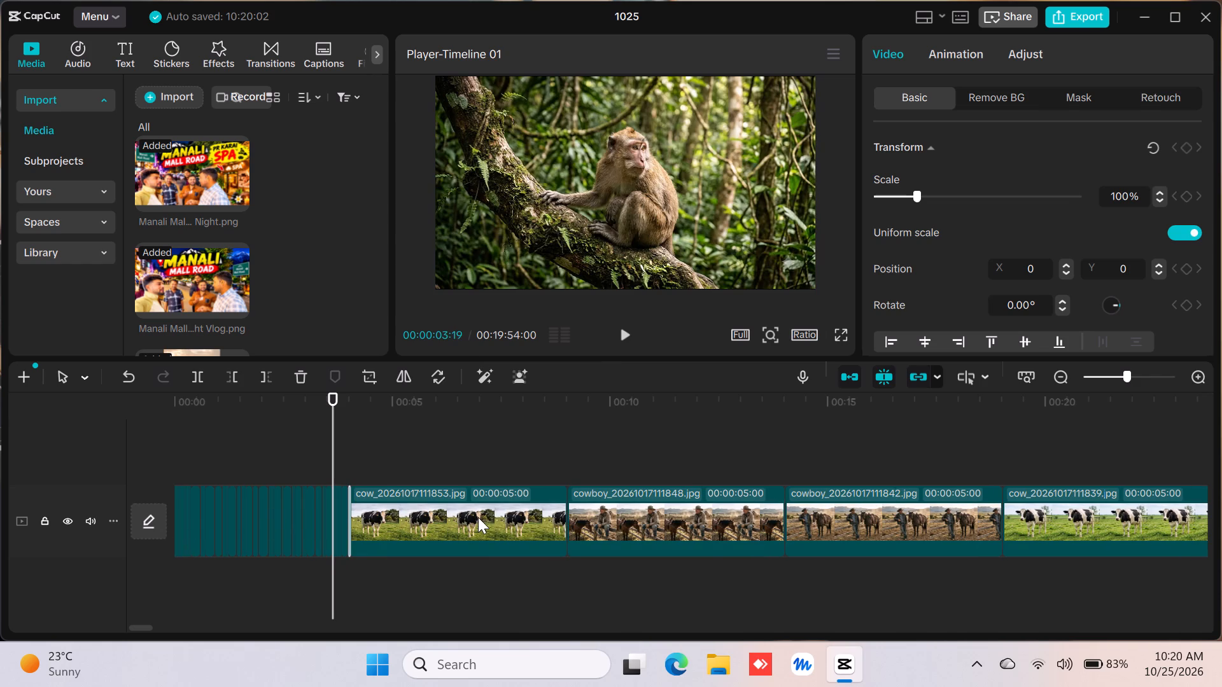
{"action": "left_click", "coordinate": [476, 517]}
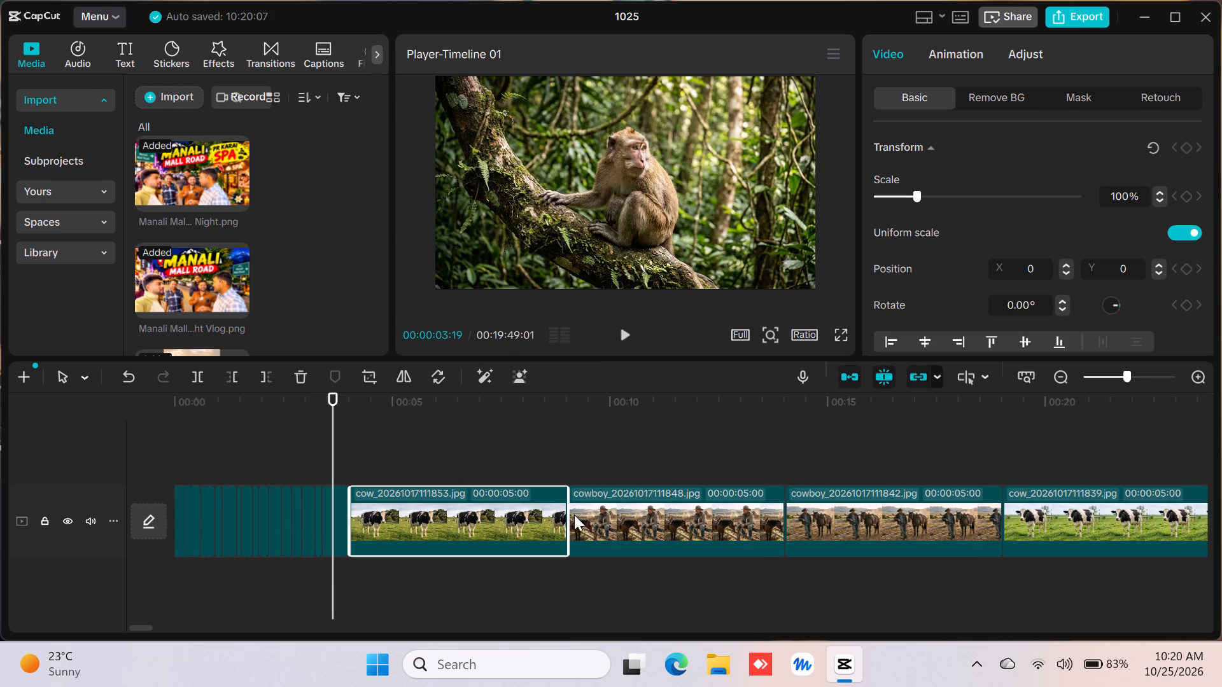
{"action": "left_click_drag", "start_coordinate": [570, 522], "coordinate": [0, 523]}
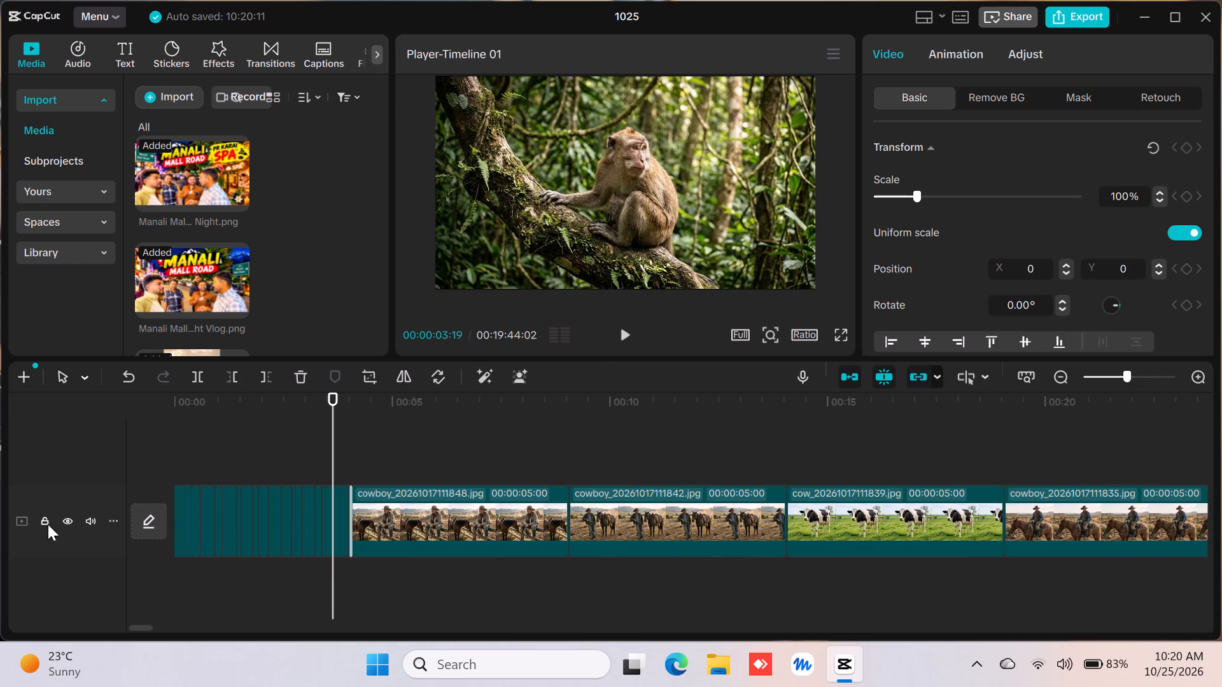
Trim the end of the cowboy_20261017111848.jpg clip to about six frames and the cowboy_20261017111842.jpg clip to about one frame.
{"action": "left_click", "coordinate": [379, 527]}
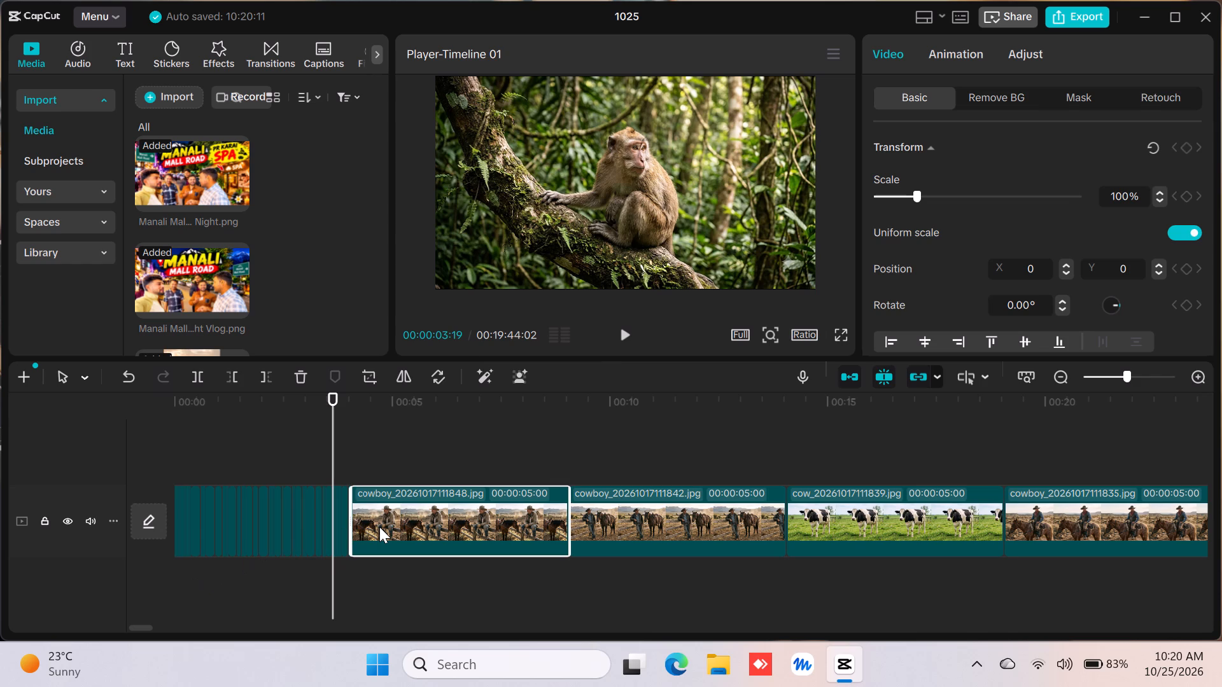
{"action": "left_click_drag", "start_coordinate": [570, 524], "coordinate": [281, 531]}
{"action": "left_click", "coordinate": [489, 528]}
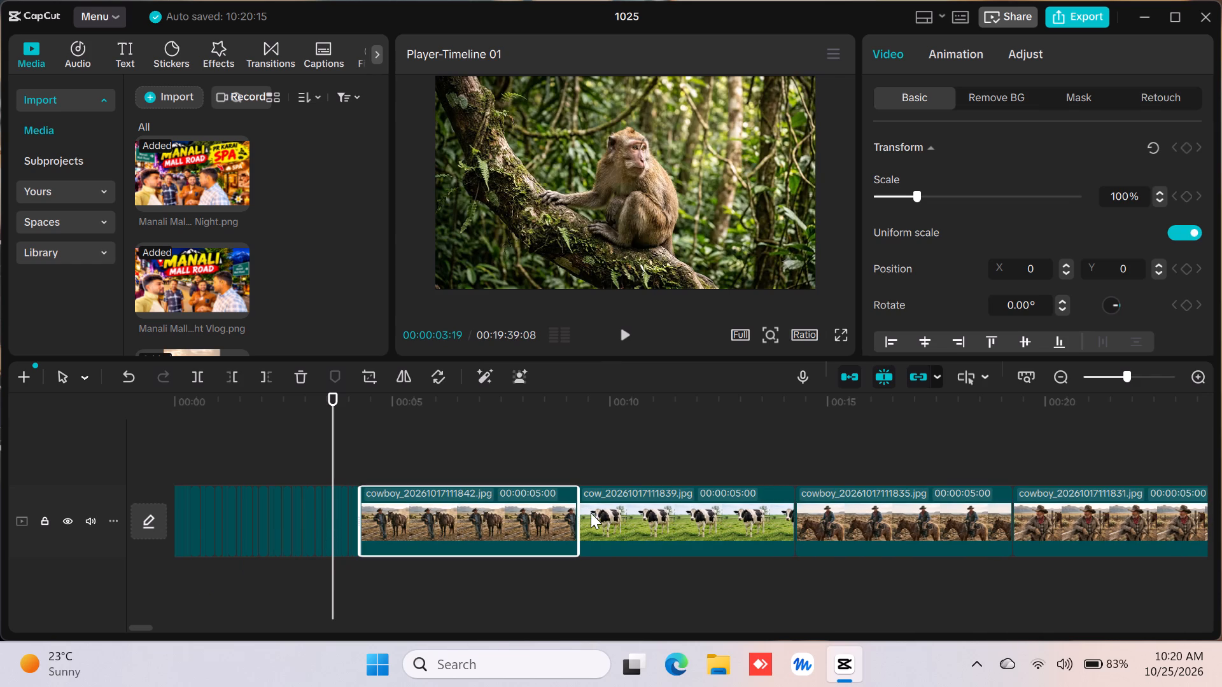
{"action": "left_click_drag", "start_coordinate": [582, 513], "coordinate": [70, 541]}
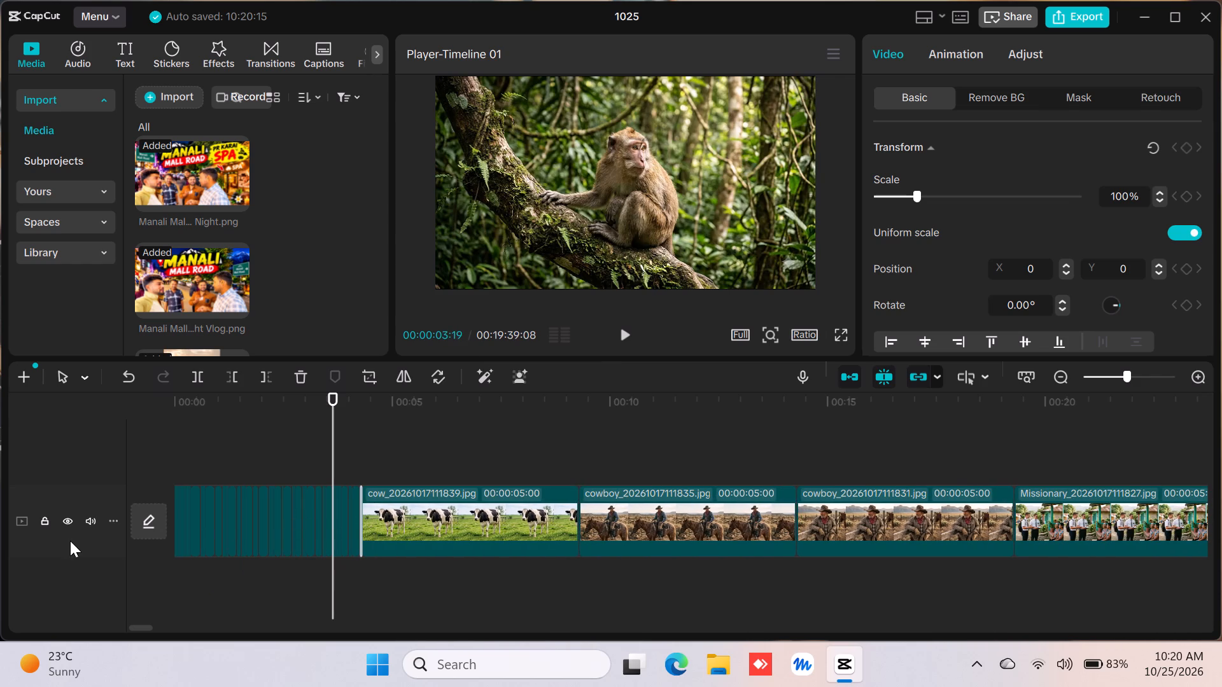
Trim the ends of the cow_20261017111839.jpg, cowboy_20261017111835.jpg and cowboy_20261017111831.jpg clips back to a length of about one frame each.
{"action": "left_click", "coordinate": [495, 527]}
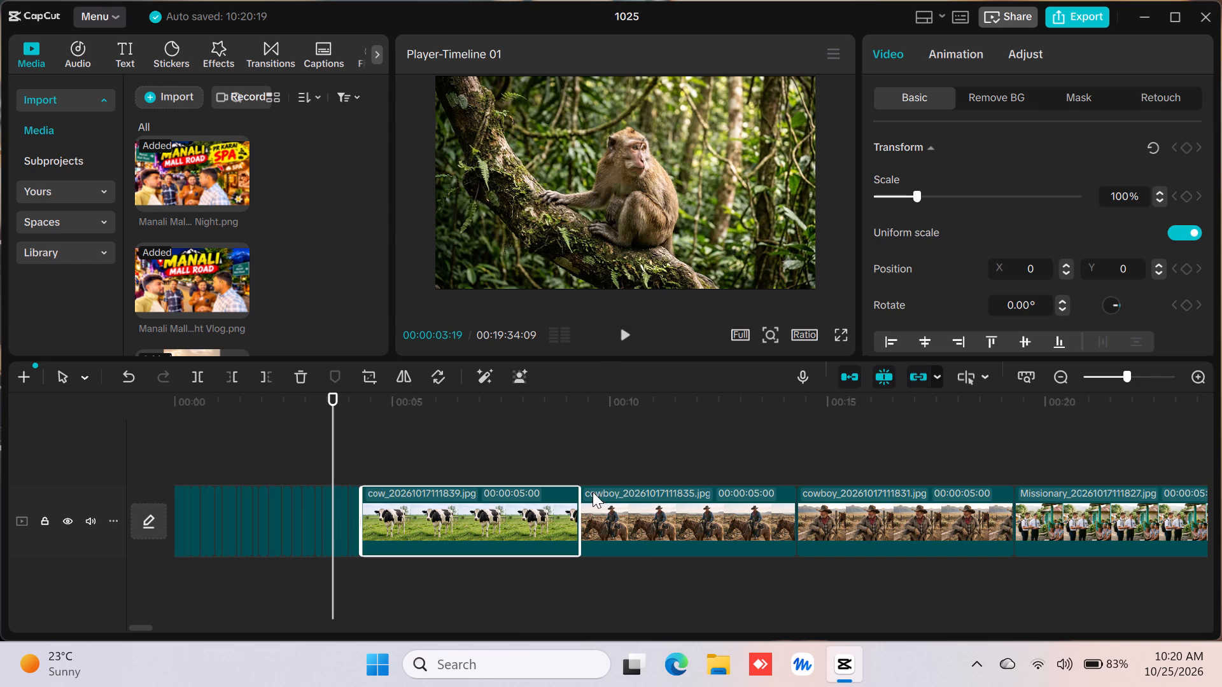
{"action": "left_click_drag", "start_coordinate": [579, 501], "coordinate": [211, 520]}
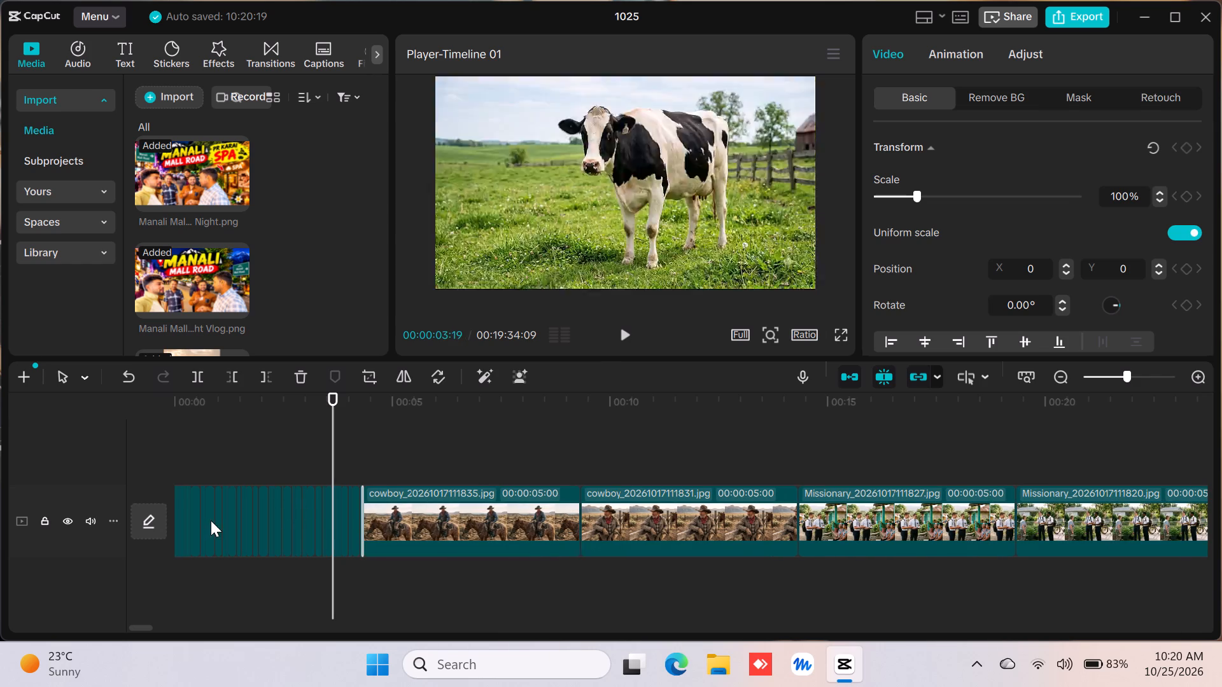
{"action": "left_click", "coordinate": [503, 498]}
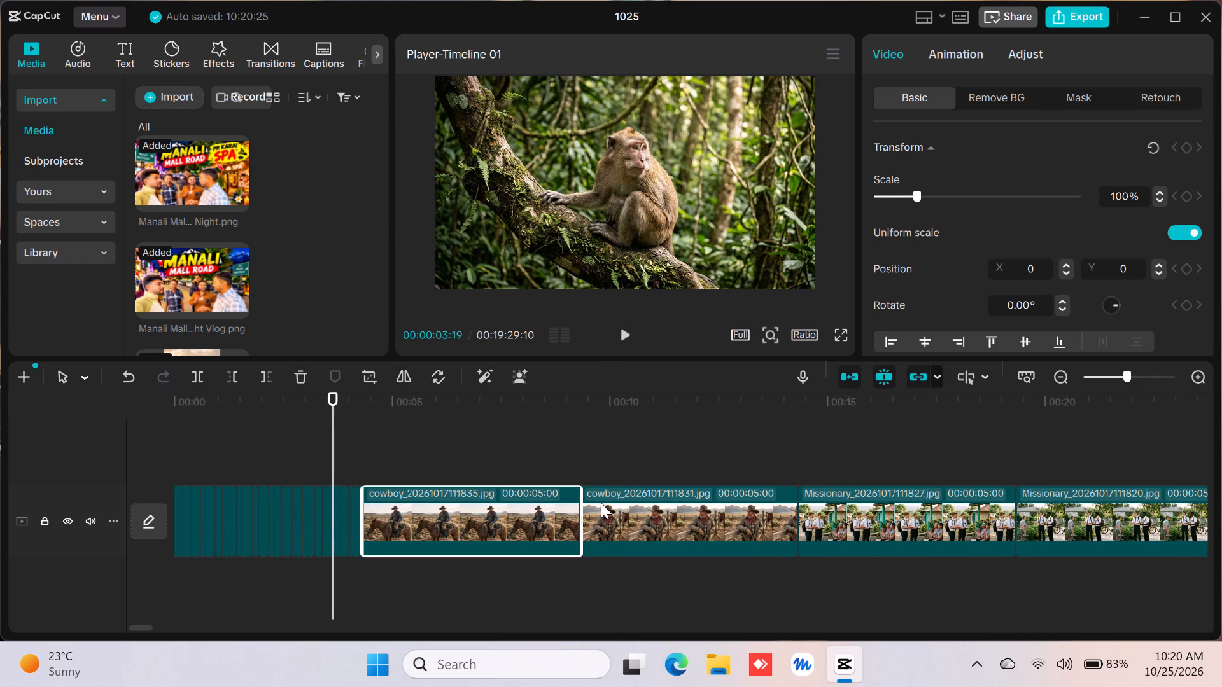
{"action": "left_click_drag", "start_coordinate": [583, 507], "coordinate": [128, 549]}
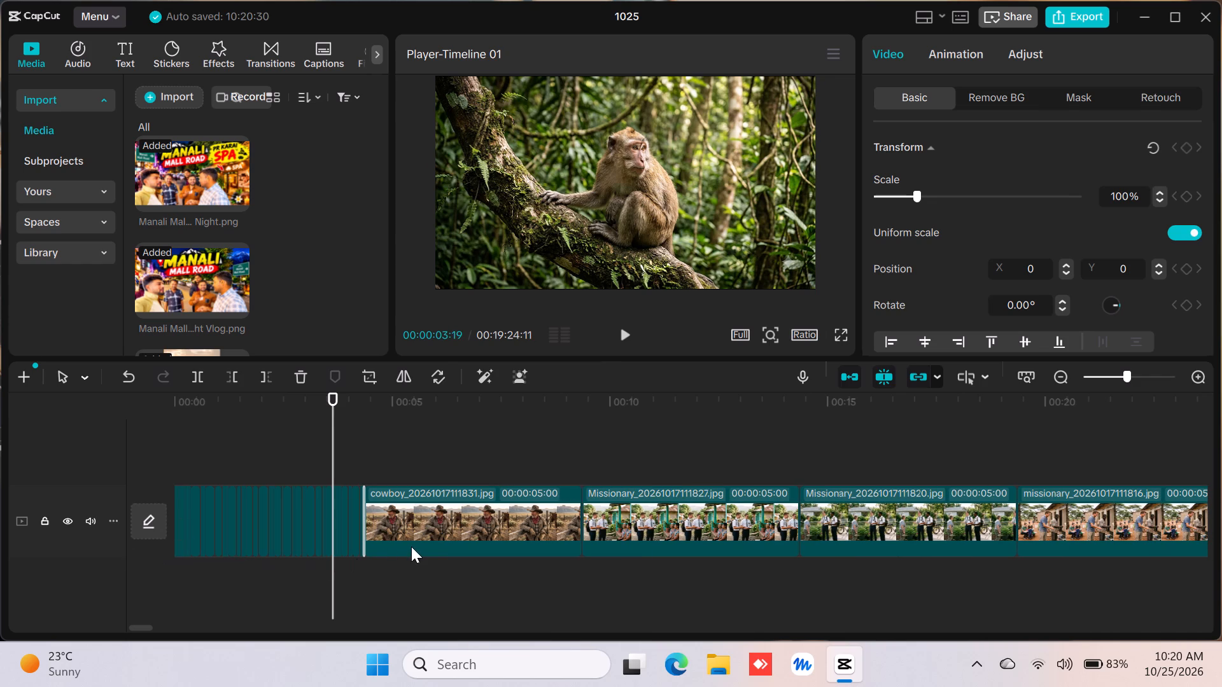
{"action": "left_click", "coordinate": [493, 508]}
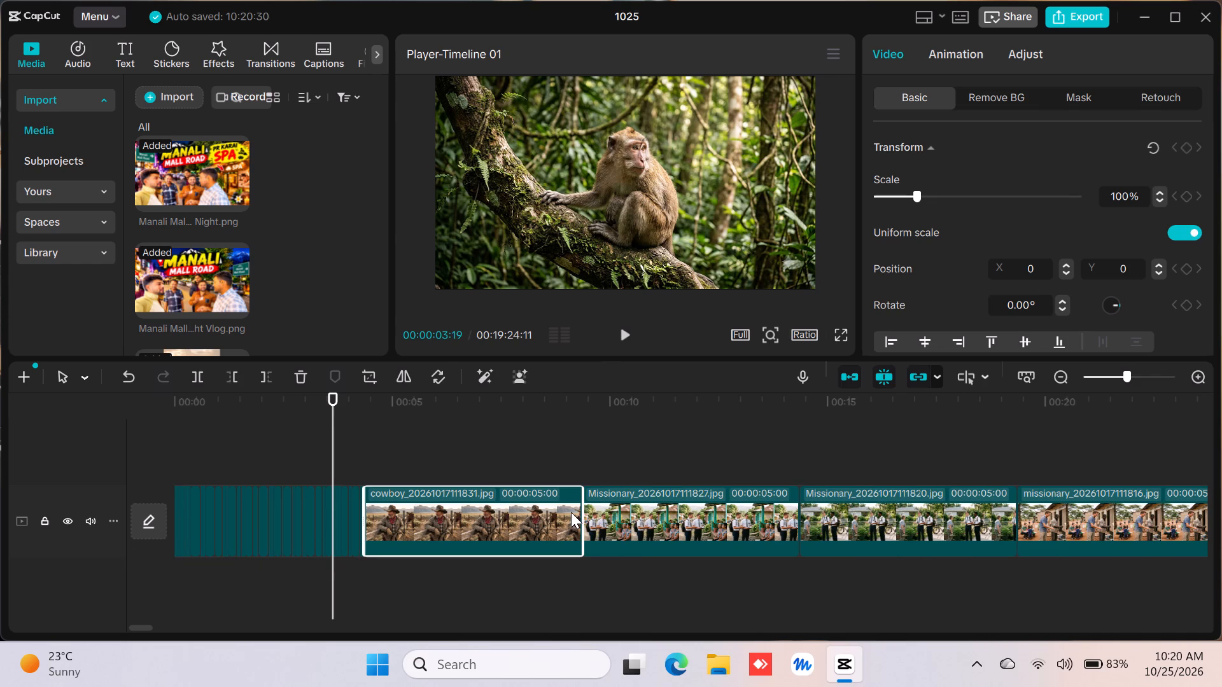
{"action": "left_click_drag", "start_coordinate": [580, 512], "coordinate": [0, 630]}
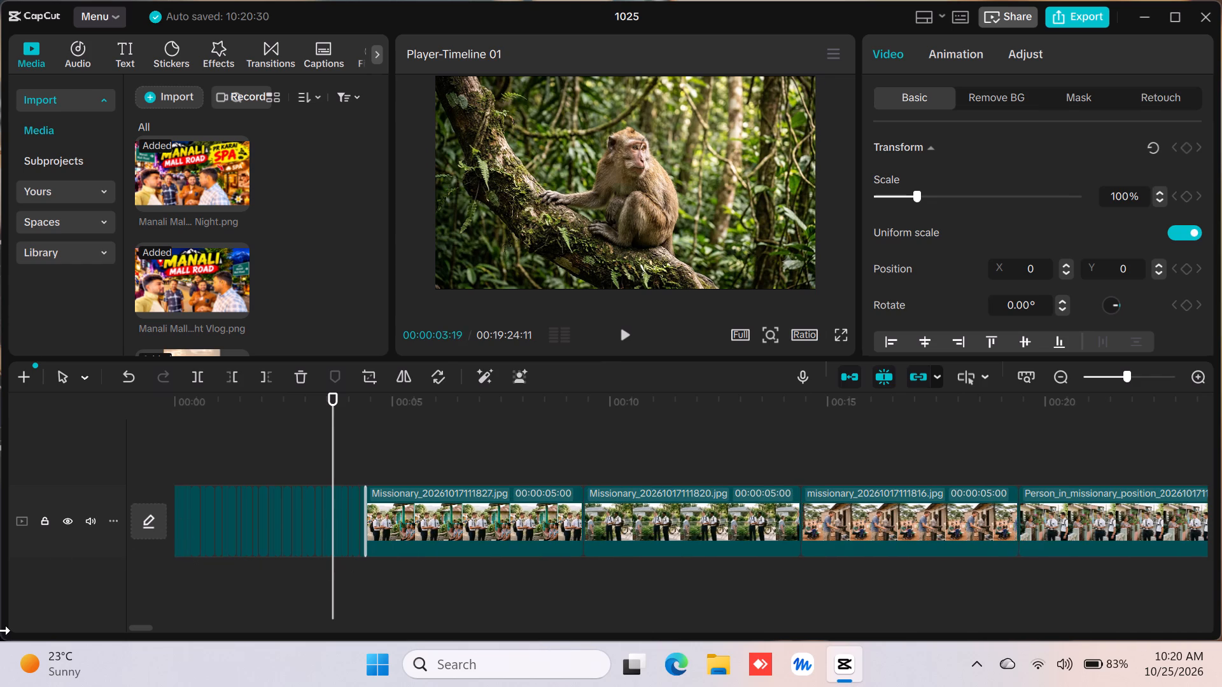
Trim the end of the Missionary_20261017111827.jpg clip to about five frames and the Missionary_20261017111820.jpg clip to about one frame.
{"action": "left_click", "coordinate": [523, 532]}
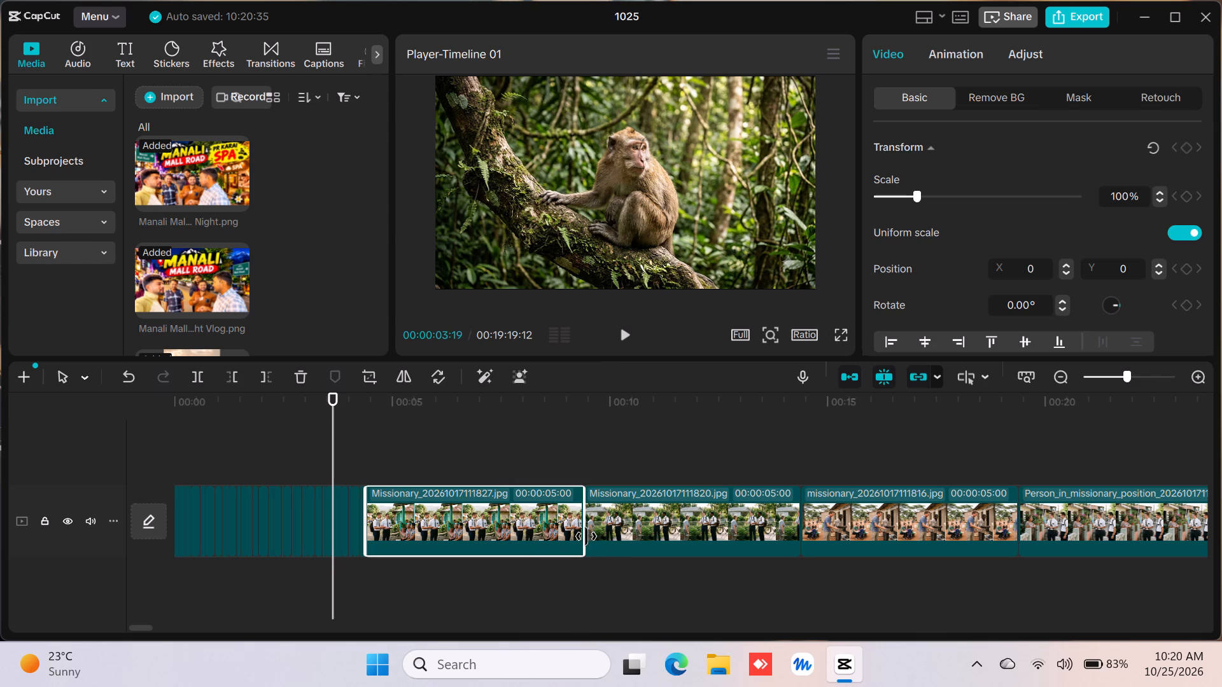
{"action": "left_click_drag", "start_coordinate": [587, 536], "coordinate": [307, 546]}
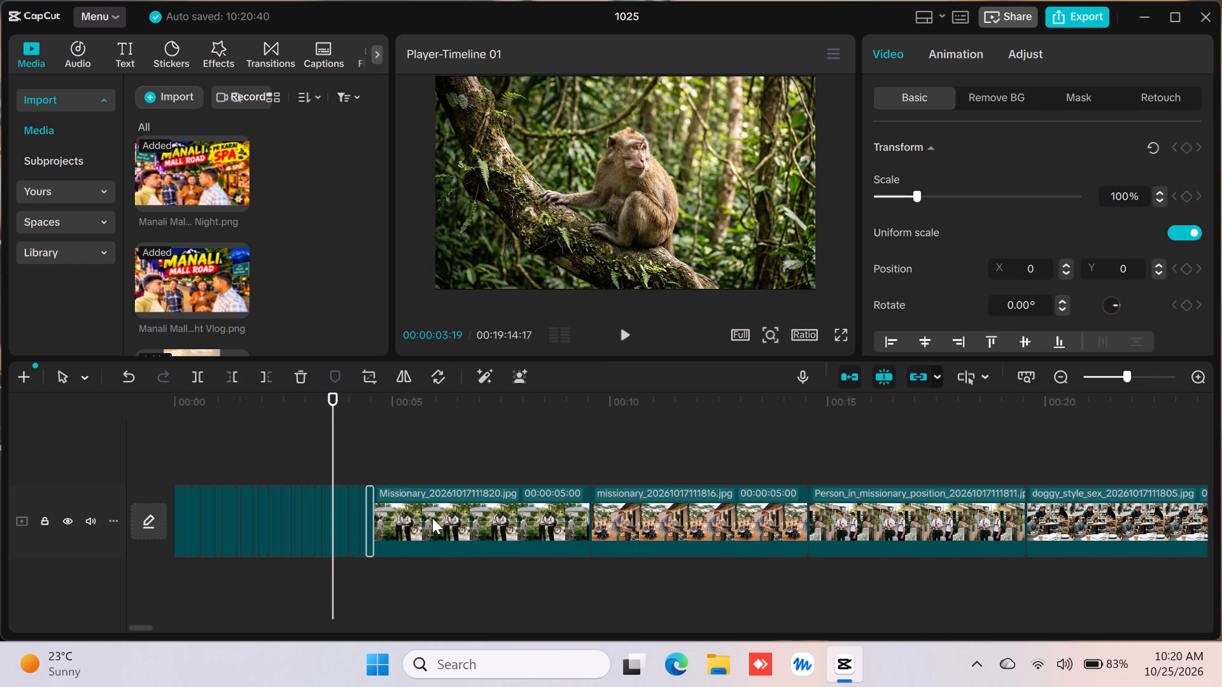
{"action": "left_click", "coordinate": [432, 518]}
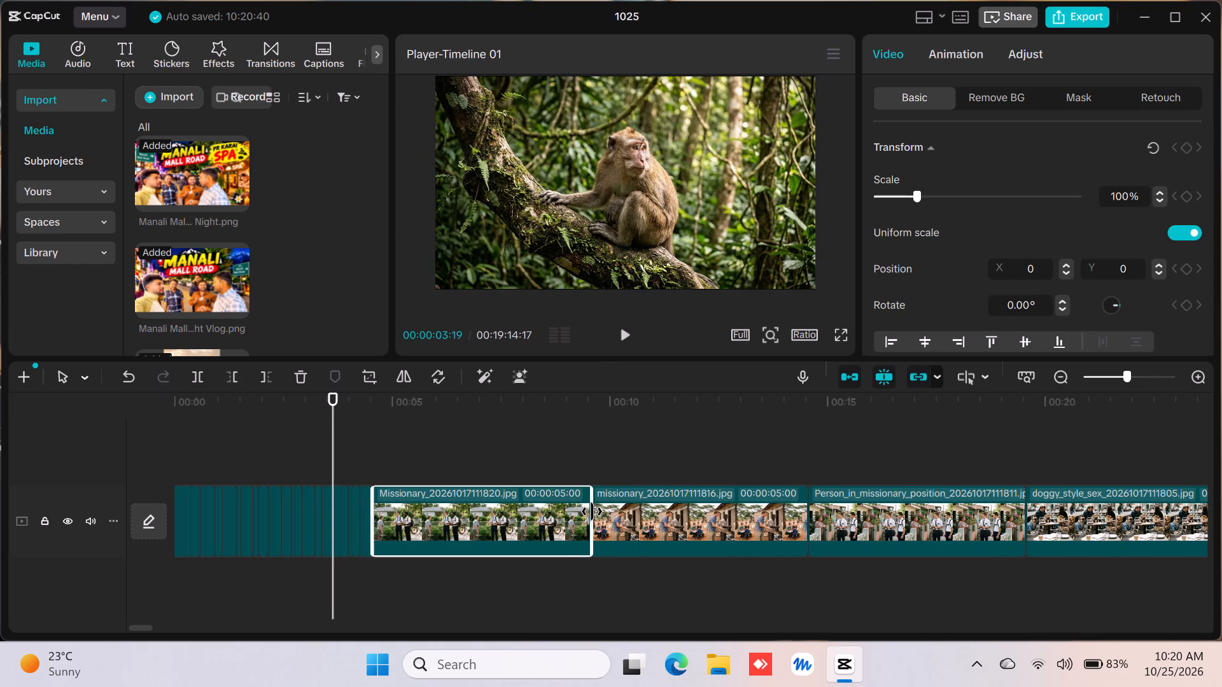
{"action": "left_click_drag", "start_coordinate": [592, 511], "coordinate": [0, 516]}
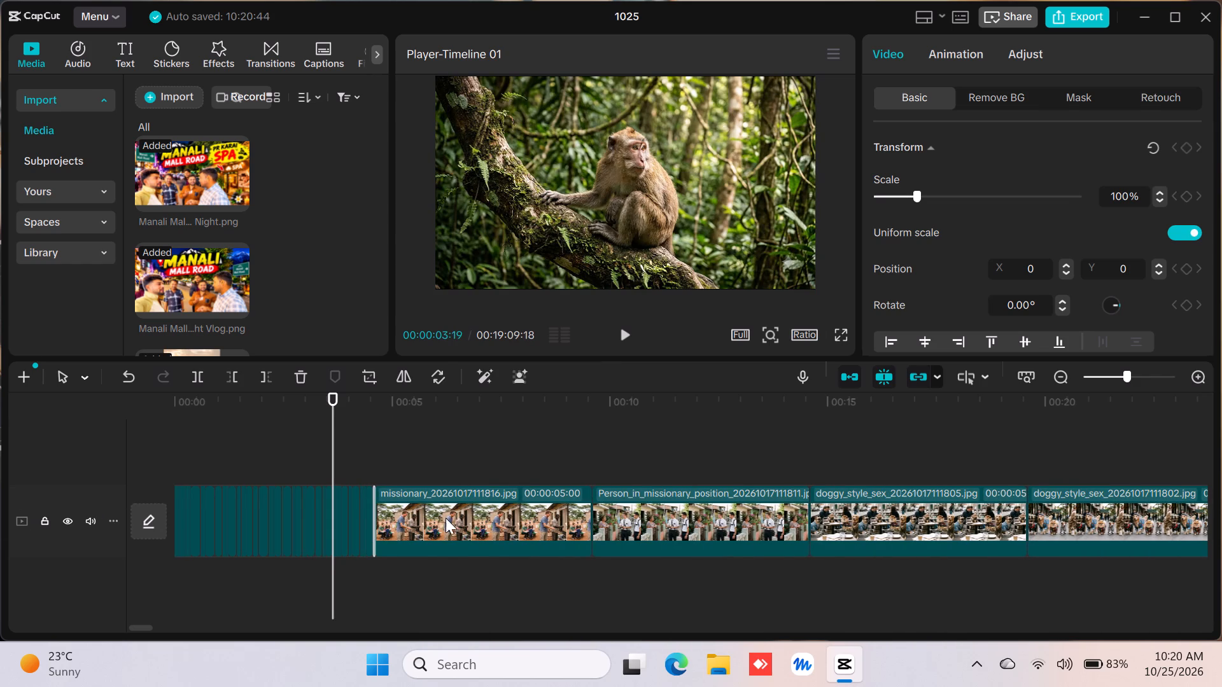
Extend the Person_in_missionary_position_20261017111811.jpg clip at its start edge to a length of 00:00:18:22.
{"action": "left_click", "coordinate": [460, 522]}
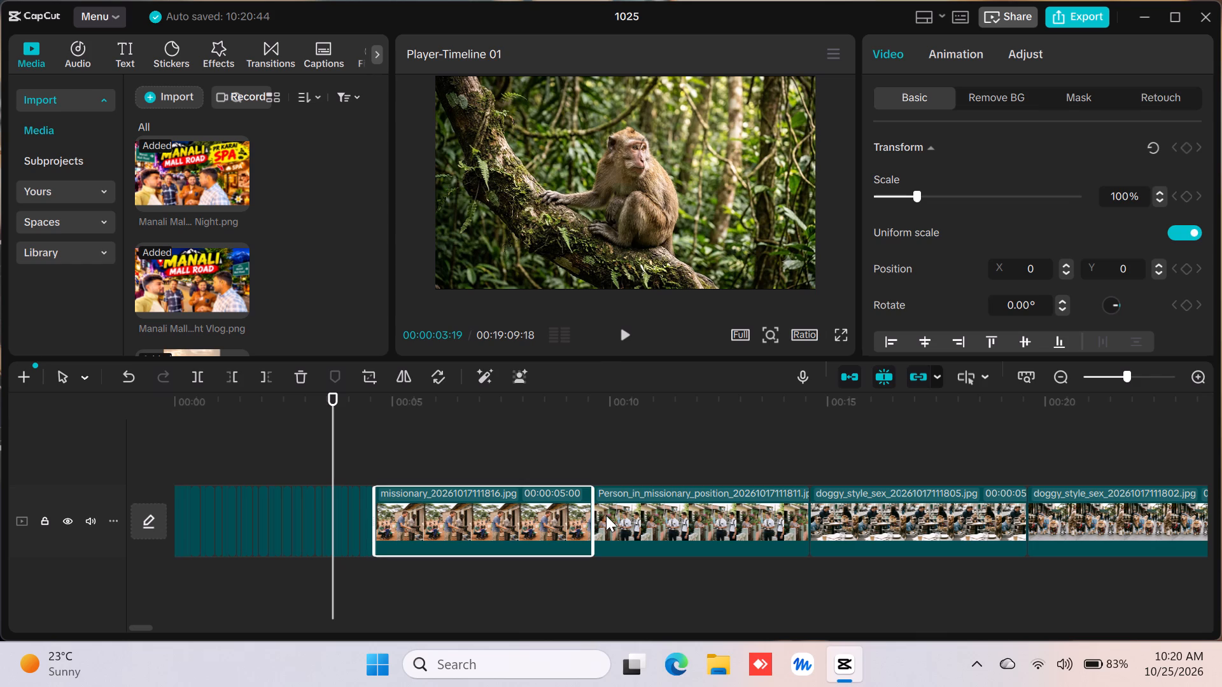
{"action": "left_click_drag", "start_coordinate": [598, 517], "coordinate": [0, 620]}
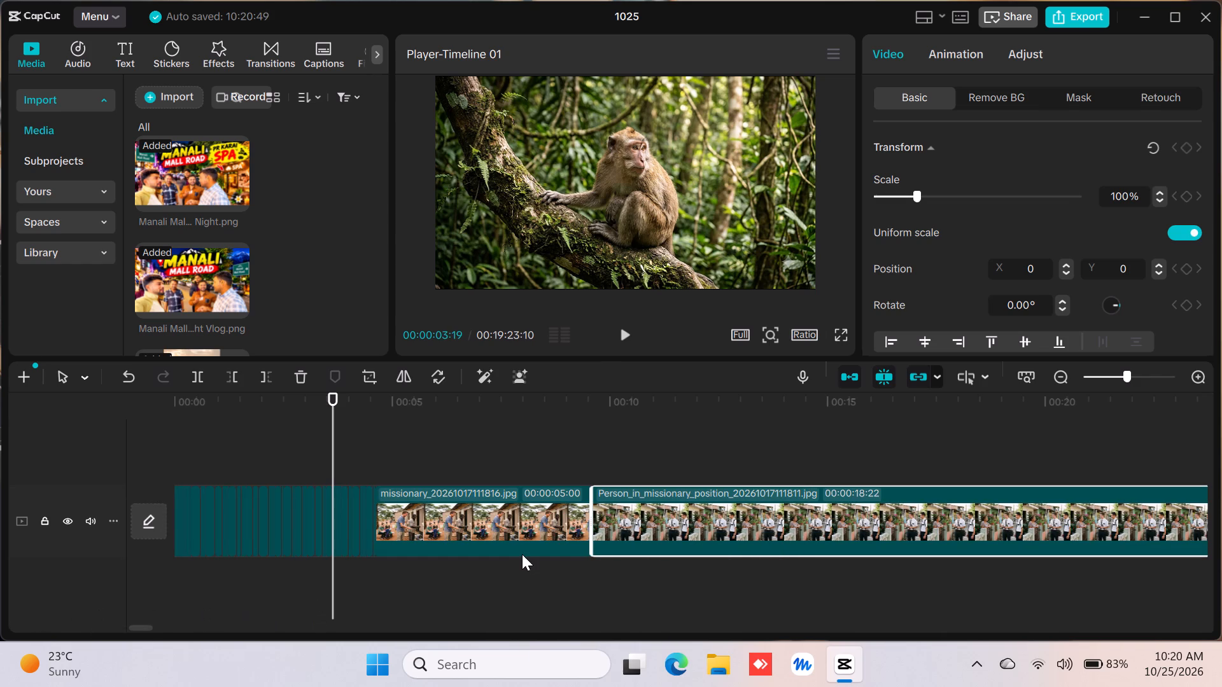
Move the Person_in_missionary_position_20261017111811.jpg clip ahead of the missionary_20261017111816.jpg clip on the timeline.
{"action": "left_click", "coordinate": [520, 531]}
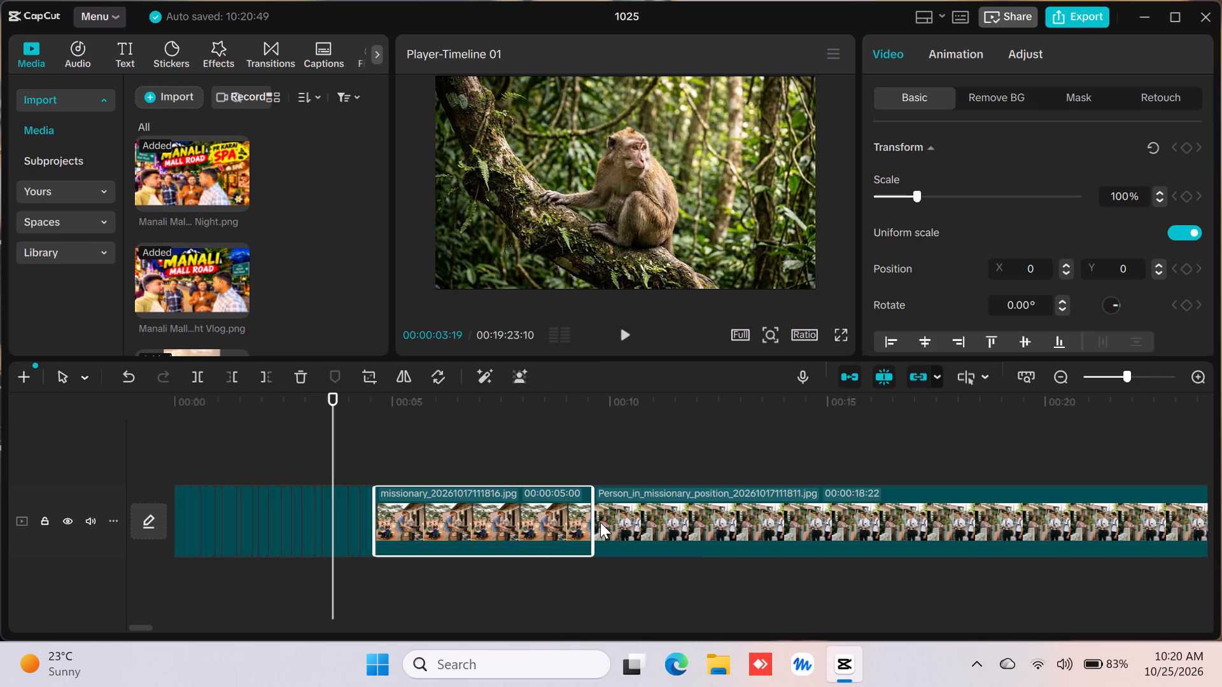
{"action": "left_click_drag", "start_coordinate": [600, 522], "coordinate": [453, 529]}
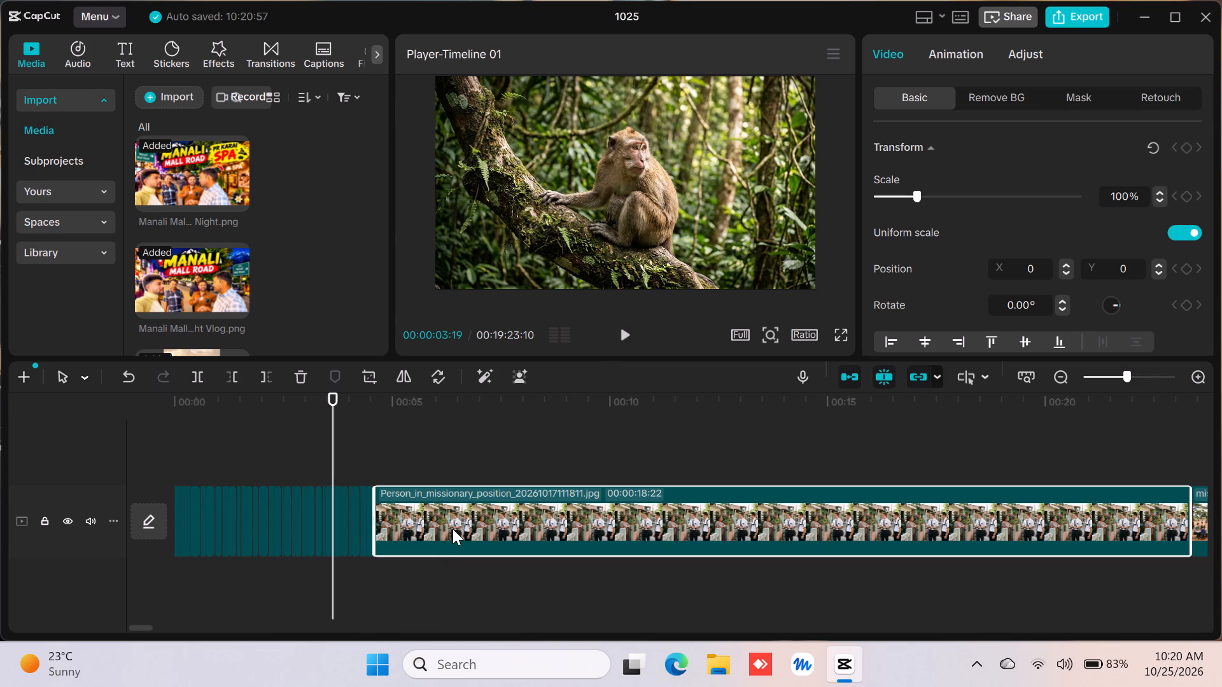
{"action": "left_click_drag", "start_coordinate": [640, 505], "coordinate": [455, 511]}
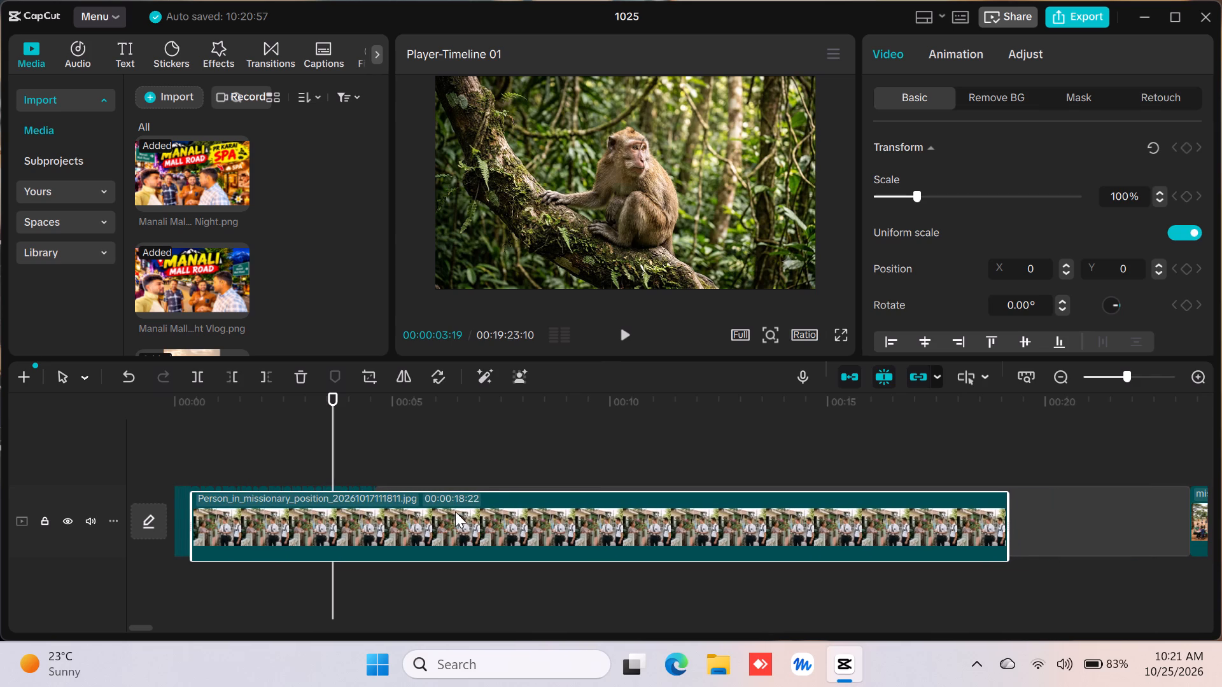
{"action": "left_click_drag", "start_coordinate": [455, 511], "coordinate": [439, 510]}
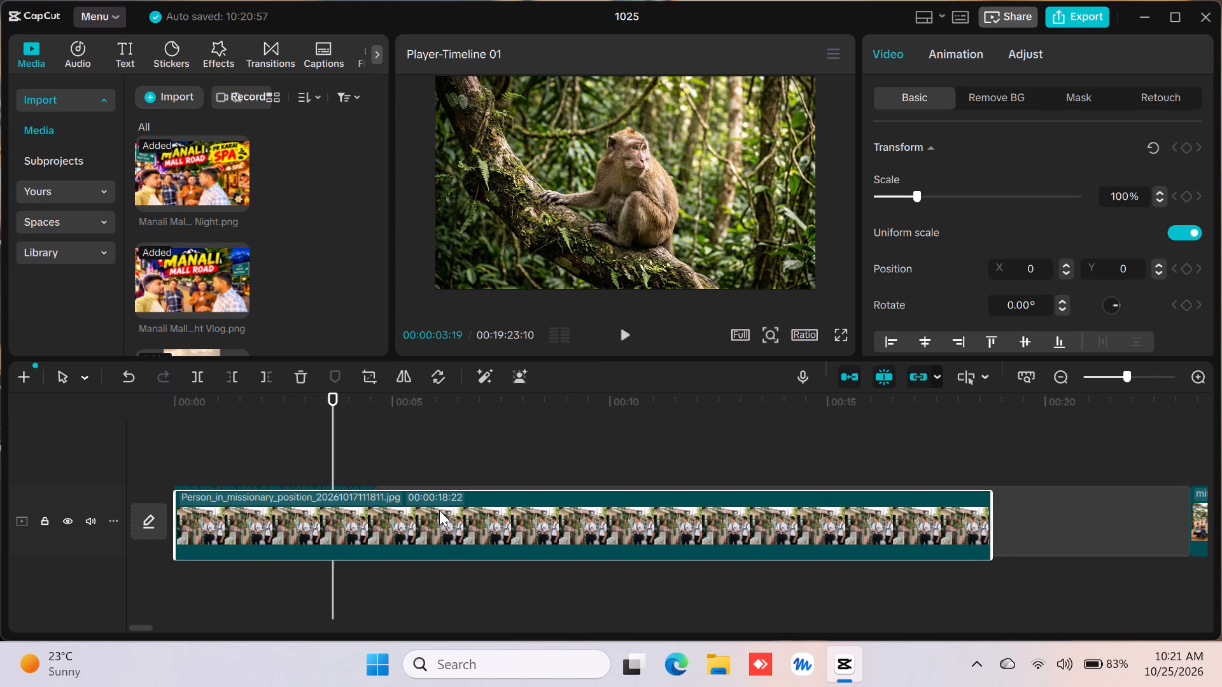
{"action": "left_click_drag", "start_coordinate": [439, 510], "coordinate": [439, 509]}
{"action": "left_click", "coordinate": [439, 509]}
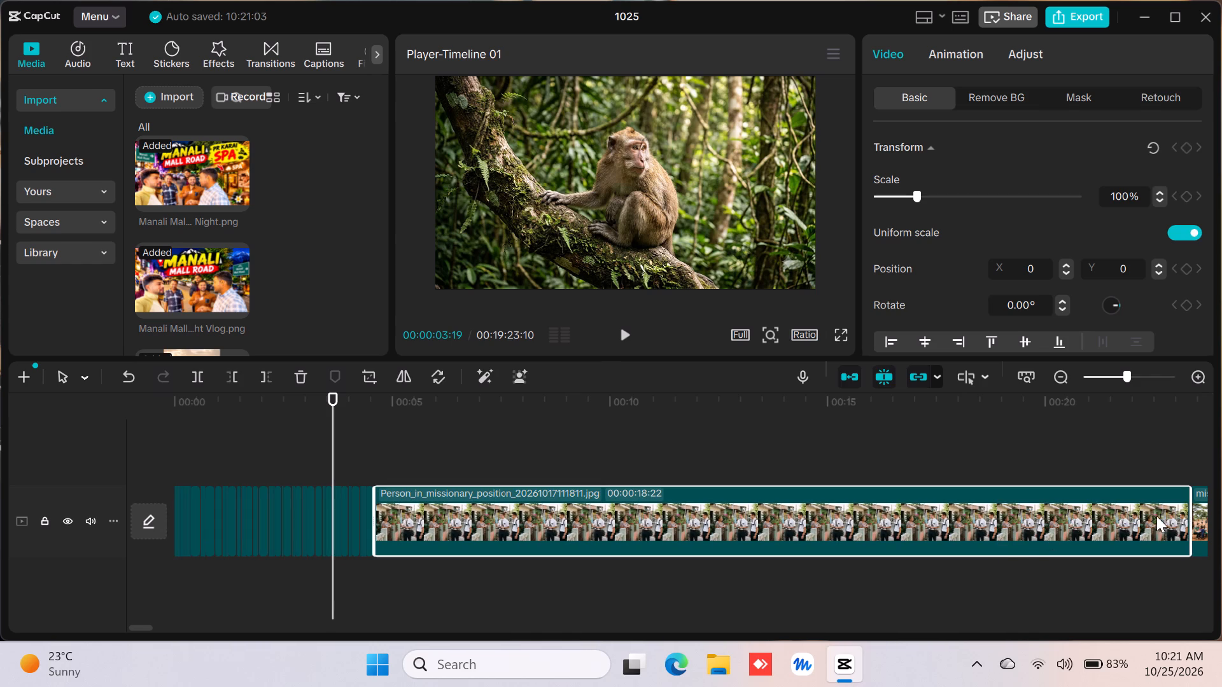
Trim the end of the Person_in_missionary_position_20261017111811.jpg clip back to a length of about eight frames.
{"action": "left_click", "coordinate": [1191, 522]}
{"action": "left_click_drag", "start_coordinate": [1191, 522], "coordinate": [1041, 536]}
{"action": "left_click_drag", "start_coordinate": [1041, 536], "coordinate": [699, 561]}
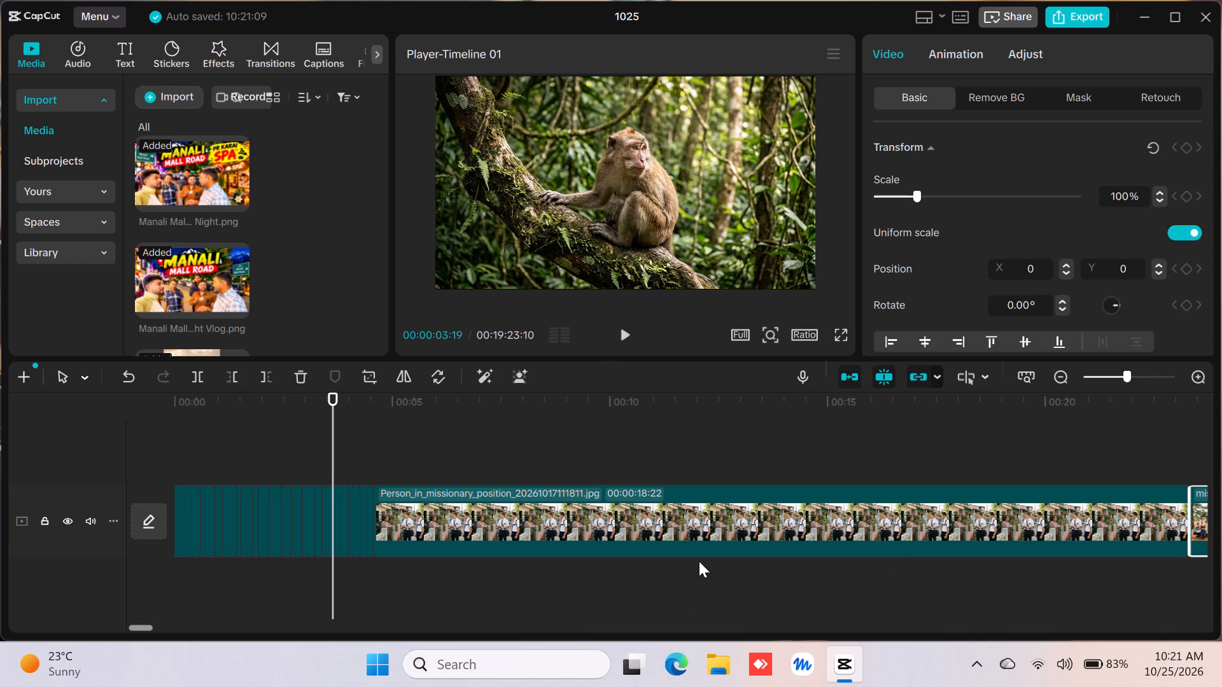
{"action": "left_click_drag", "start_coordinate": [699, 561], "coordinate": [526, 527]}
{"action": "left_click", "coordinate": [526, 527]}
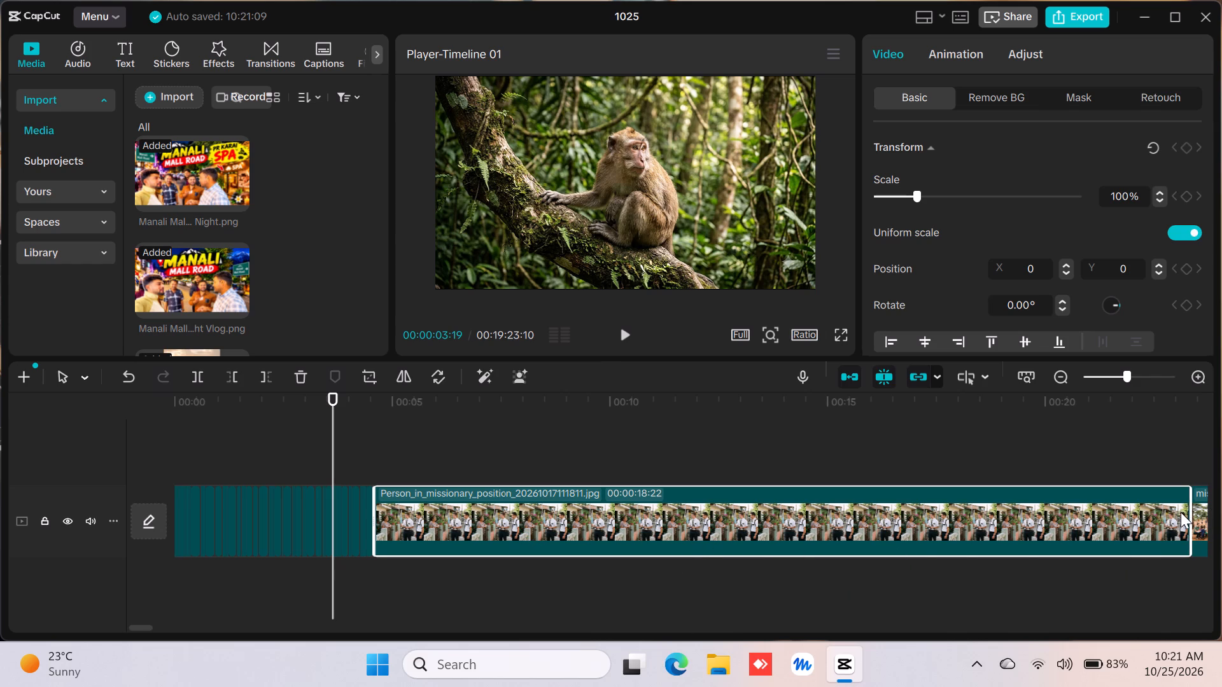
{"action": "left_click_drag", "start_coordinate": [1187, 511], "coordinate": [1141, 515]}
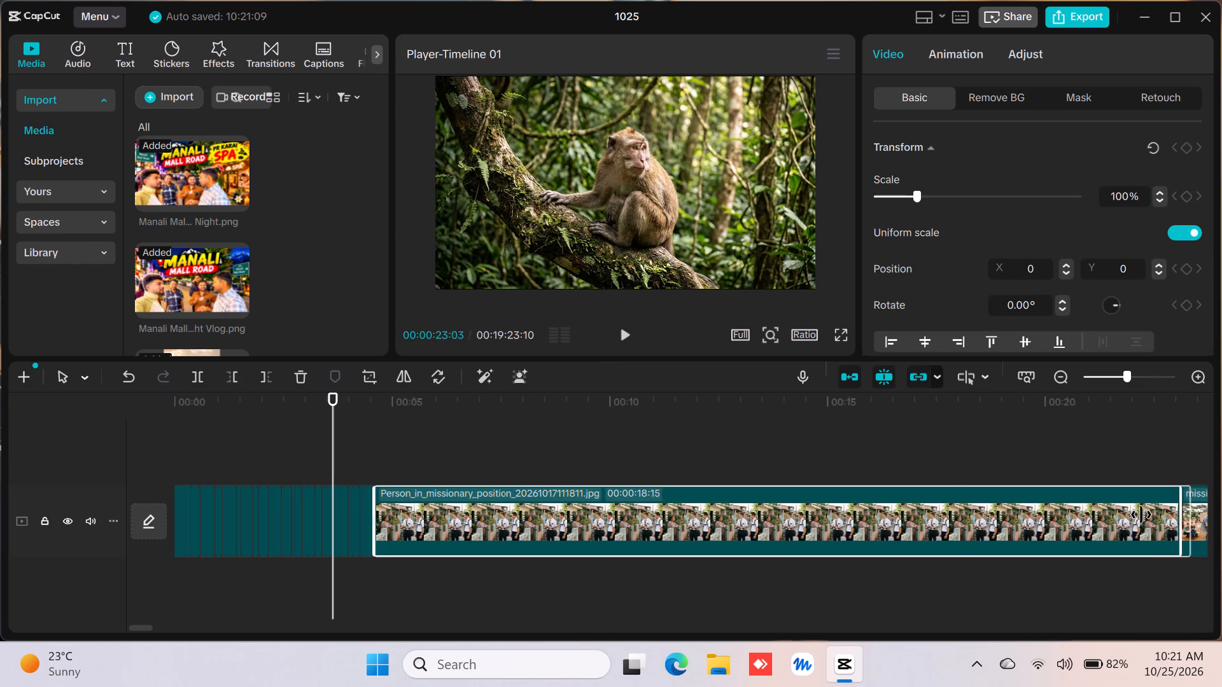
{"action": "left_click_drag", "start_coordinate": [1141, 515], "coordinate": [383, 488]}
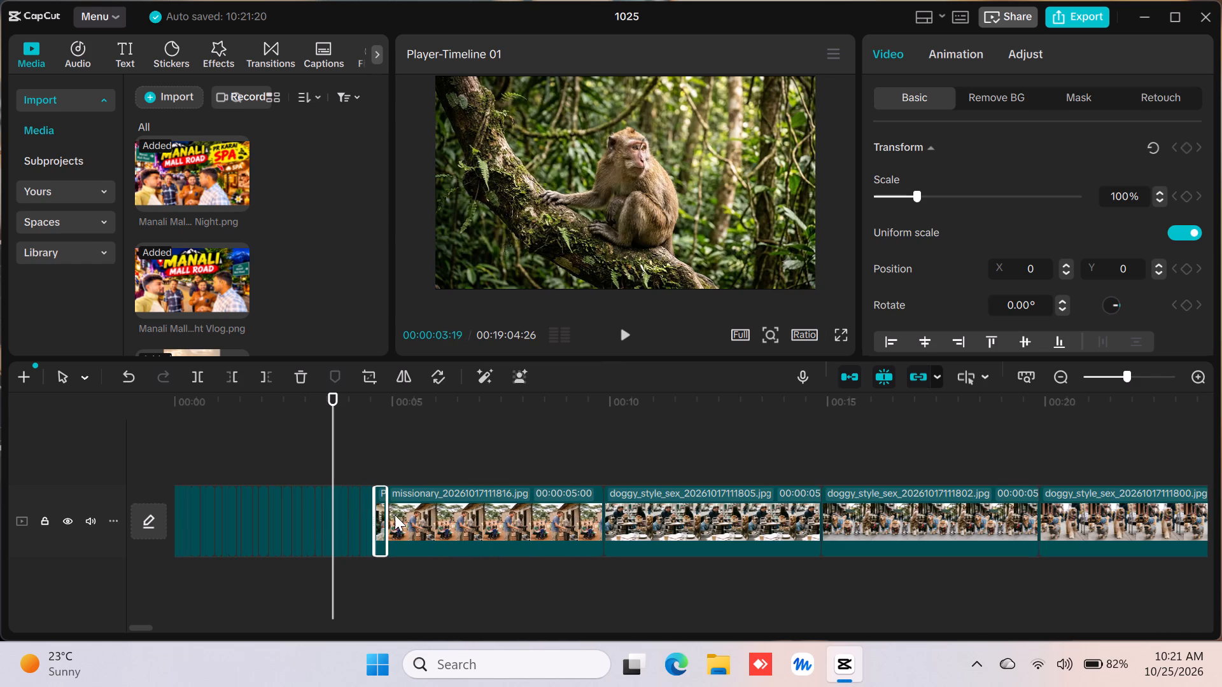
Move the missionary_20261017111816.jpg clip earlier on the timeline, placing it among the short clips just after the playhead.
{"action": "left_click_drag", "start_coordinate": [392, 513], "coordinate": [336, 511]}
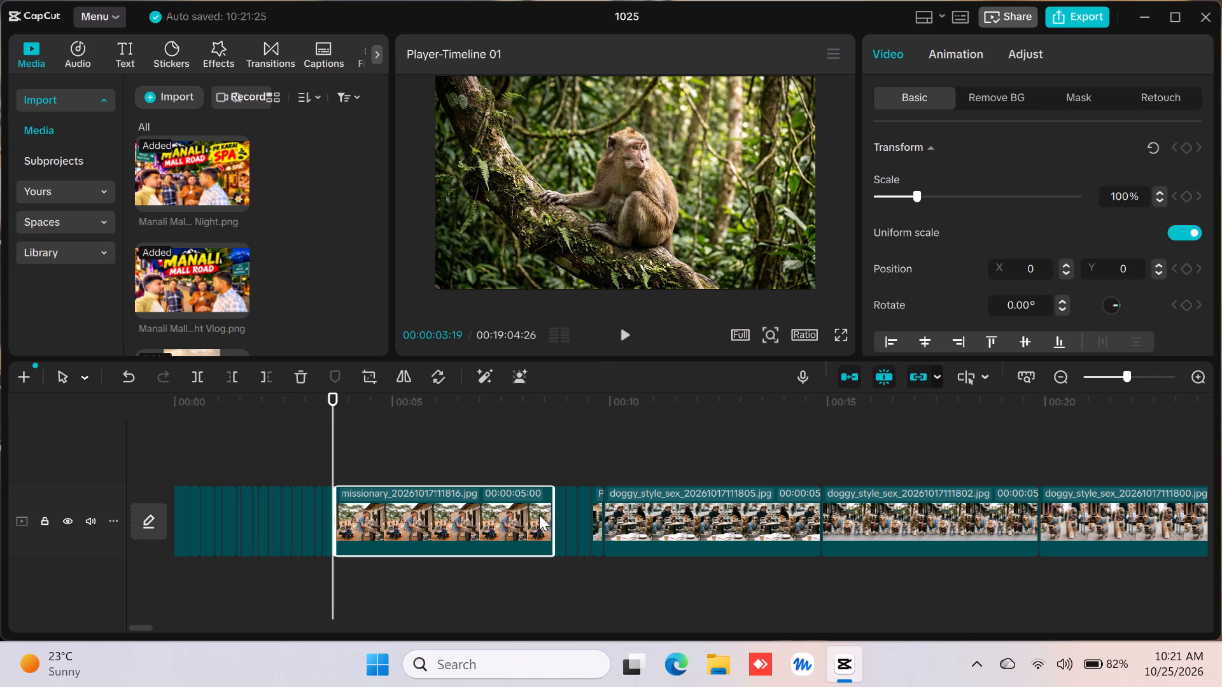
Trim the ends of the missionary_20261017111816.jpg, doggy_style_sex_20261017111805.jpg and doggy_style_sex_20261017111802.jpg clips back to a length of about one frame each.
{"action": "left_click_drag", "start_coordinate": [552, 518], "coordinate": [412, 487]}
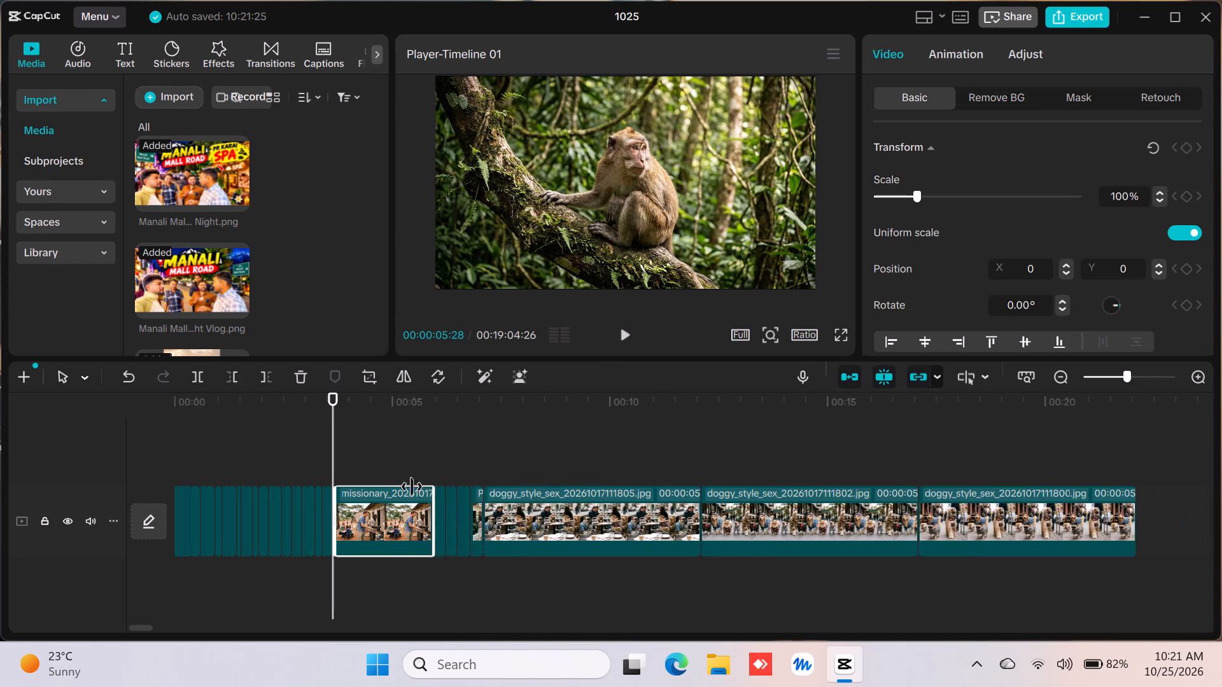
{"action": "left_click_drag", "start_coordinate": [412, 487], "coordinate": [202, 460]}
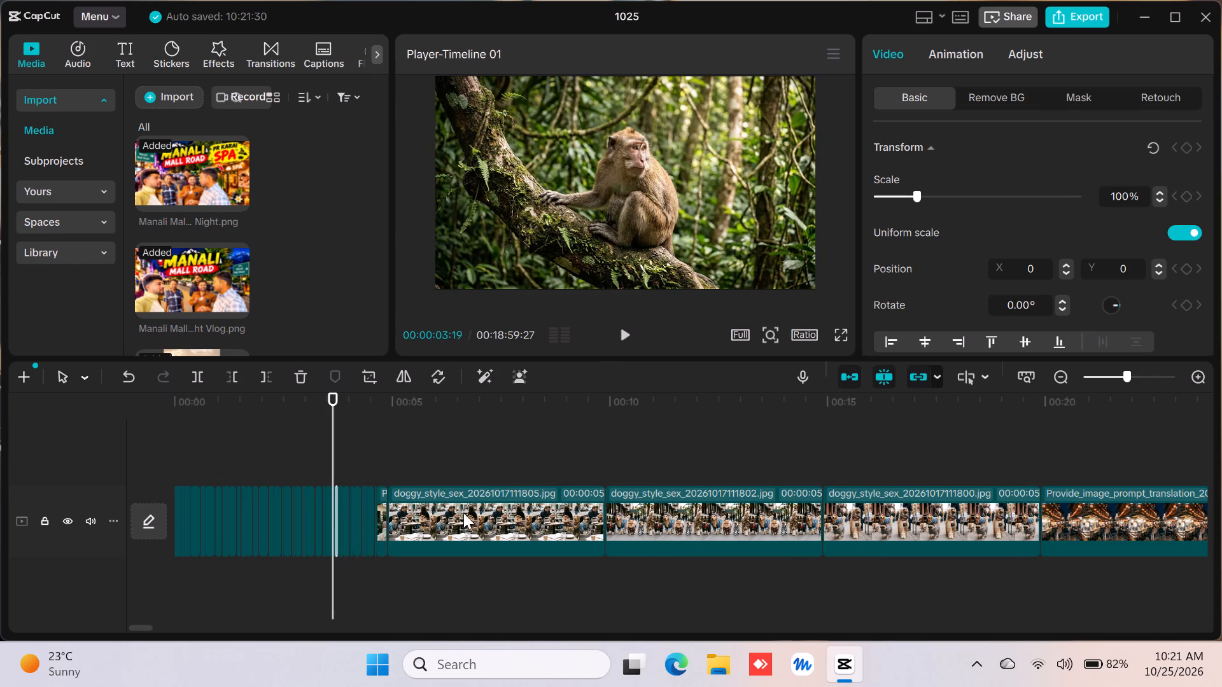
{"action": "left_click", "coordinate": [469, 499]}
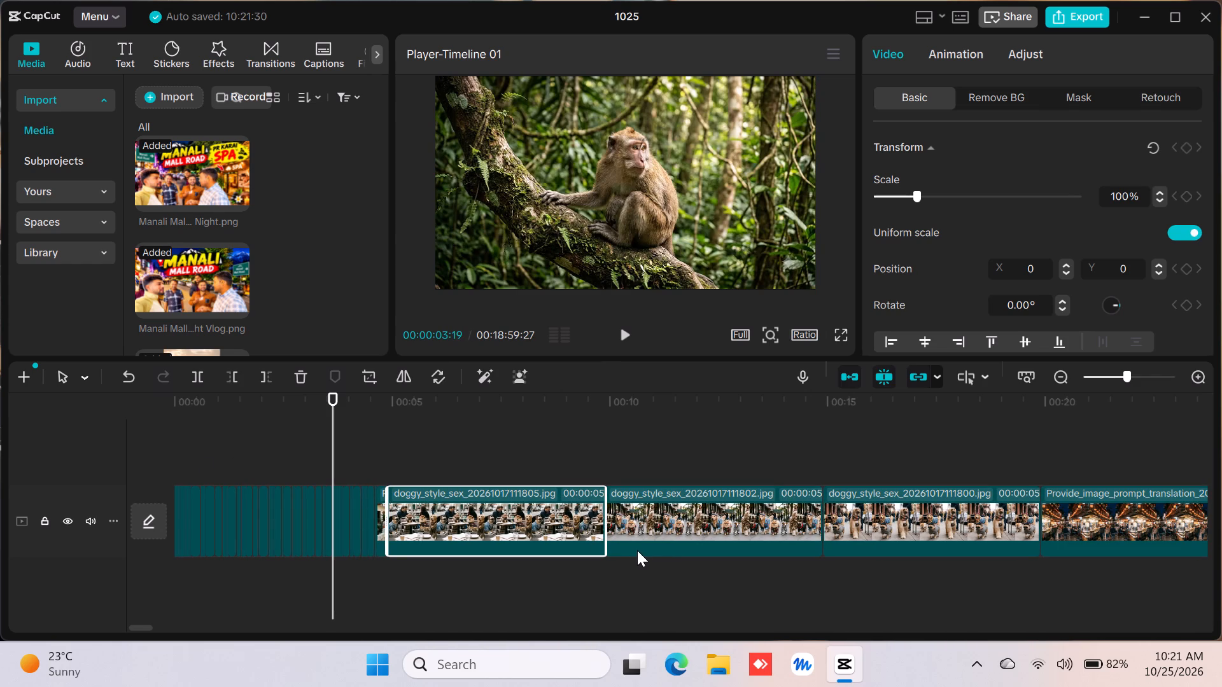
{"action": "left_click_drag", "start_coordinate": [610, 524], "coordinate": [372, 512]}
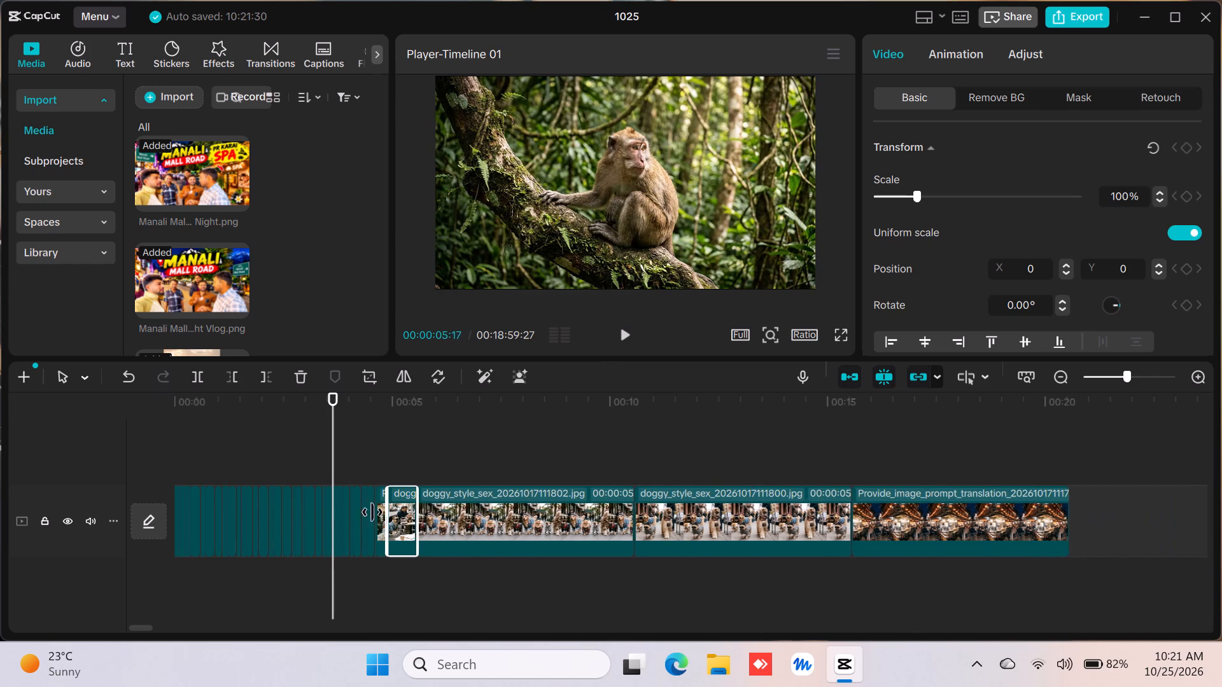
{"action": "left_click_drag", "start_coordinate": [372, 512], "coordinate": [230, 492]}
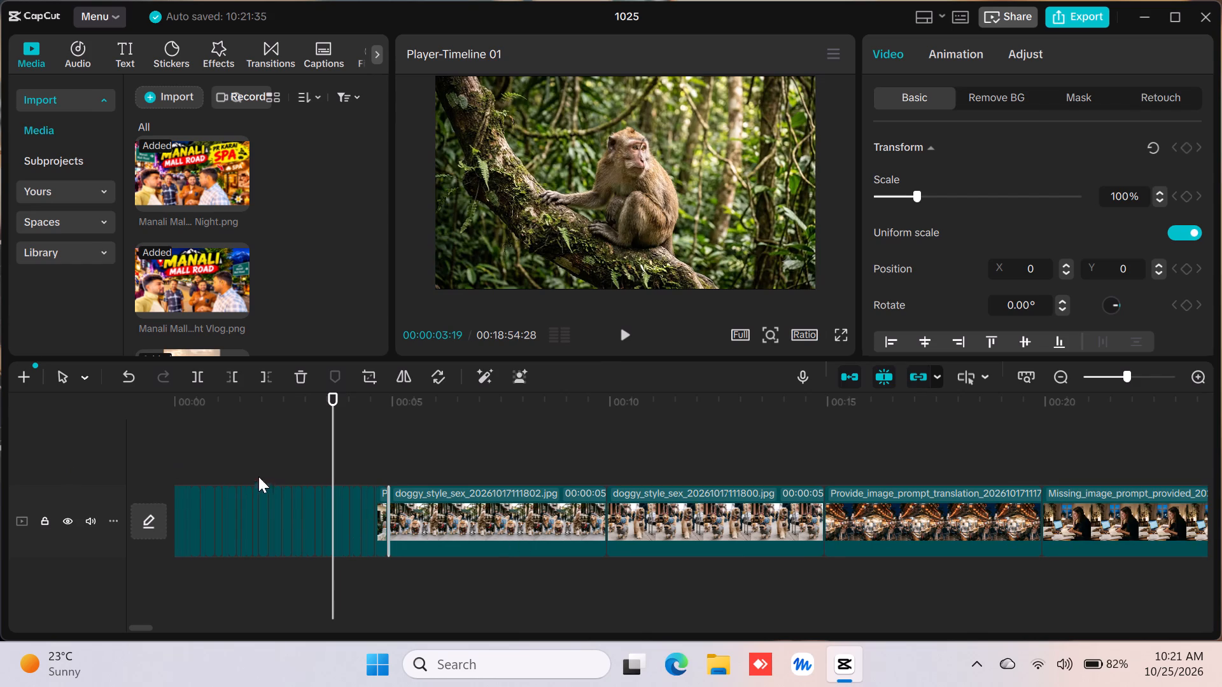
{"action": "left_click", "coordinate": [391, 518]}
{"action": "left_click", "coordinate": [373, 517]}
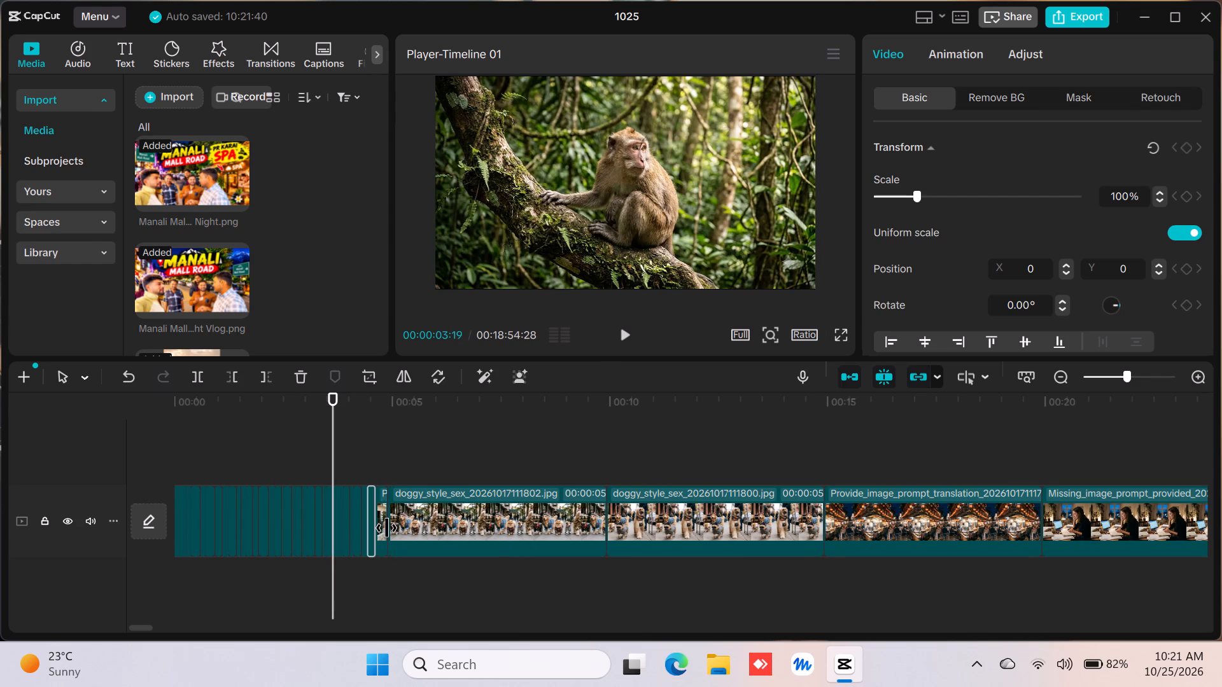
{"action": "left_click", "coordinate": [386, 528]}
{"action": "left_click", "coordinate": [386, 528]}
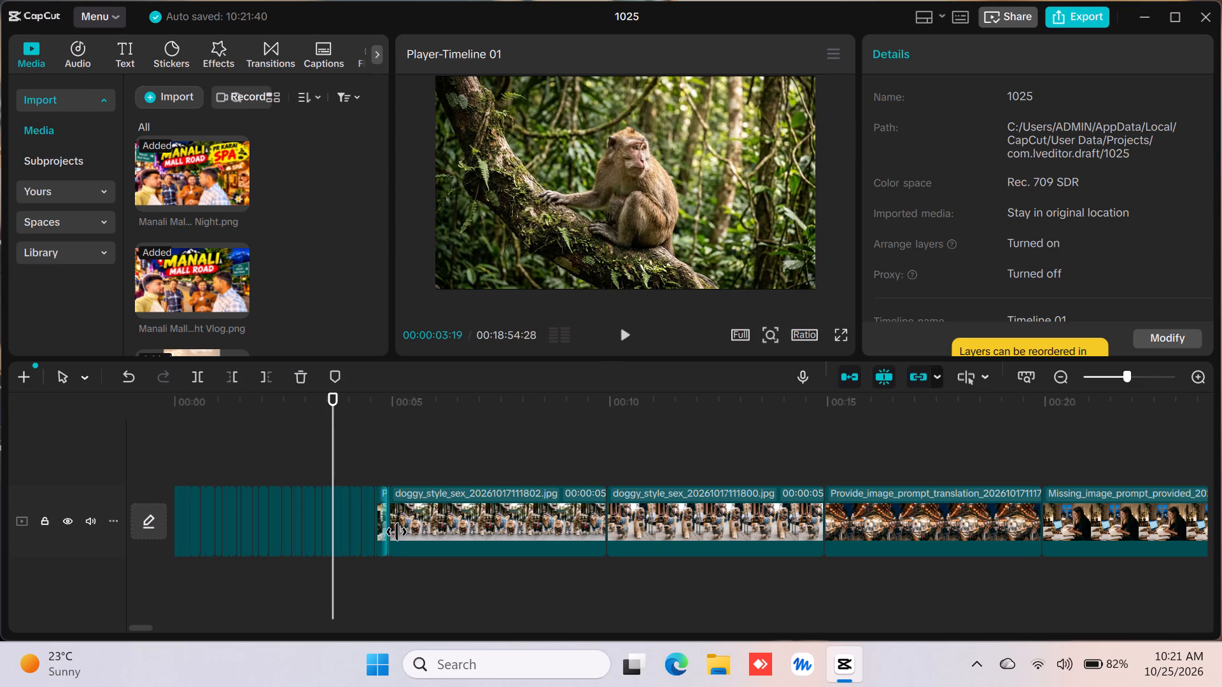
{"action": "left_click", "coordinate": [414, 532]}
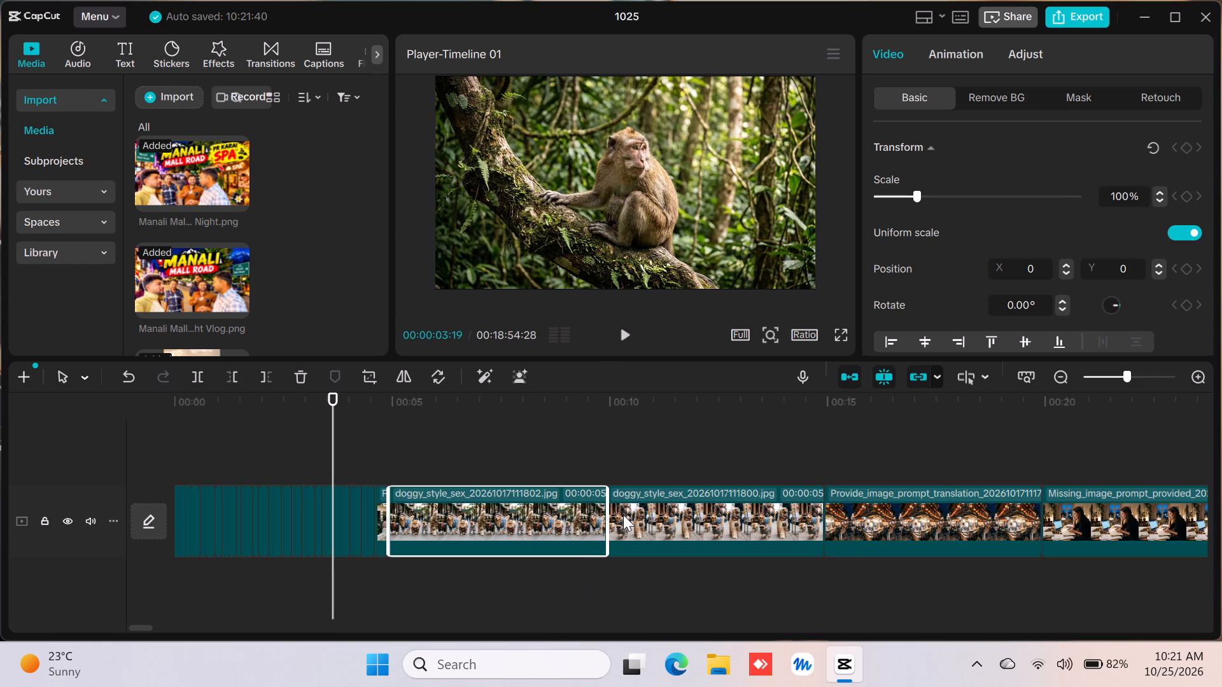
{"action": "left_click_drag", "start_coordinate": [610, 513], "coordinate": [243, 533]}
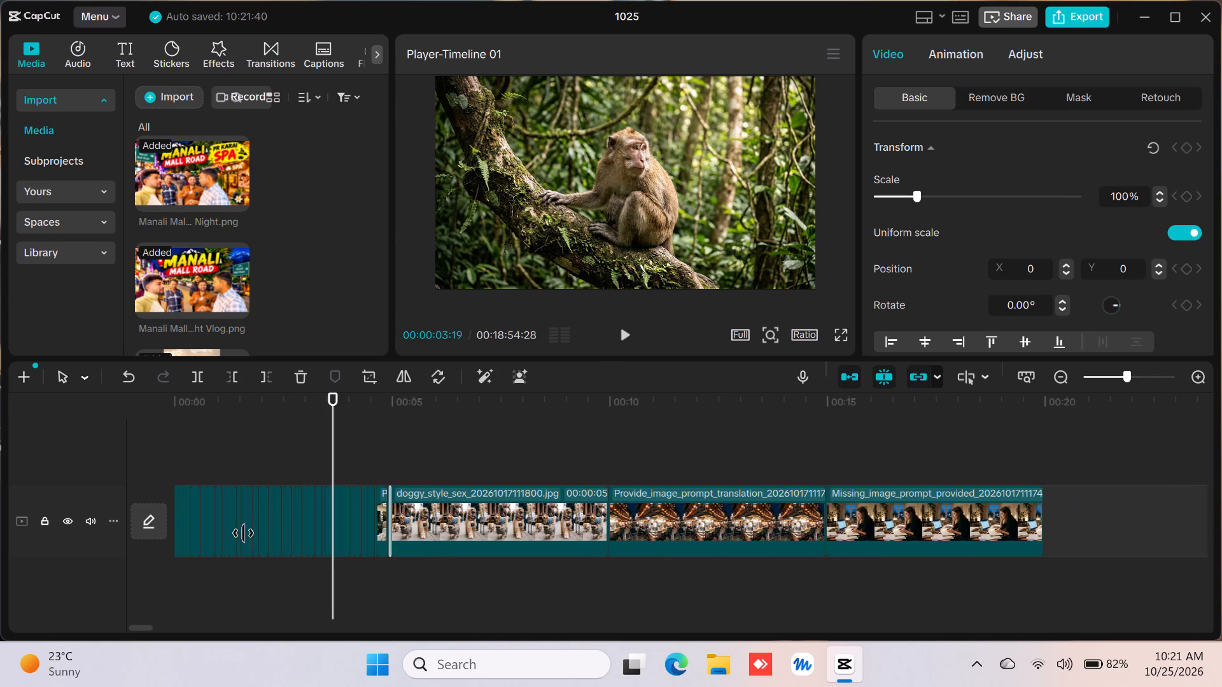
{"action": "left_click_drag", "start_coordinate": [243, 533], "coordinate": [241, 532]}
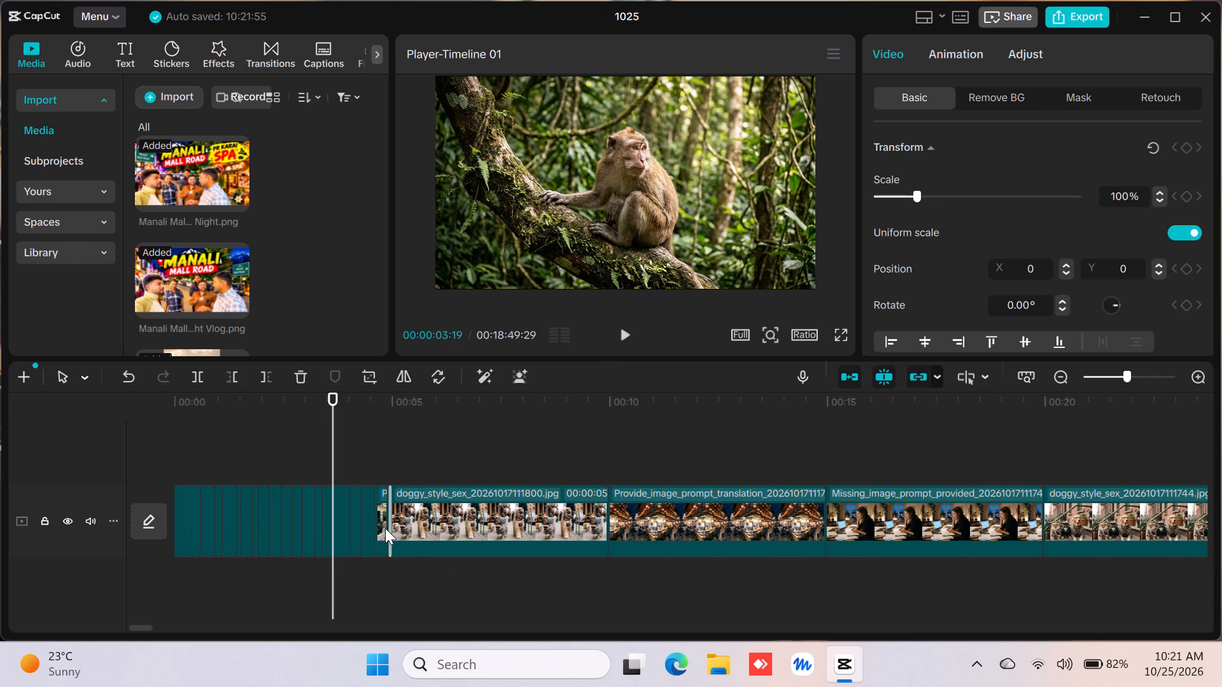
Select the doggy_style_sex_20261017111800.jpg clip on the timeline.
{"action": "left_click", "coordinate": [385, 528]}
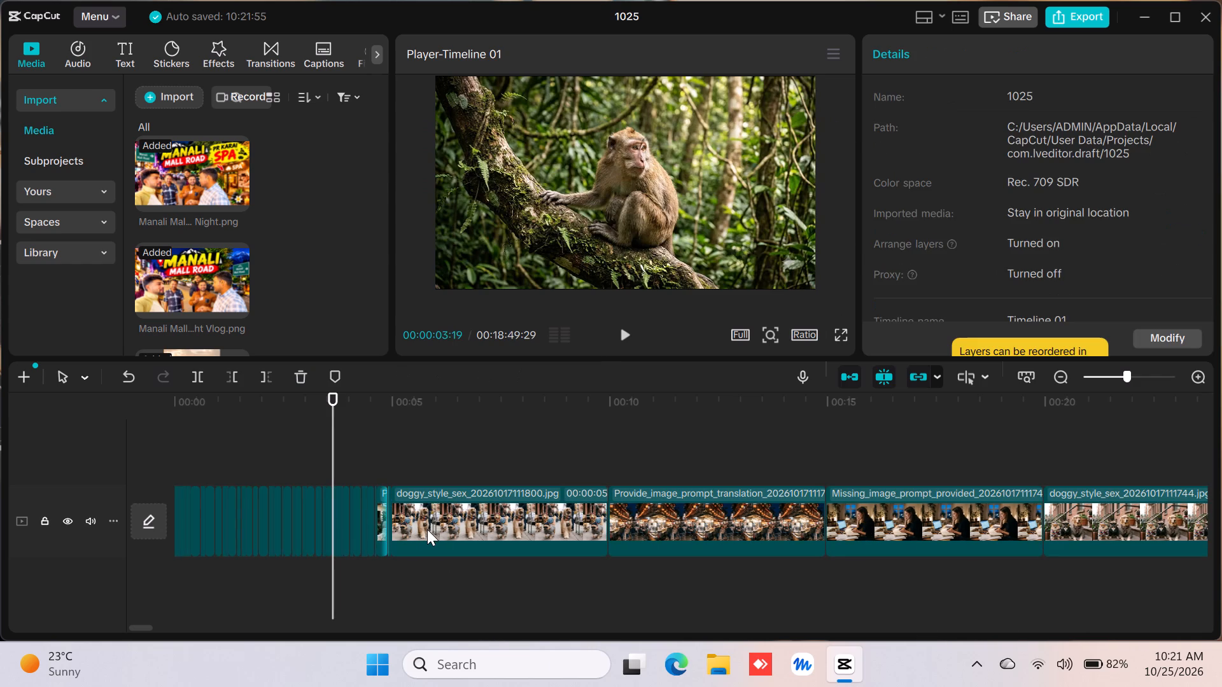
{"action": "left_click", "coordinate": [427, 529]}
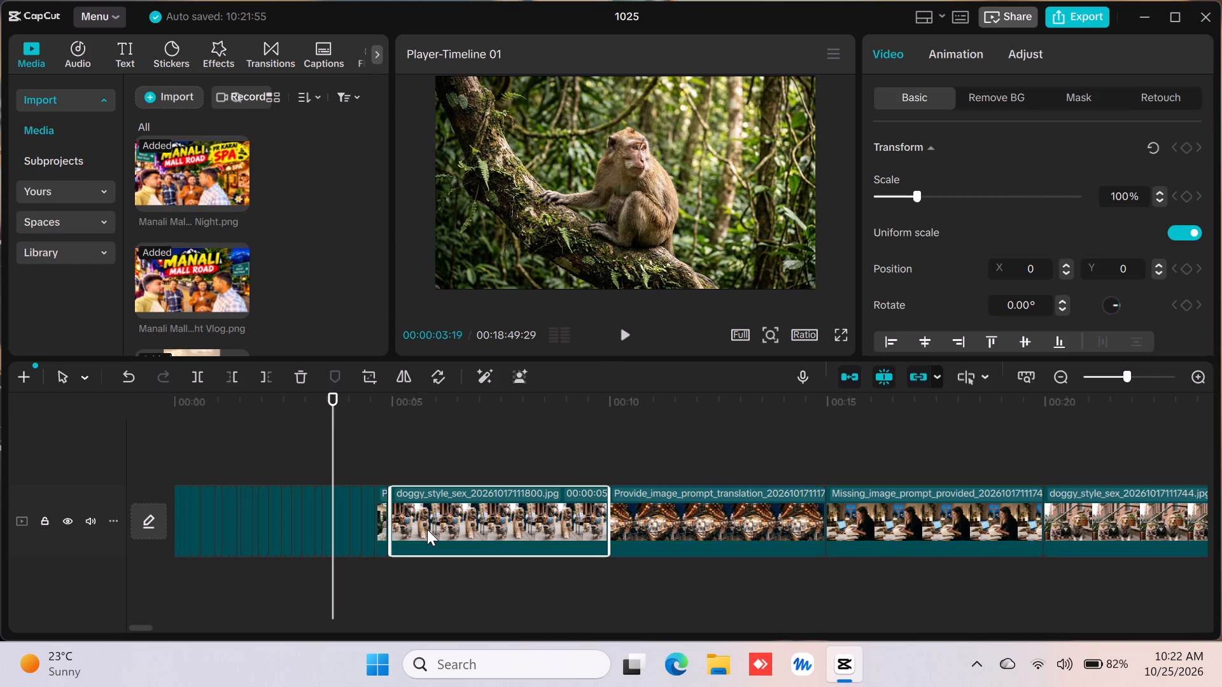
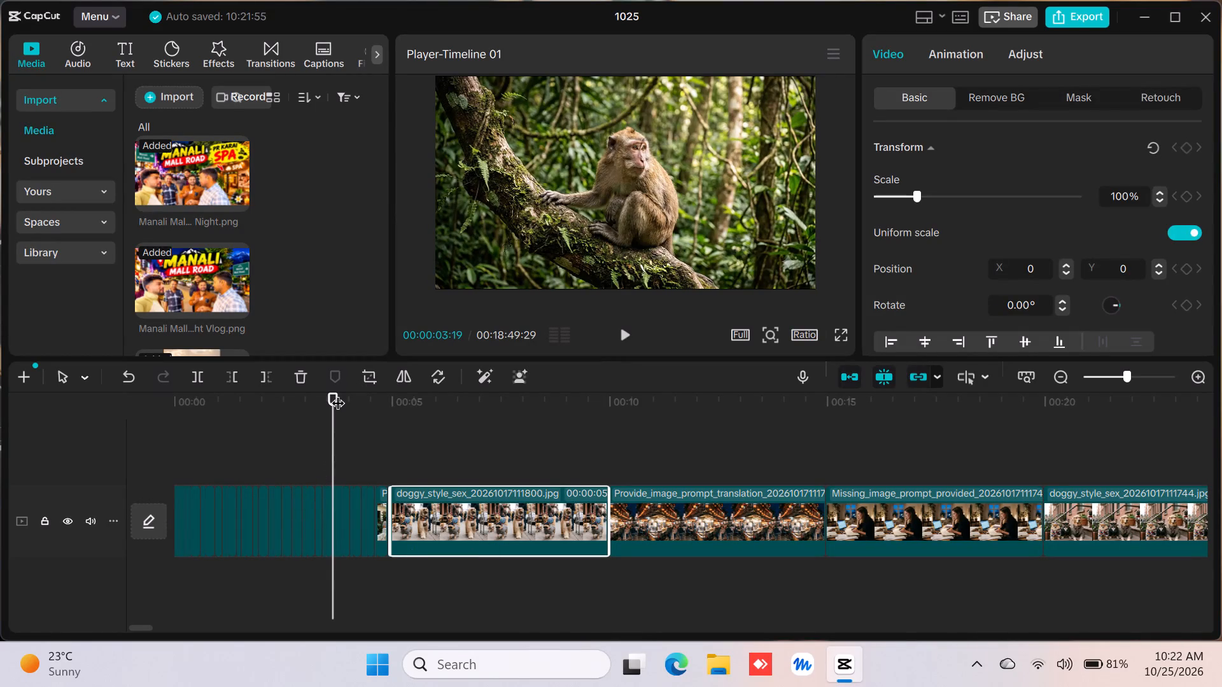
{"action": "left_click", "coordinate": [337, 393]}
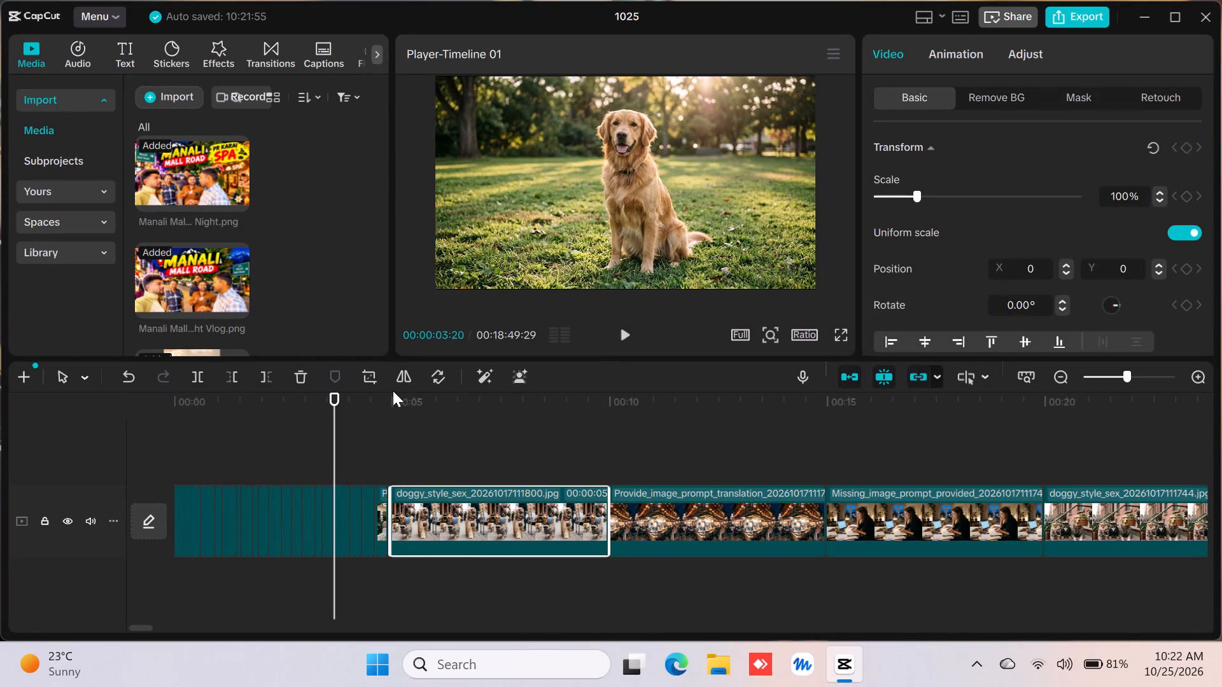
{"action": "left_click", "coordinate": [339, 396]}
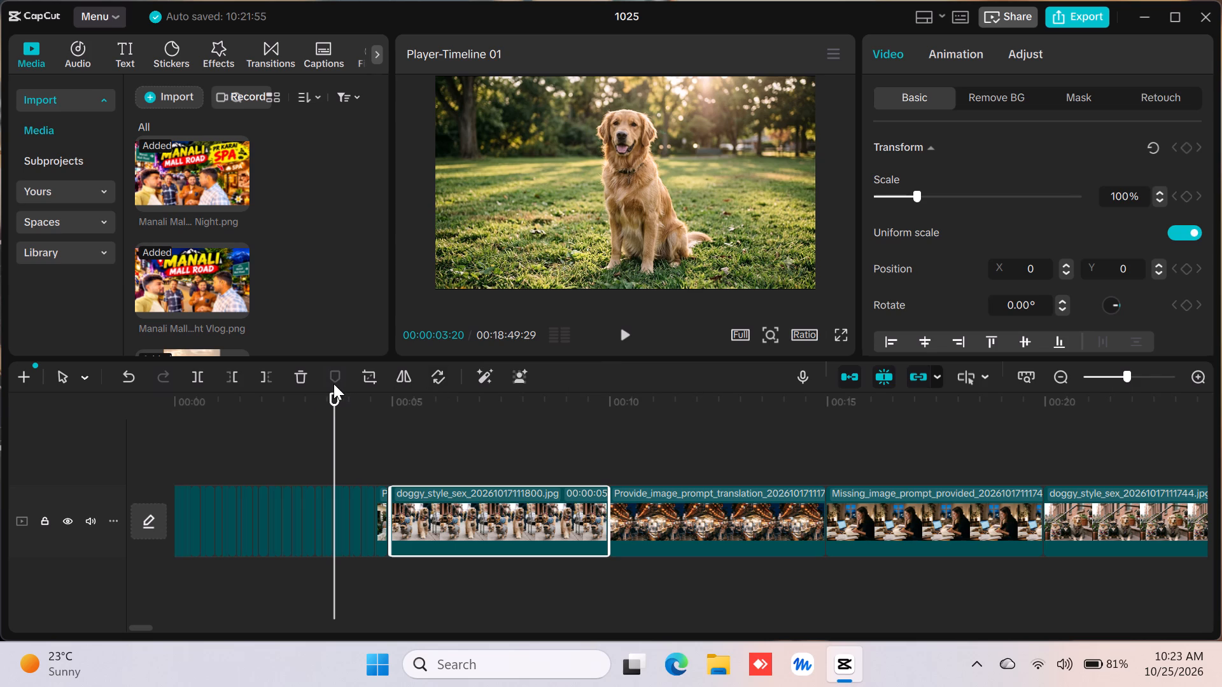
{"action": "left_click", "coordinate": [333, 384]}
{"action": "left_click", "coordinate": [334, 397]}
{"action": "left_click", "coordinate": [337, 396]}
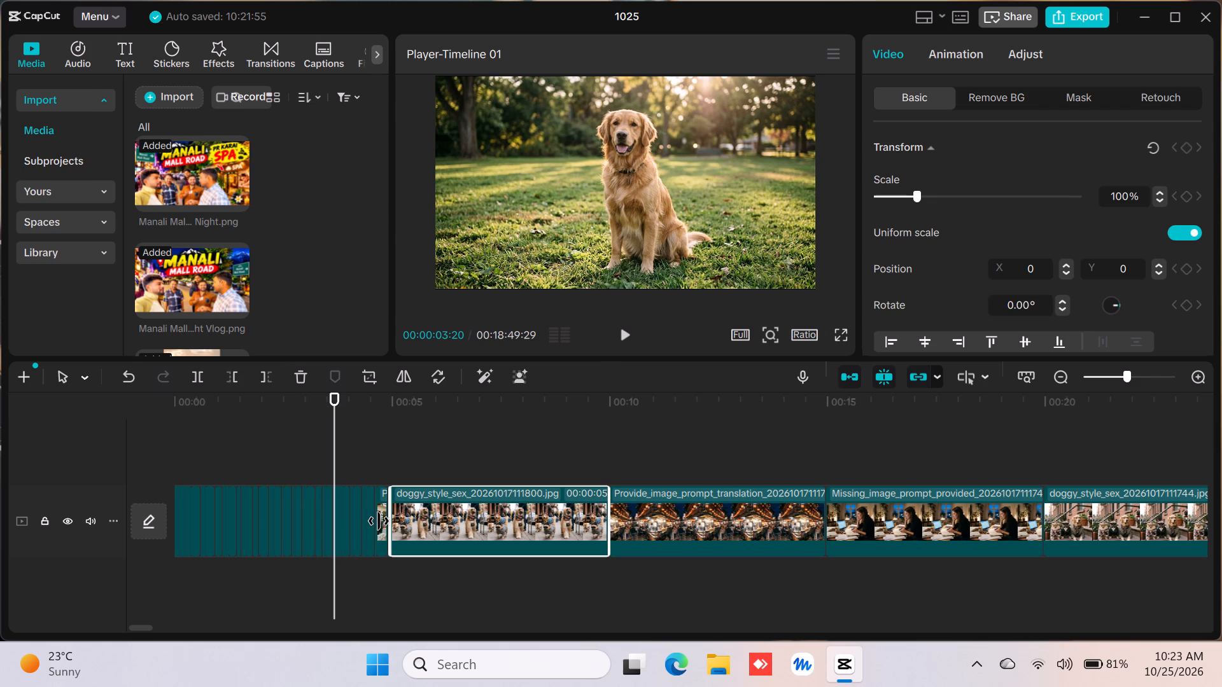
Trim the short clip before doggy_style_sex_20261017111800.jpg to about one frame, and doggy_style_sex_20261017111800.jpg itself to about seven frames.
{"action": "left_click", "coordinate": [379, 521]}
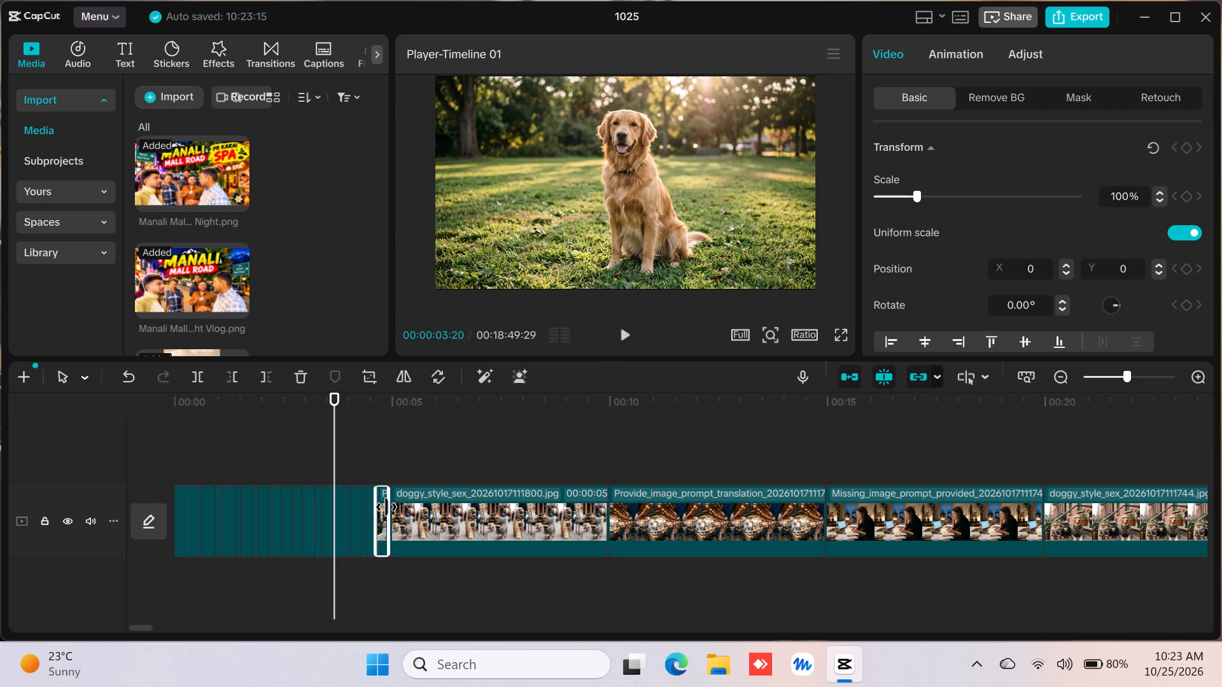
{"action": "left_click_drag", "start_coordinate": [386, 507], "coordinate": [209, 502]}
{"action": "double_click", "coordinate": [559, 518]}
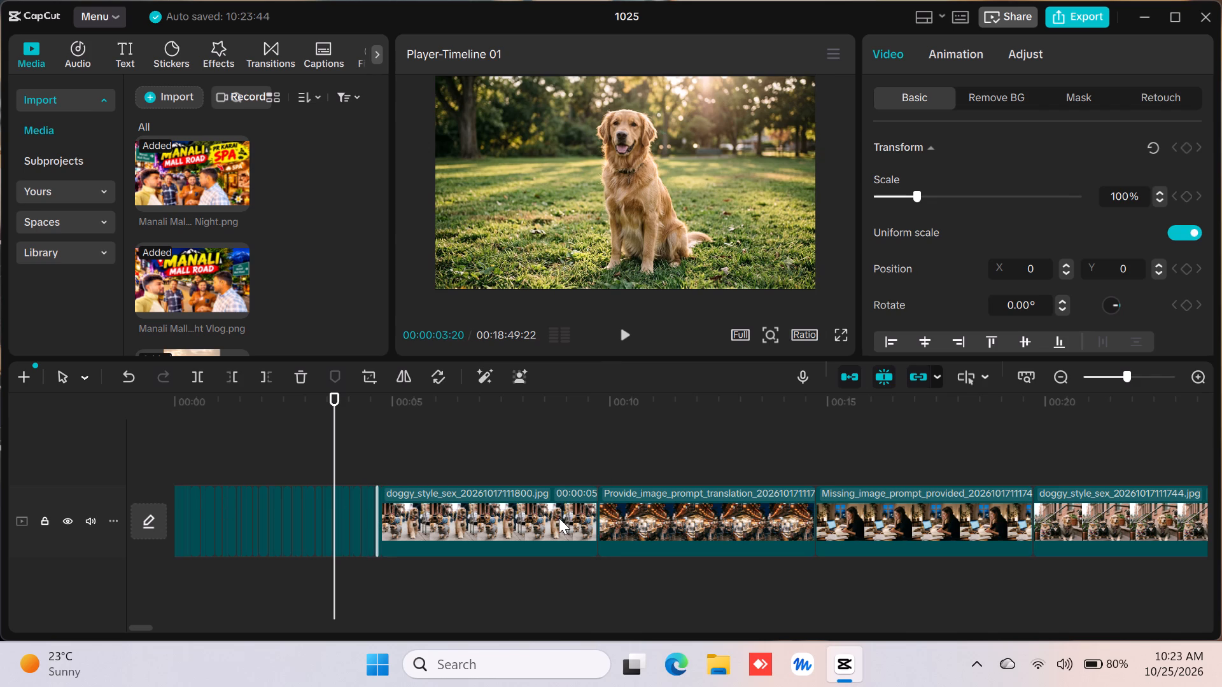
{"action": "left_click_drag", "start_coordinate": [603, 510], "coordinate": [351, 486]}
Trim the end of the Provide_image_prompt_translation clip to about four frames and the following Missing_image_prompt_provided clip to about one frame.
{"action": "left_click", "coordinate": [453, 508]}
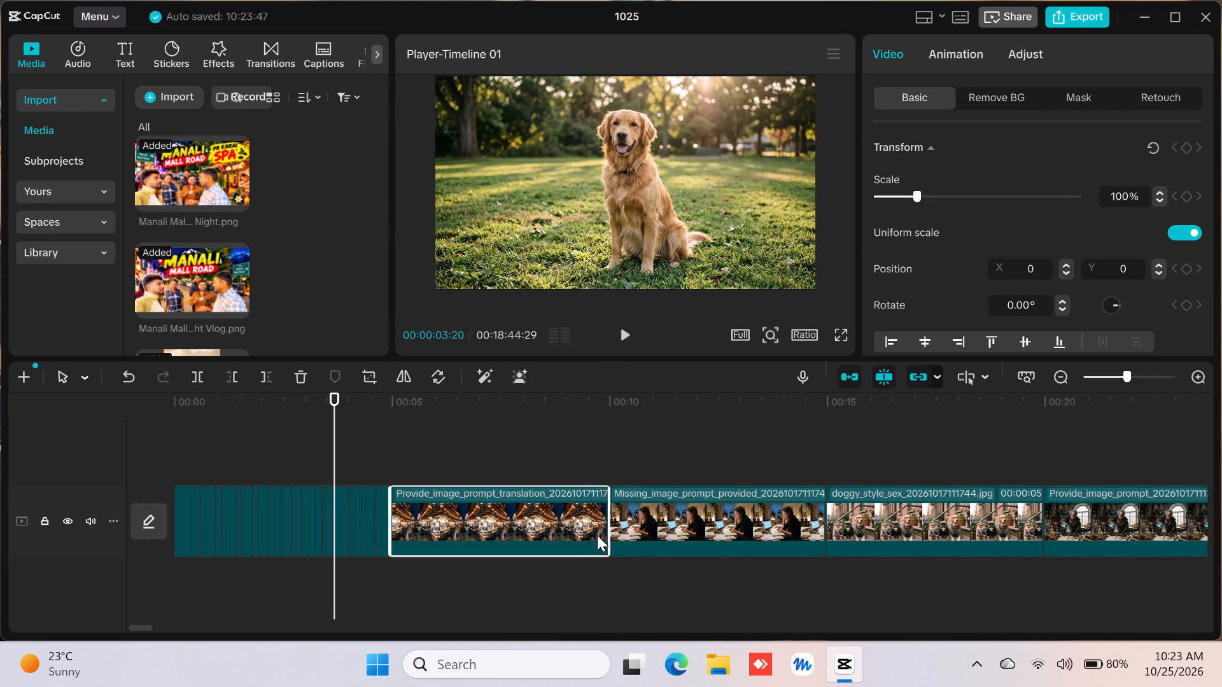
{"action": "left_click_drag", "start_coordinate": [608, 537], "coordinate": [330, 505]}
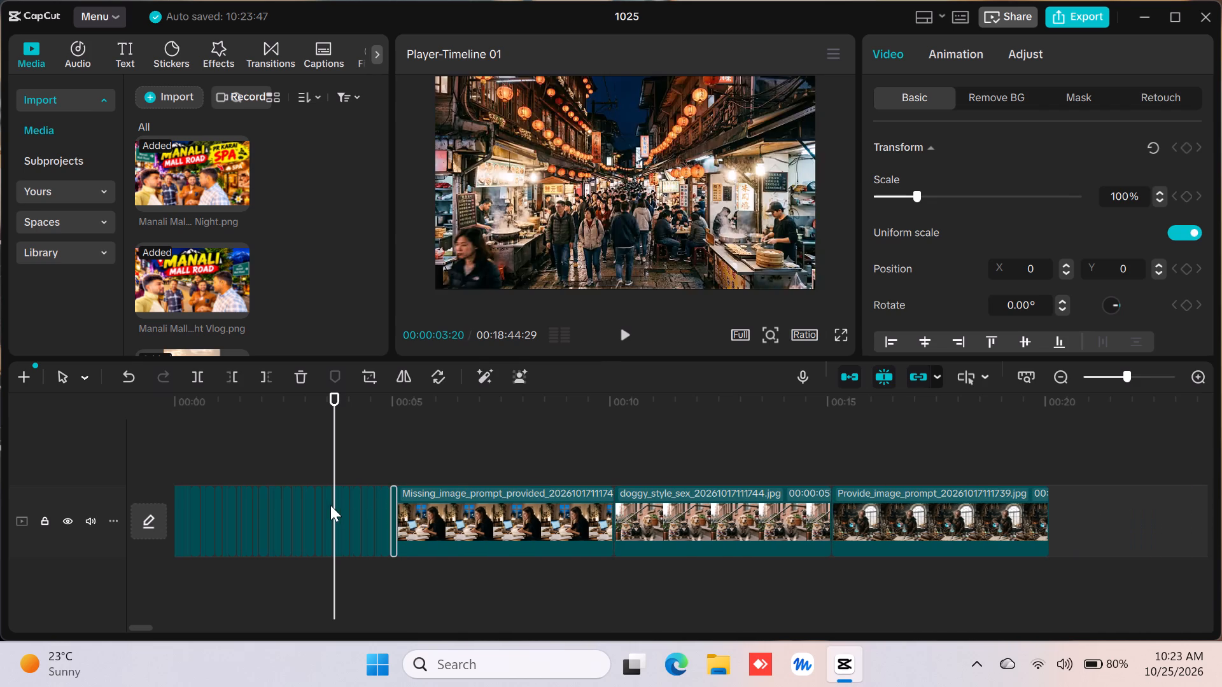
{"action": "left_click", "coordinate": [476, 532]}
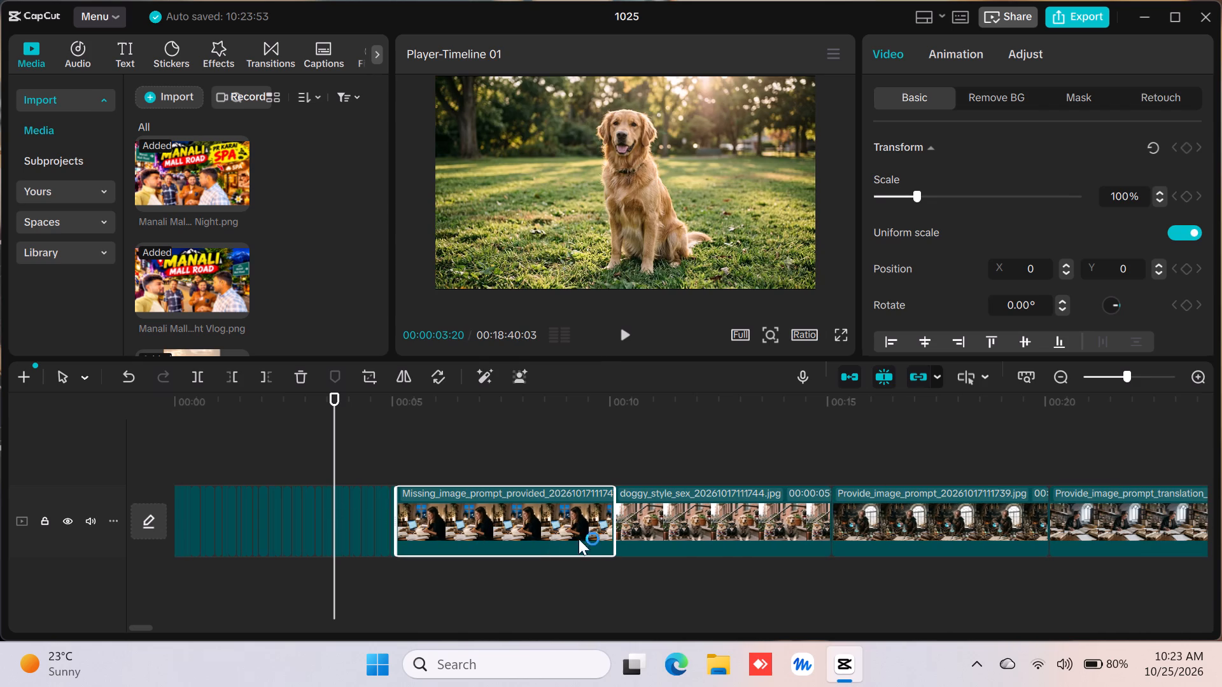
{"action": "left_click_drag", "start_coordinate": [611, 528], "coordinate": [322, 532]}
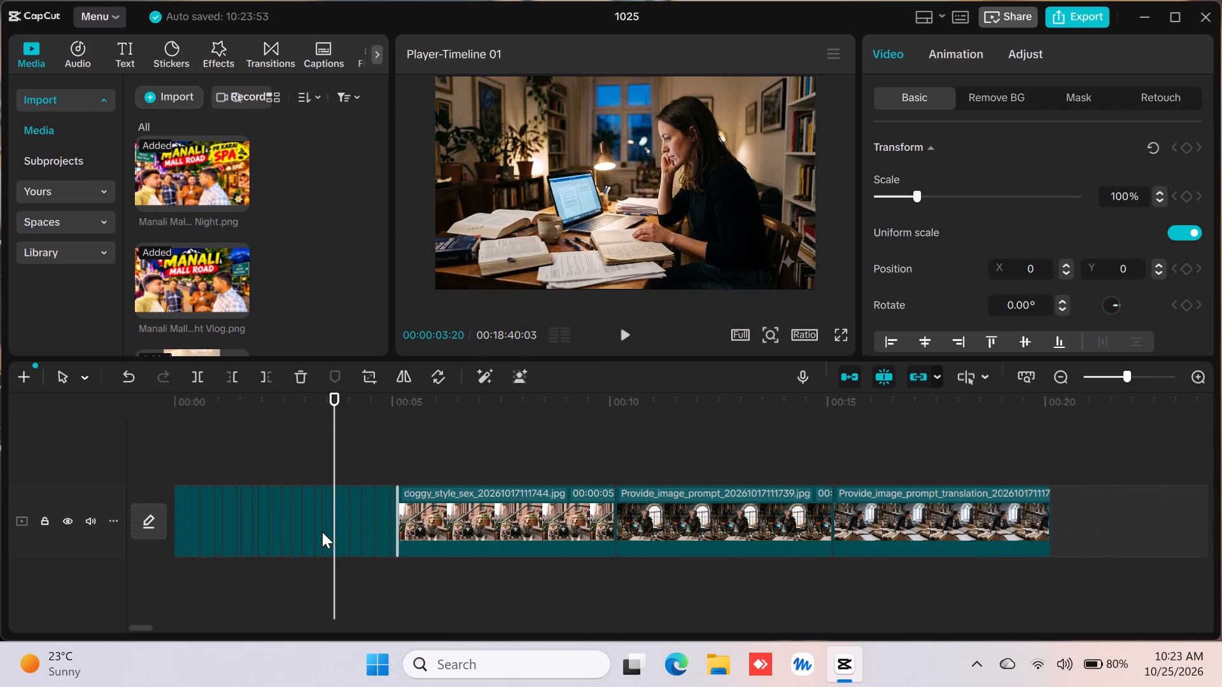
Trim the ends of doggy_style_sex_20261017111744.jpg to about one frame and Provide_image_prompt_20261017111739.jpg to about three frames.
{"action": "left_click", "coordinate": [533, 528]}
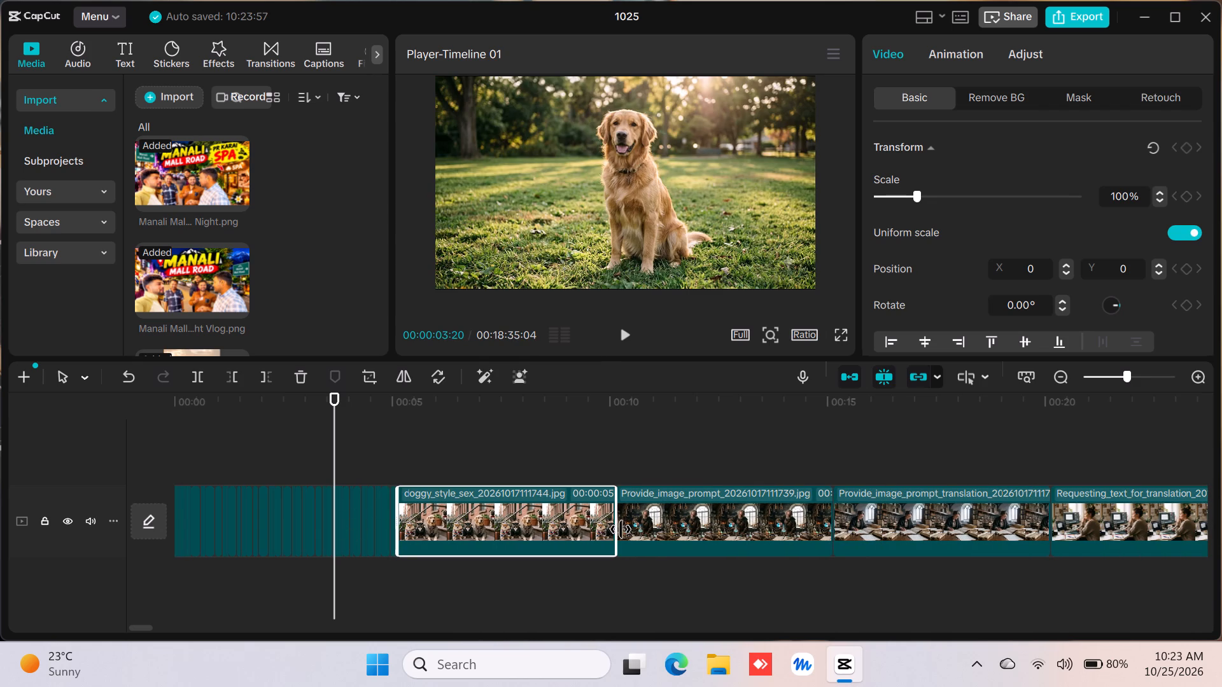
{"action": "left_click_drag", "start_coordinate": [620, 529], "coordinate": [351, 514]}
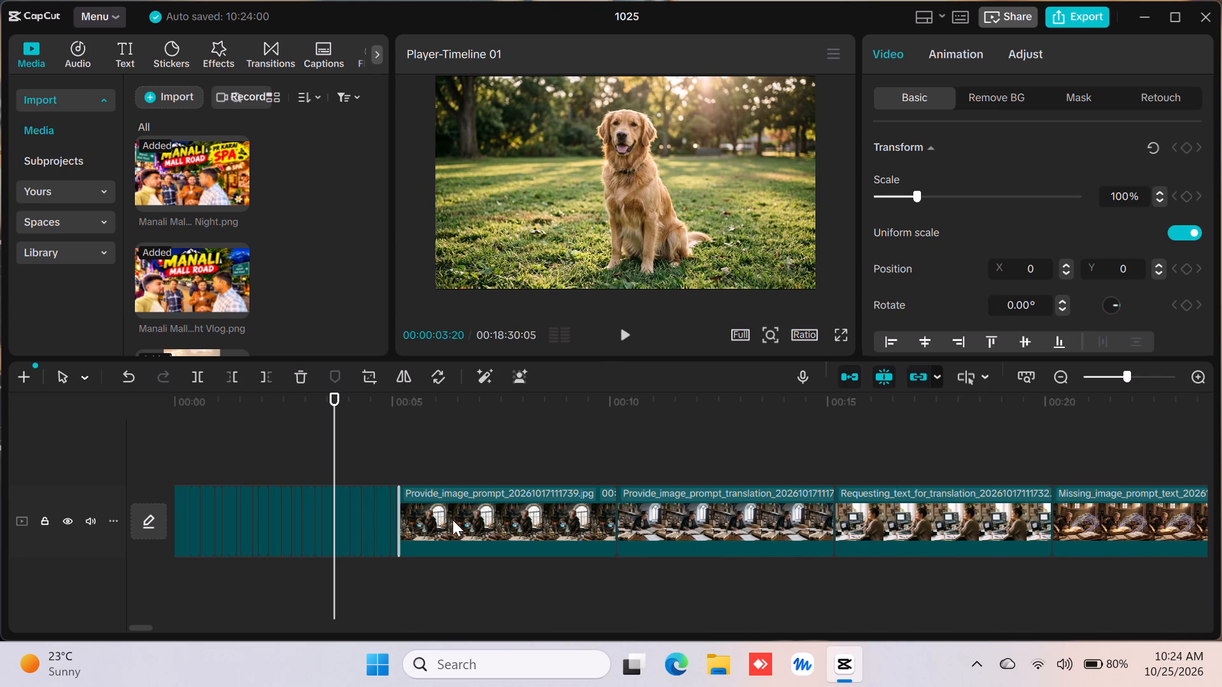
{"action": "left_click", "coordinate": [453, 520]}
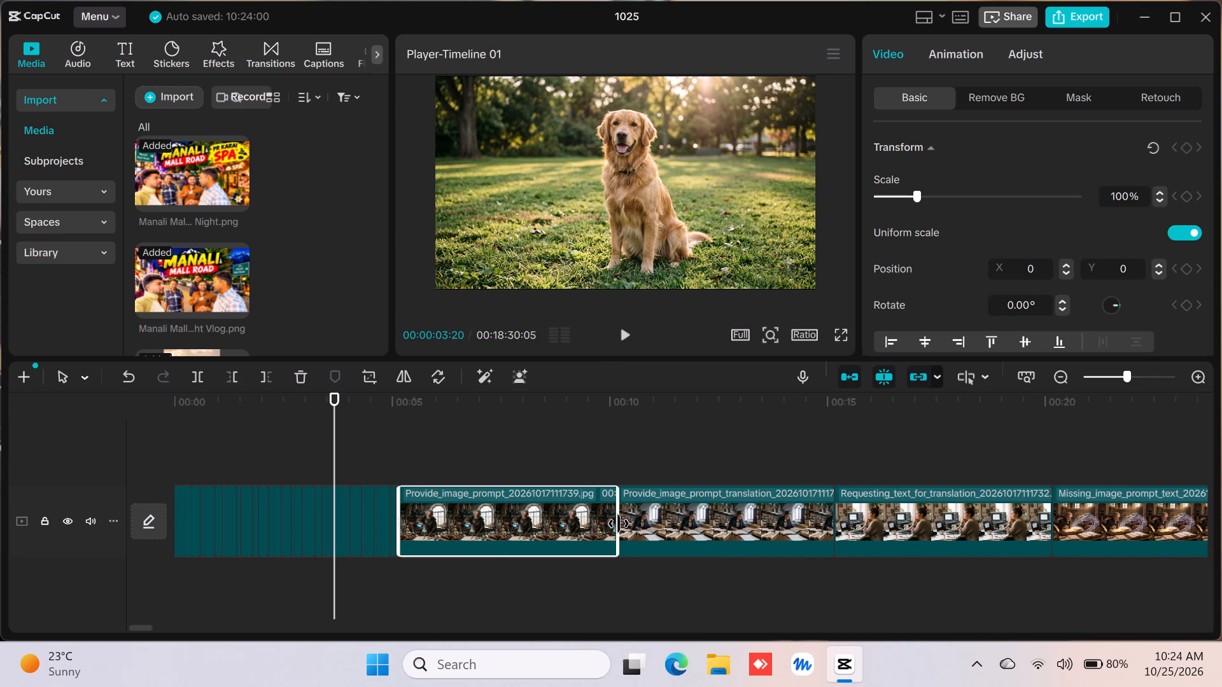
{"action": "left_click_drag", "start_coordinate": [618, 524], "coordinate": [367, 491]}
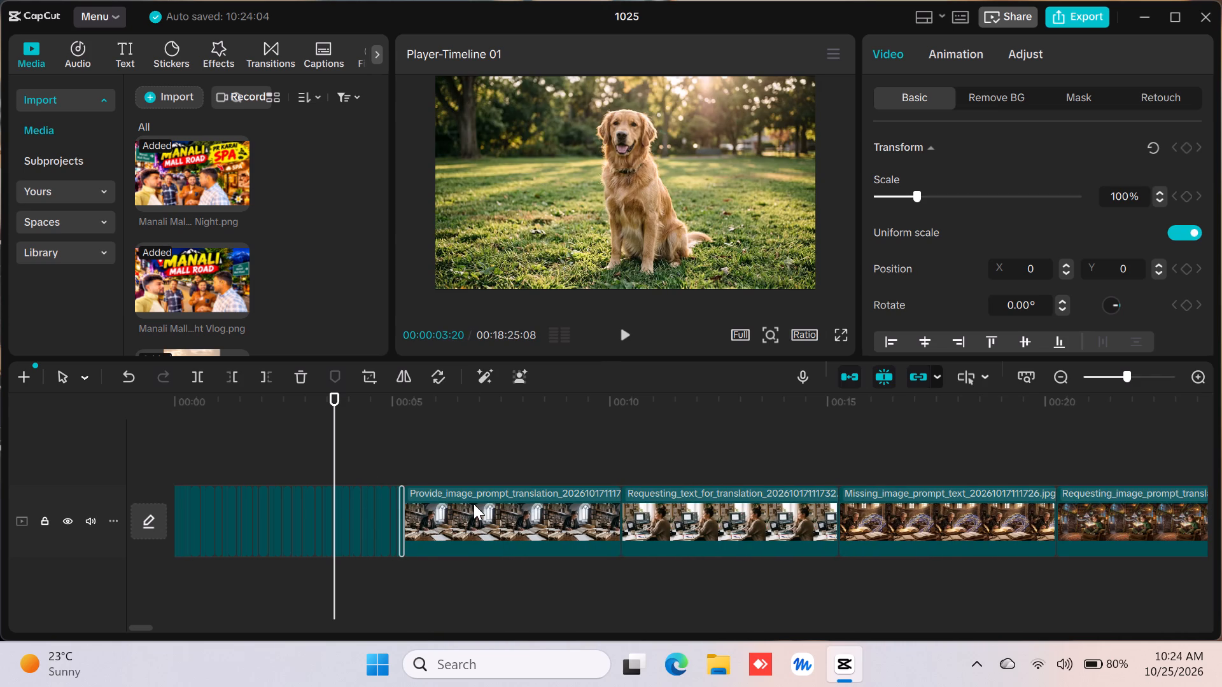
{"action": "left_click", "coordinate": [474, 504]}
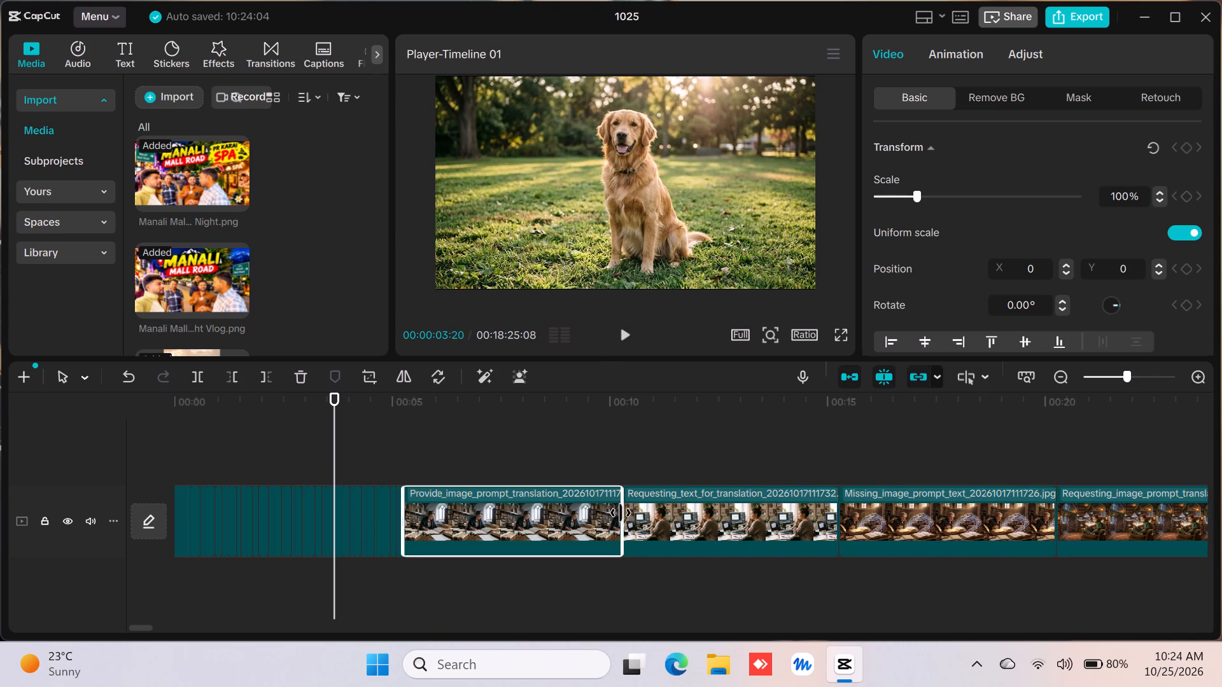
{"action": "double_click", "coordinate": [621, 513]}
{"action": "left_click_drag", "start_coordinate": [624, 512], "coordinate": [258, 506]}
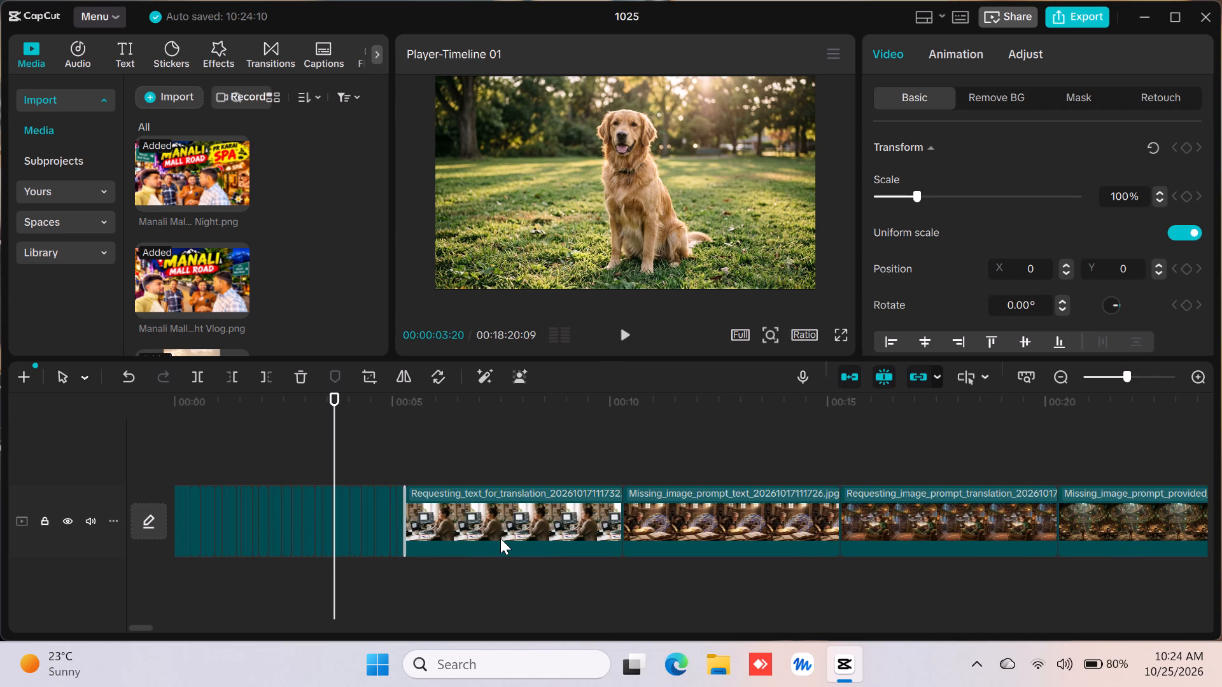
{"action": "left_click", "coordinate": [500, 538]}
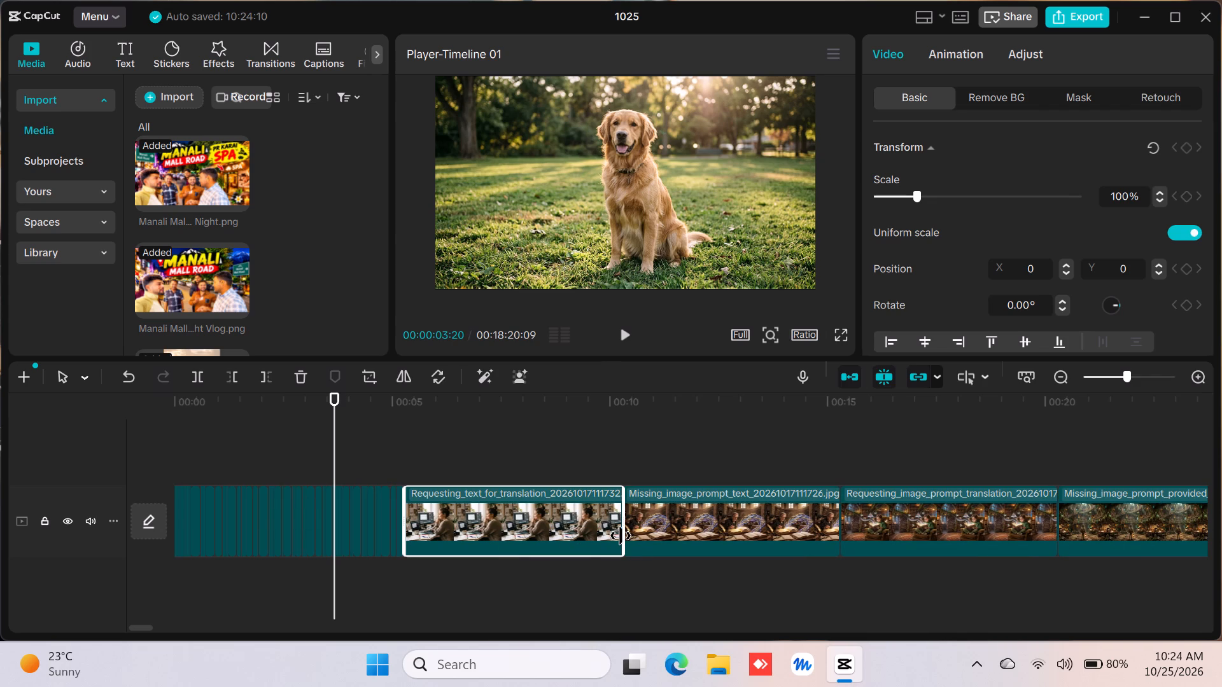
{"action": "left_click_drag", "start_coordinate": [621, 536], "coordinate": [205, 534]}
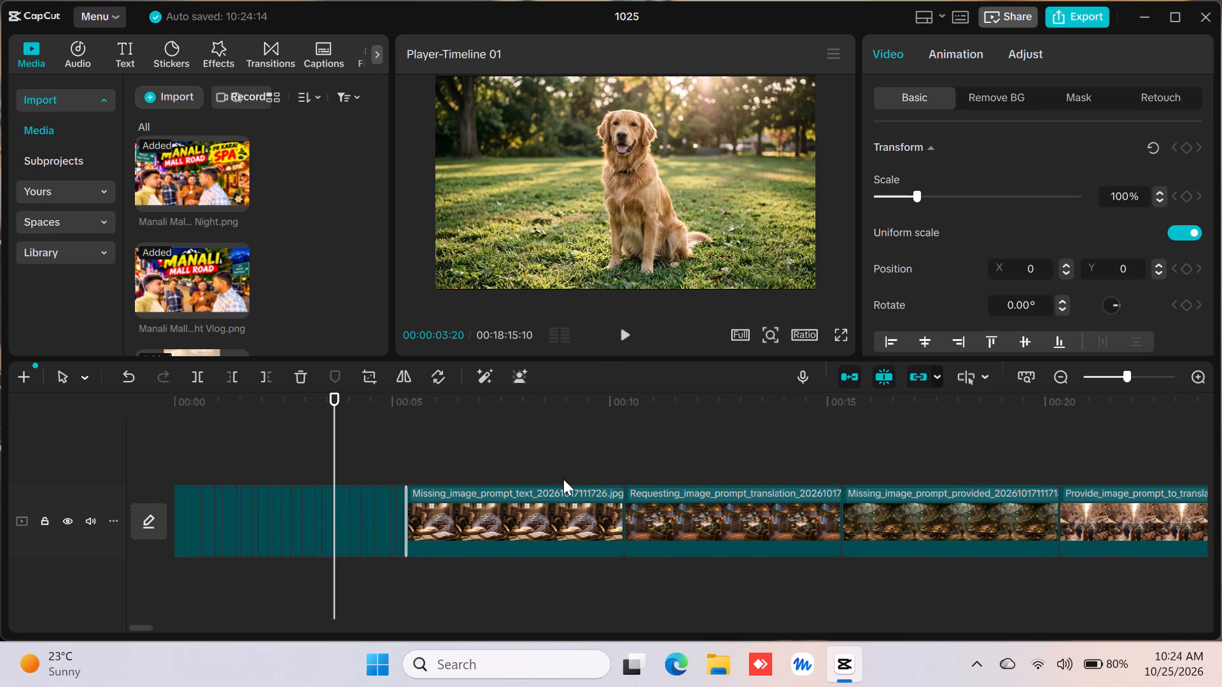
Trim the end of the Missing_image_prompt_text_20261017111726.jpg clip back to a length of about one frame.
{"action": "left_click", "coordinate": [563, 479]}
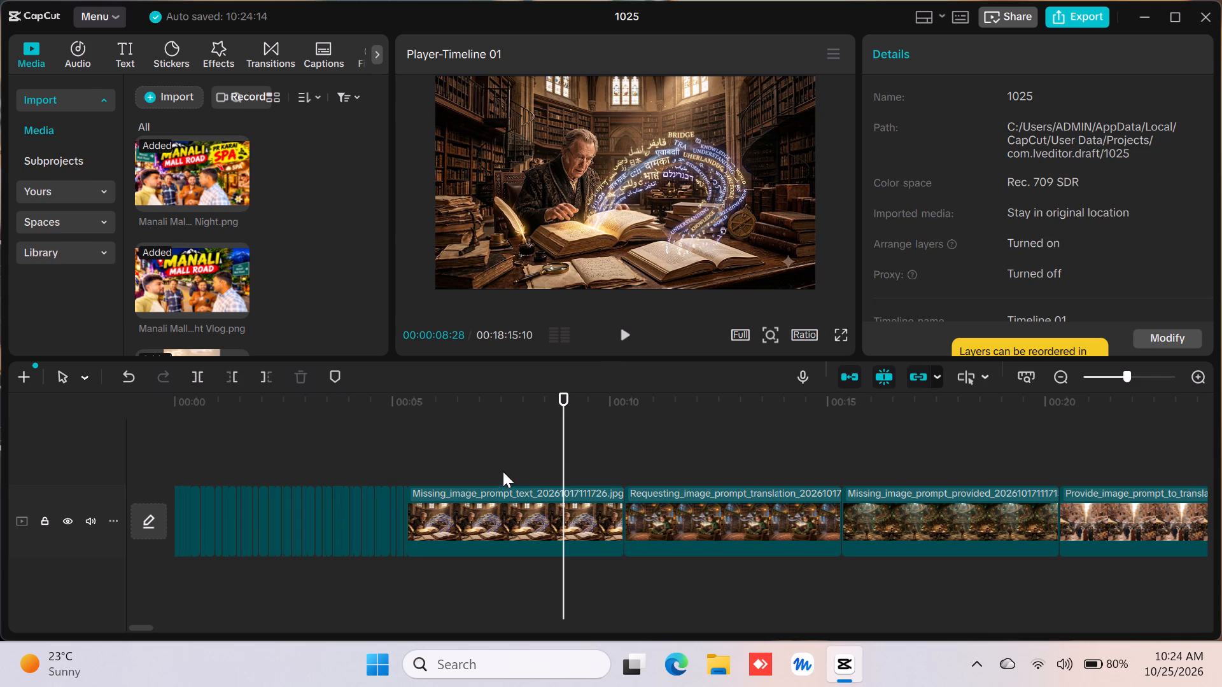
{"action": "left_click", "coordinate": [535, 466]}
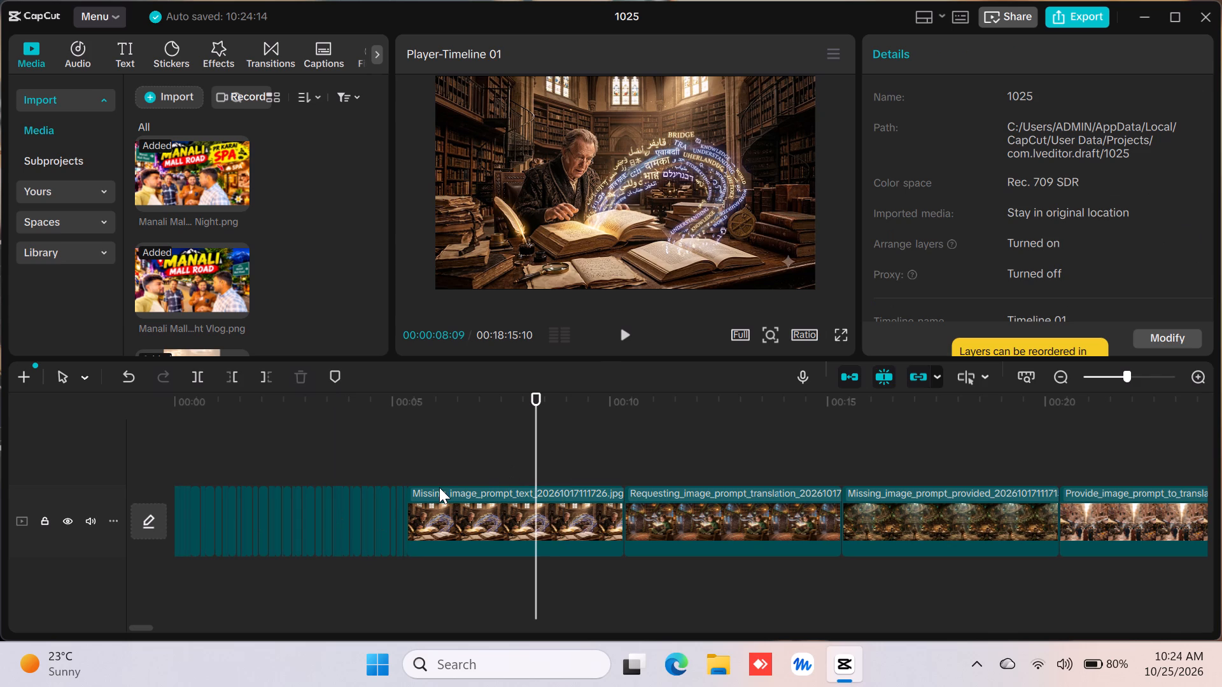
{"action": "left_click", "coordinate": [439, 487]}
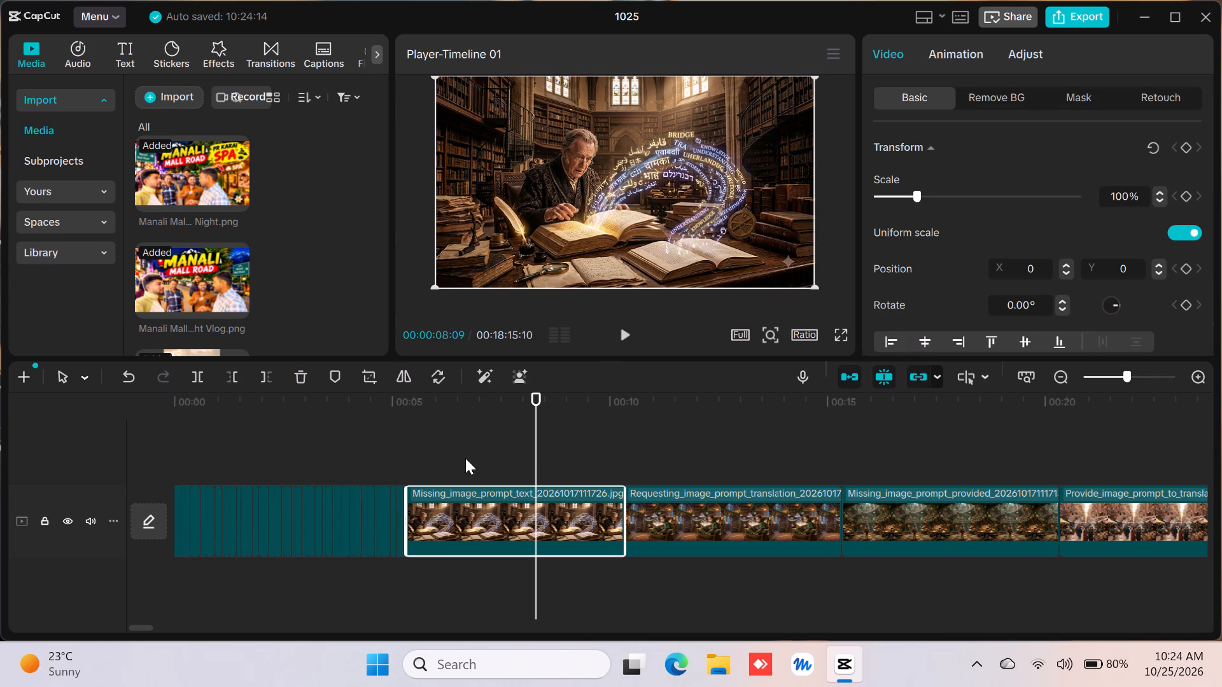
{"action": "left_click", "coordinate": [465, 460]}
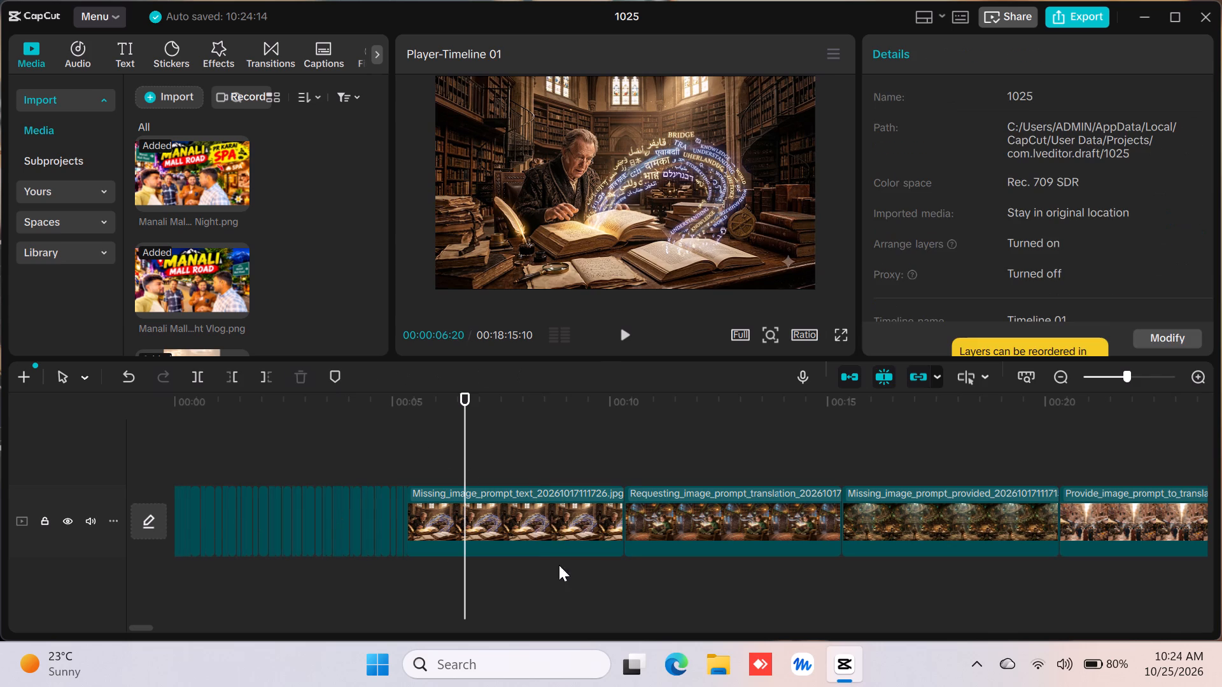
{"action": "left_click", "coordinate": [542, 524]}
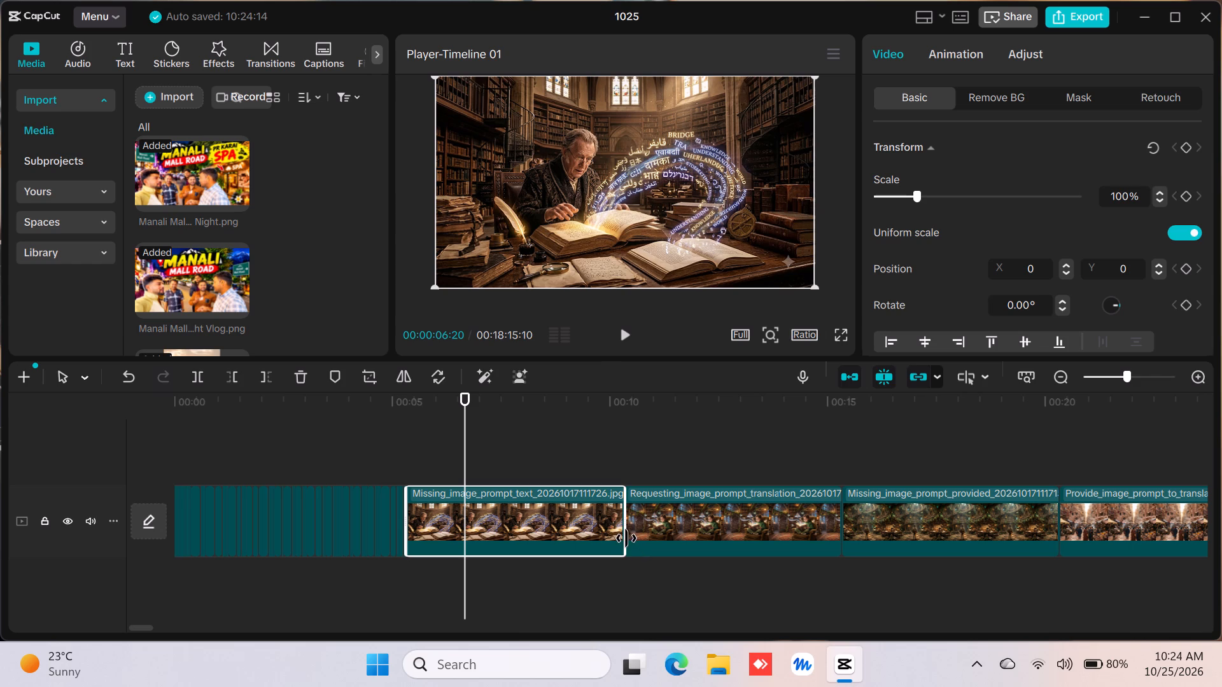
{"action": "left_click_drag", "start_coordinate": [628, 538], "coordinate": [179, 481]}
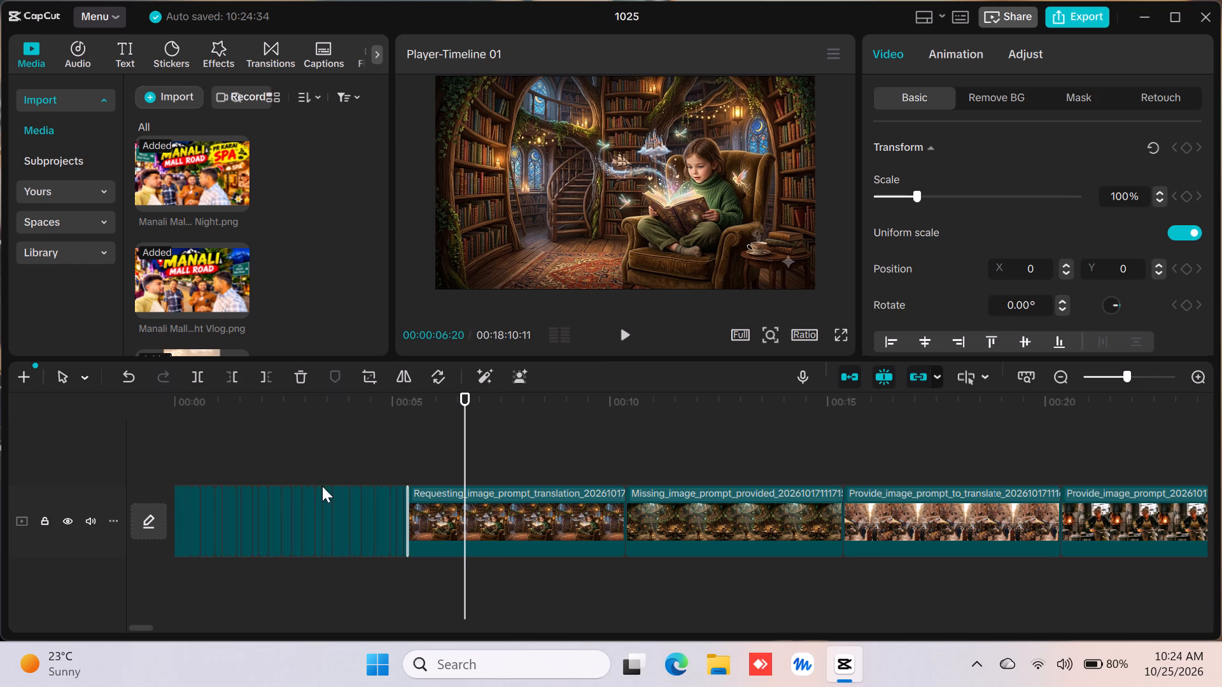
Move the playhead back near the start of the timeline, at about 00:00:00:07.
{"action": "left_click", "coordinate": [311, 466]}
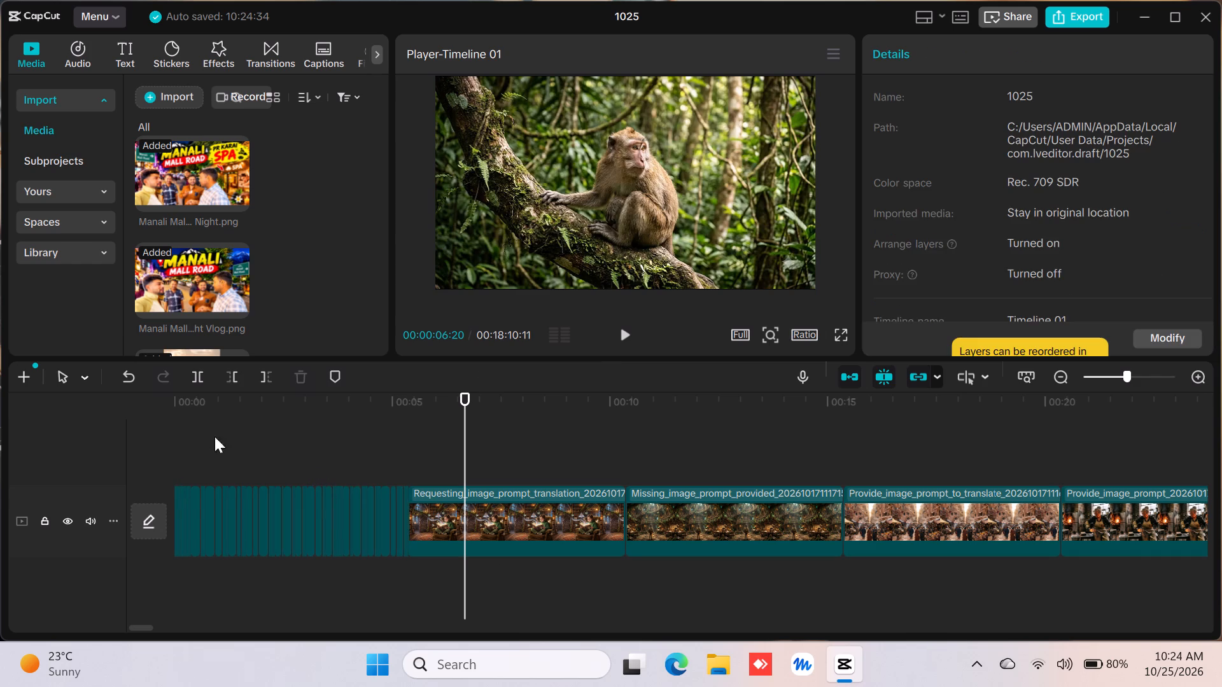
{"action": "left_click", "coordinate": [221, 462]}
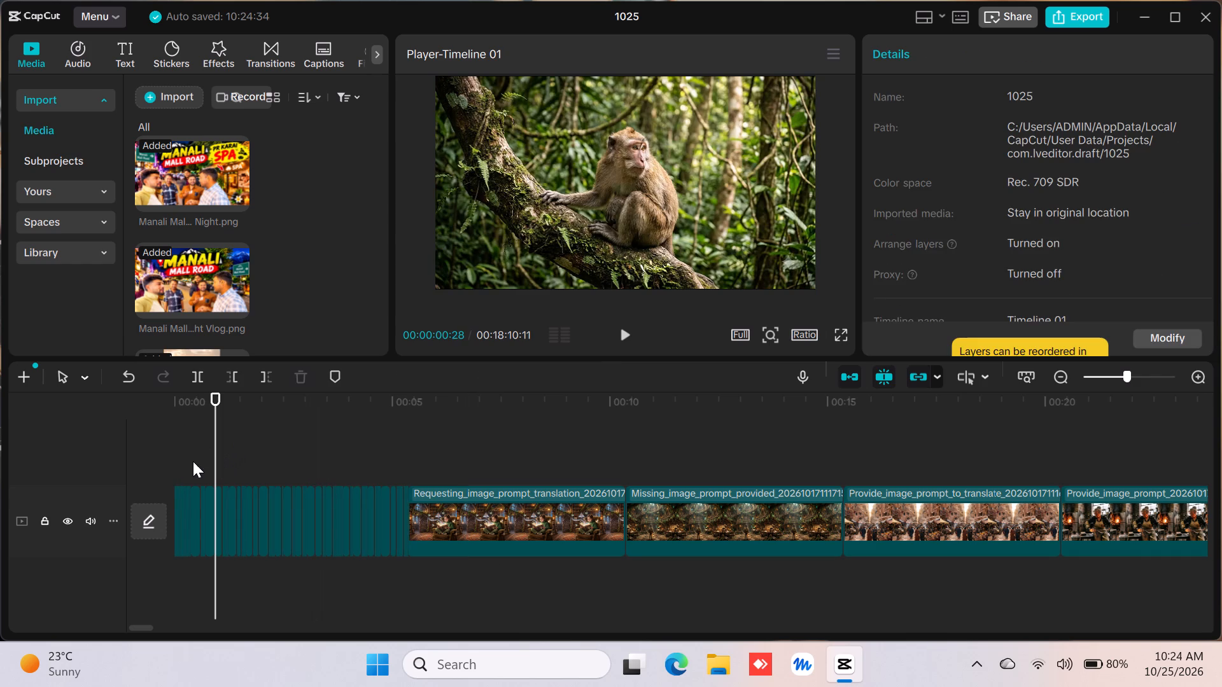
{"action": "left_click", "coordinate": [188, 461]}
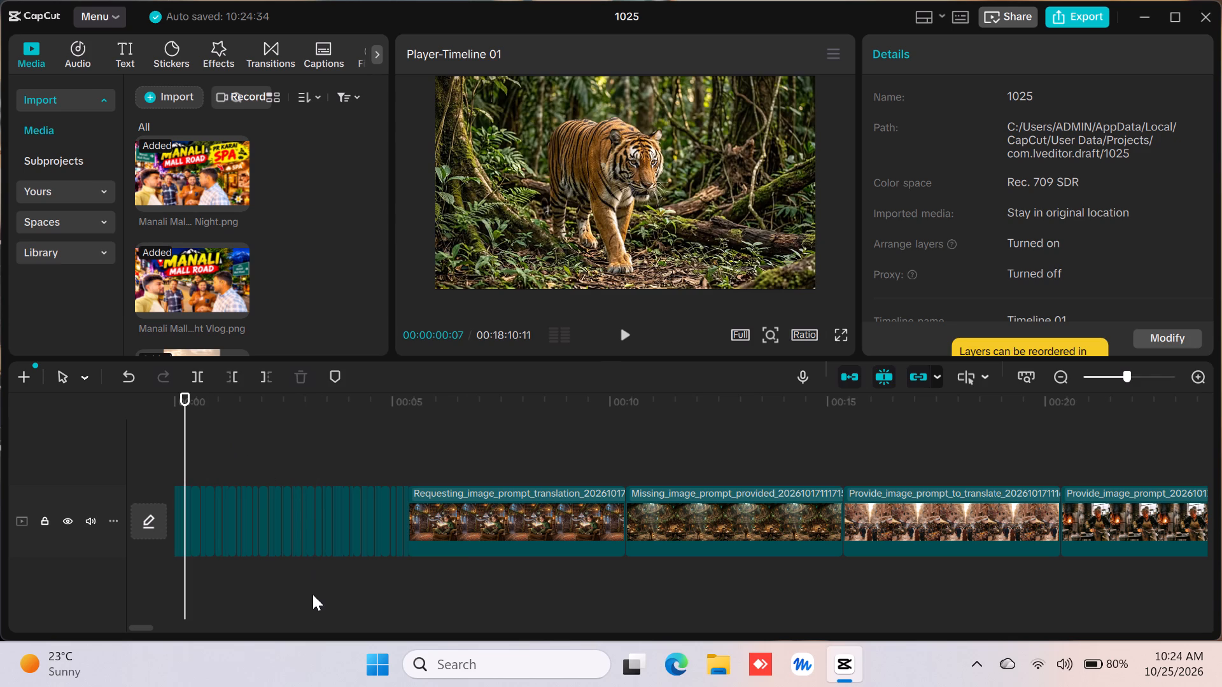
{"action": "left_click", "coordinate": [238, 507]}
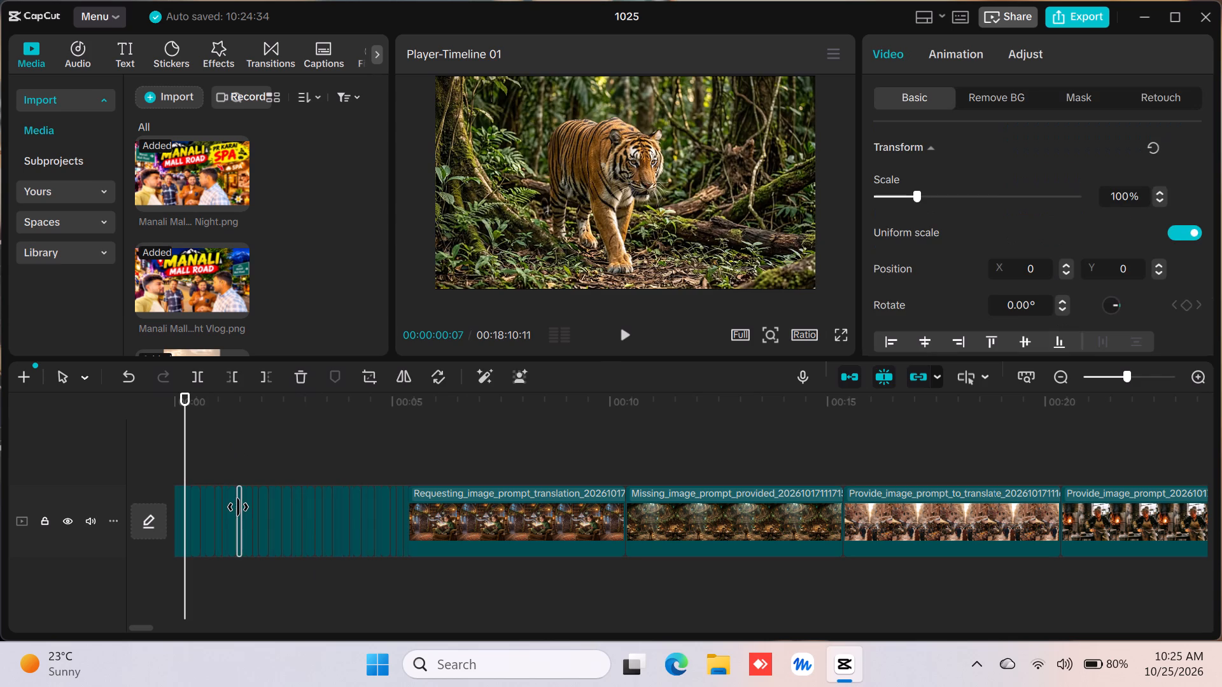
Trim the end of the Requesting_image_prompt_translation clip back to a length of about one frame.
{"action": "left_click", "coordinate": [573, 524]}
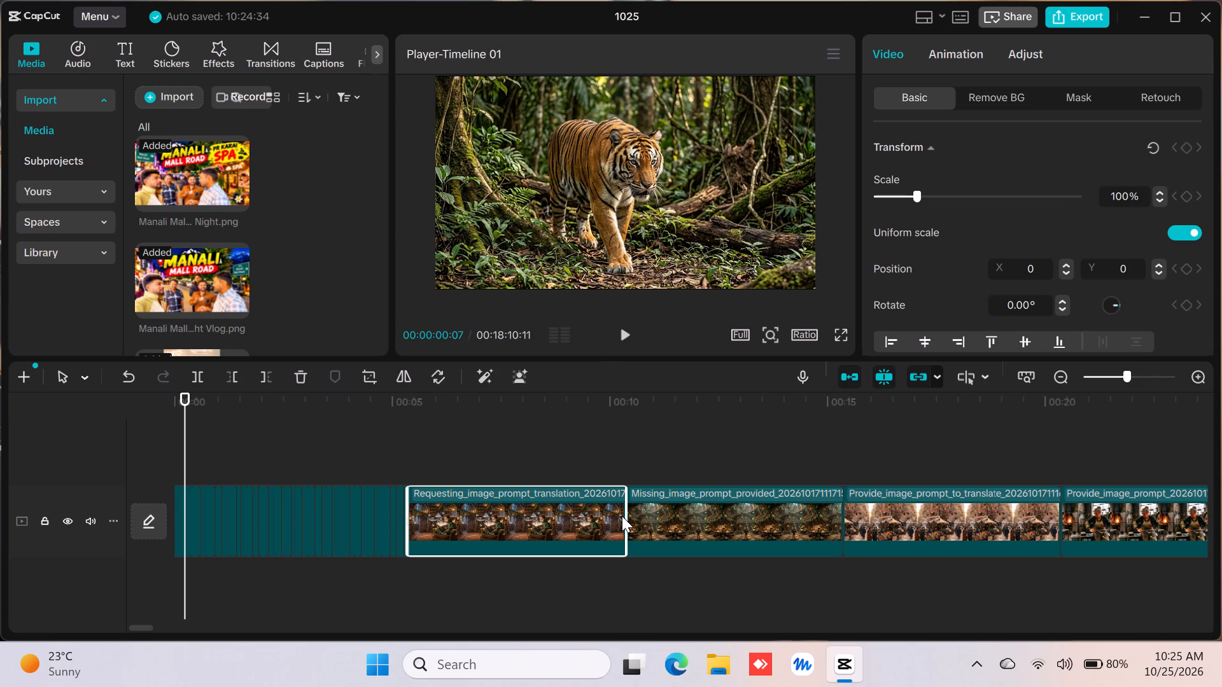
{"action": "left_click_drag", "start_coordinate": [624, 515], "coordinate": [256, 515]}
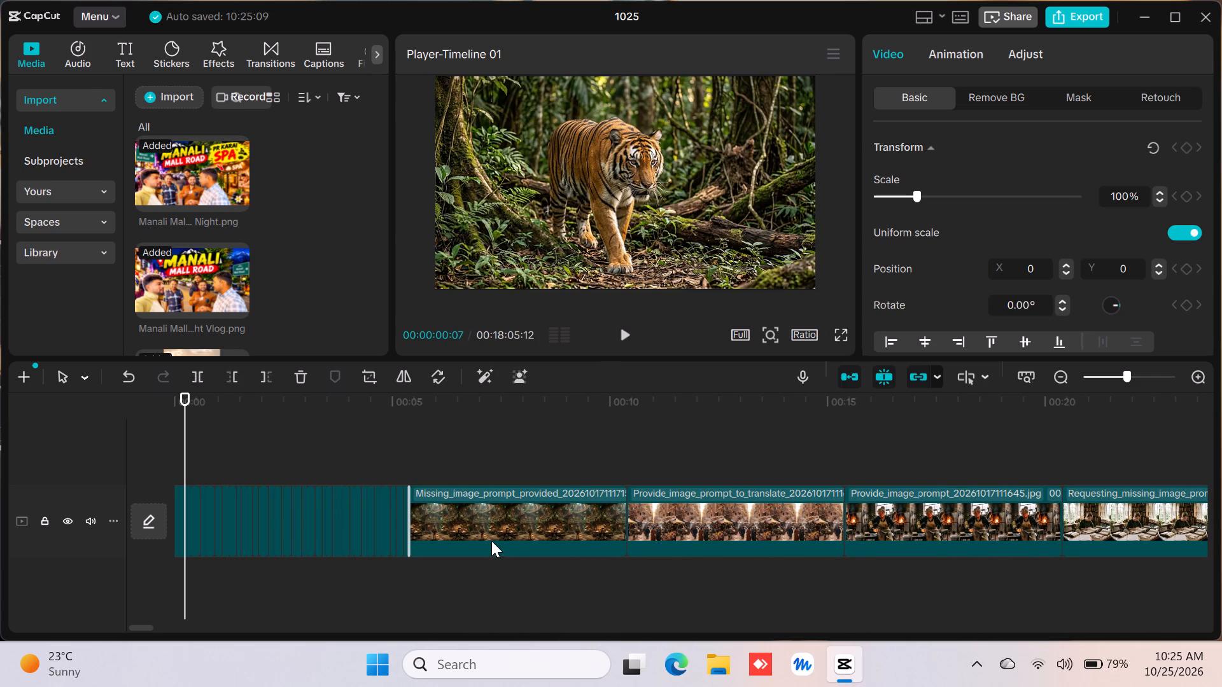
Trim the end of the Missing_image_prompt_provided clip back to a length of about one frame.
{"action": "left_click", "coordinate": [506, 530]}
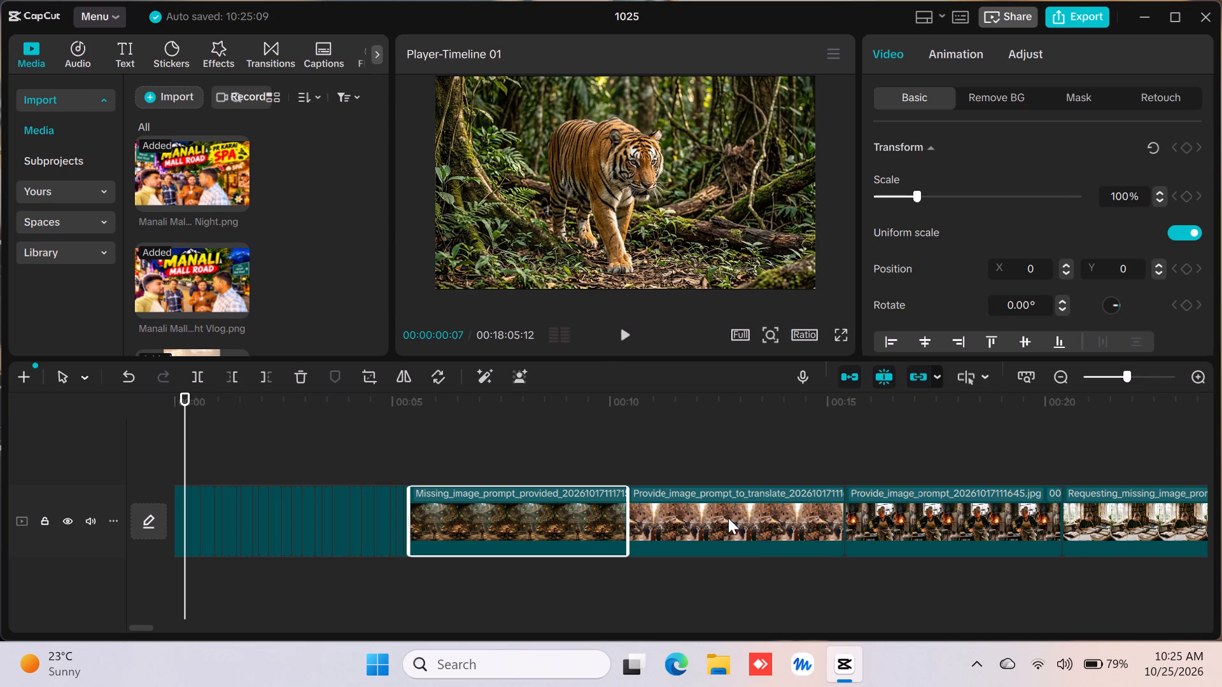
{"action": "left_click", "coordinate": [630, 499]}
{"action": "left_click", "coordinate": [551, 519]}
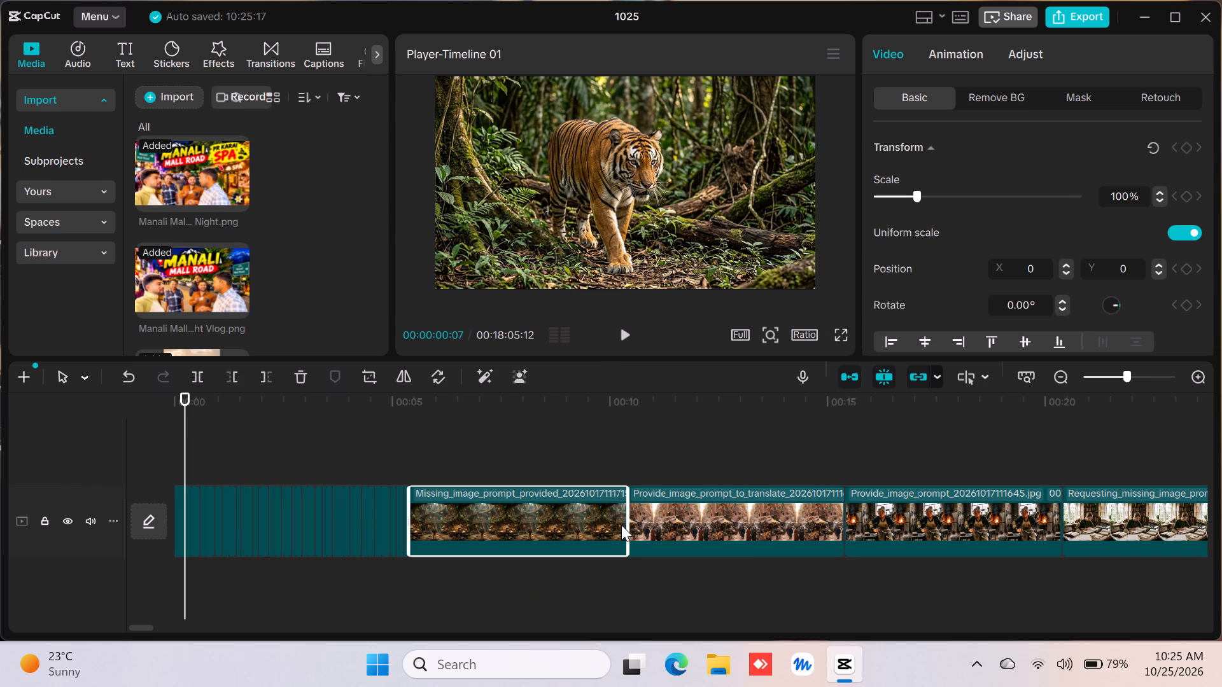
{"action": "left_click", "coordinate": [626, 526]}
{"action": "left_click_drag", "start_coordinate": [631, 521], "coordinate": [289, 481]}
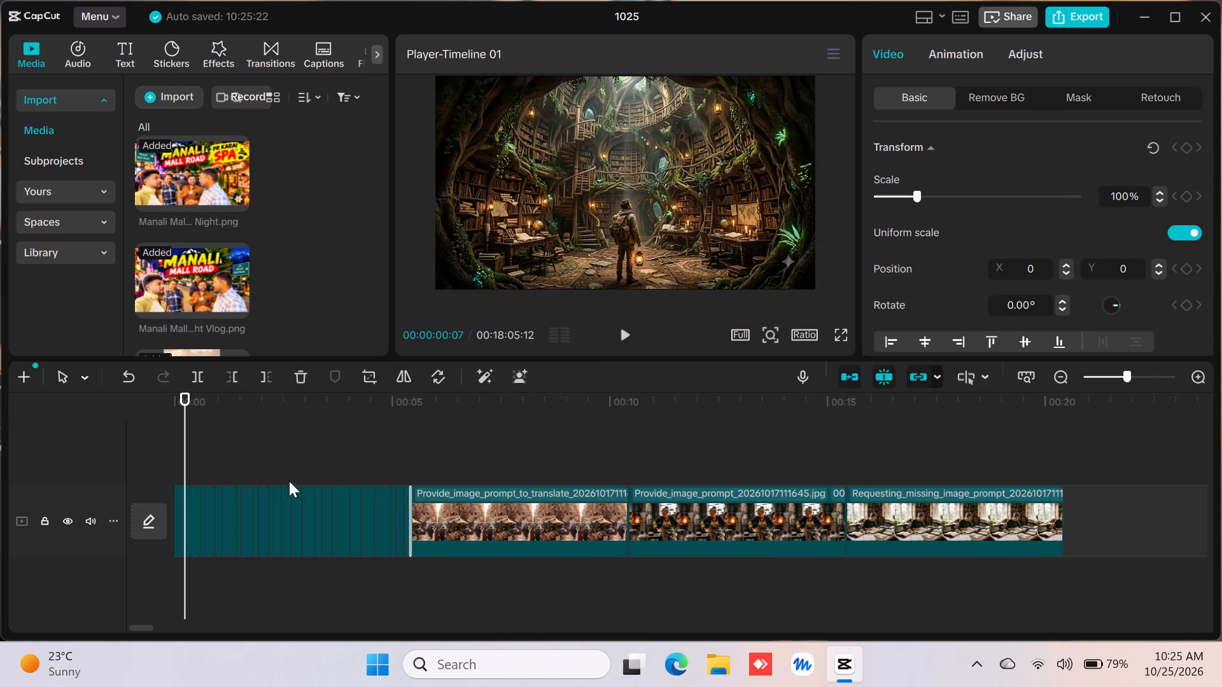
{"action": "left_click_drag", "start_coordinate": [289, 481], "coordinate": [293, 485]}
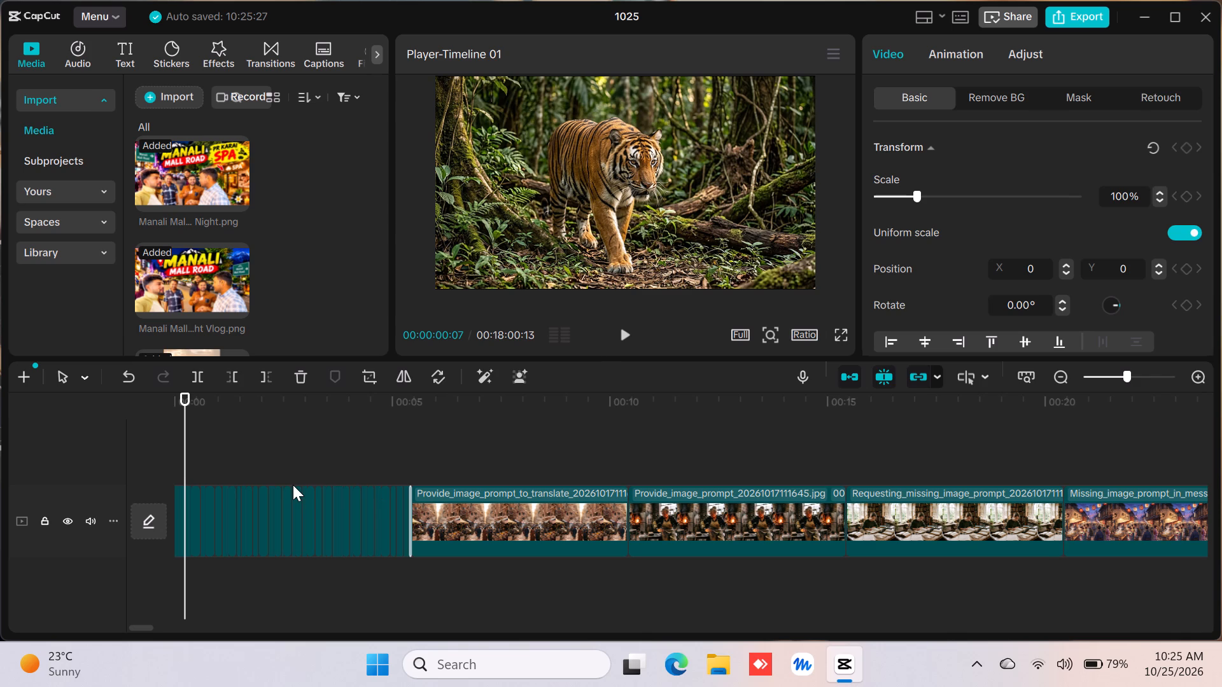
Move the playhead to about 00:00:05:19, near the start of the Provide_image_prompt_to_translate clip.
{"action": "left_click", "coordinate": [309, 483]}
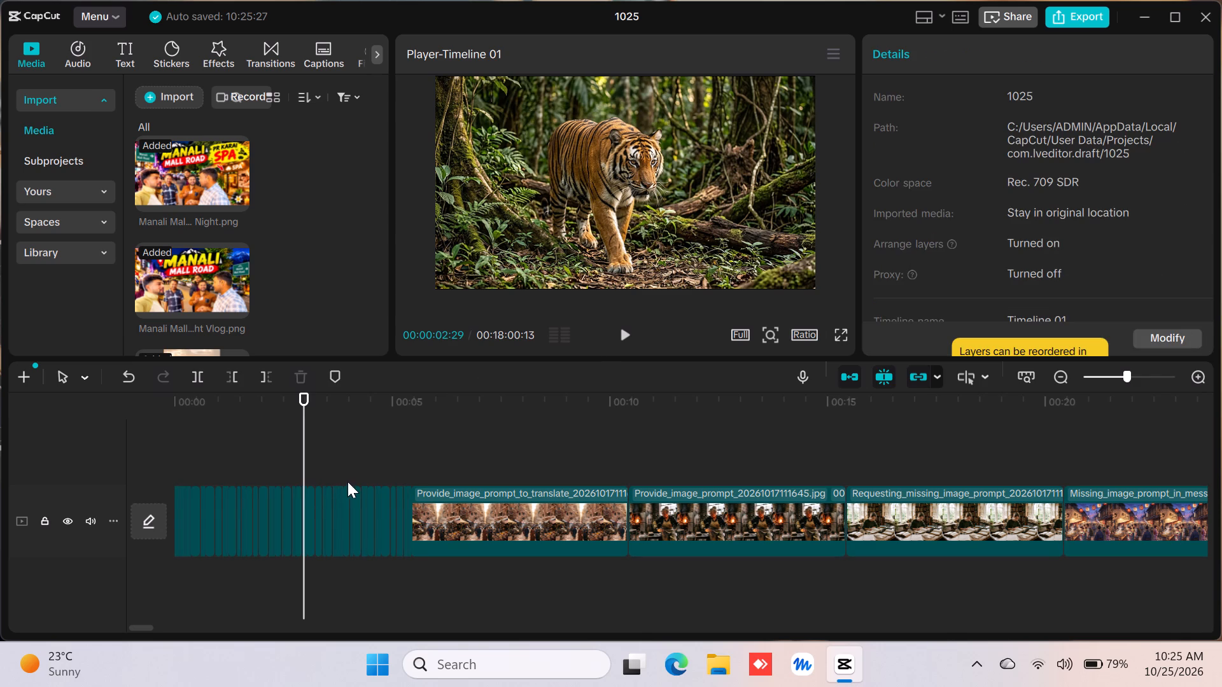
{"action": "left_click", "coordinate": [377, 471]}
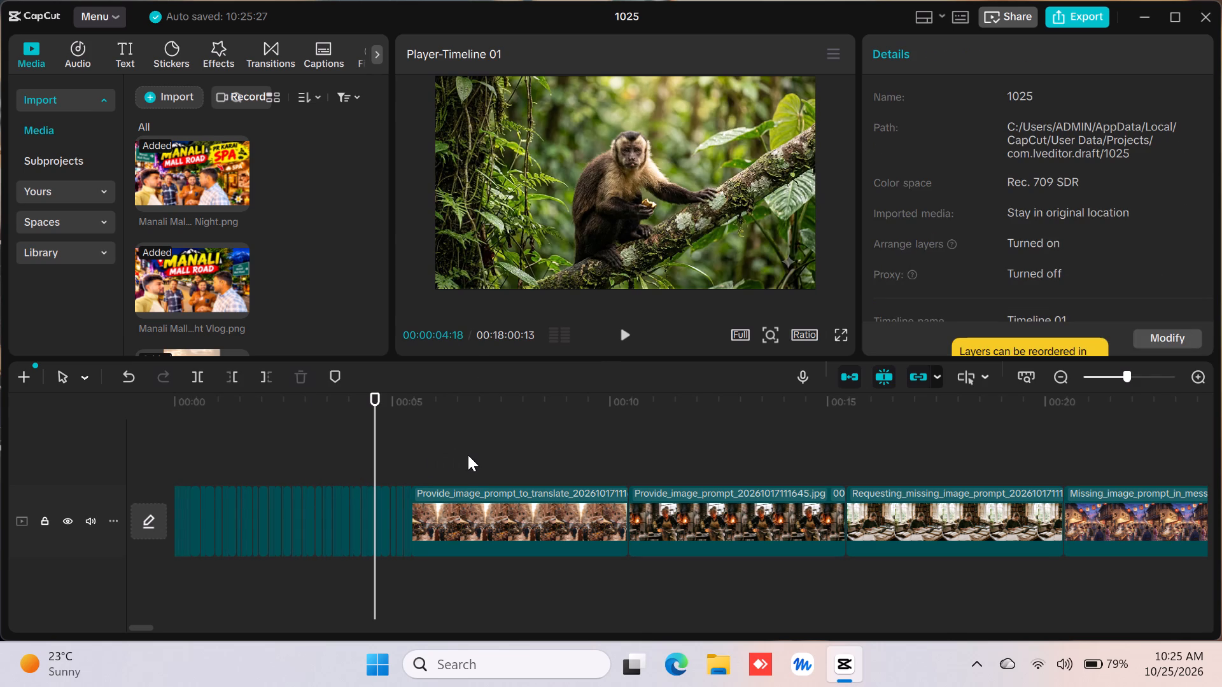
{"action": "left_click", "coordinate": [420, 440]}
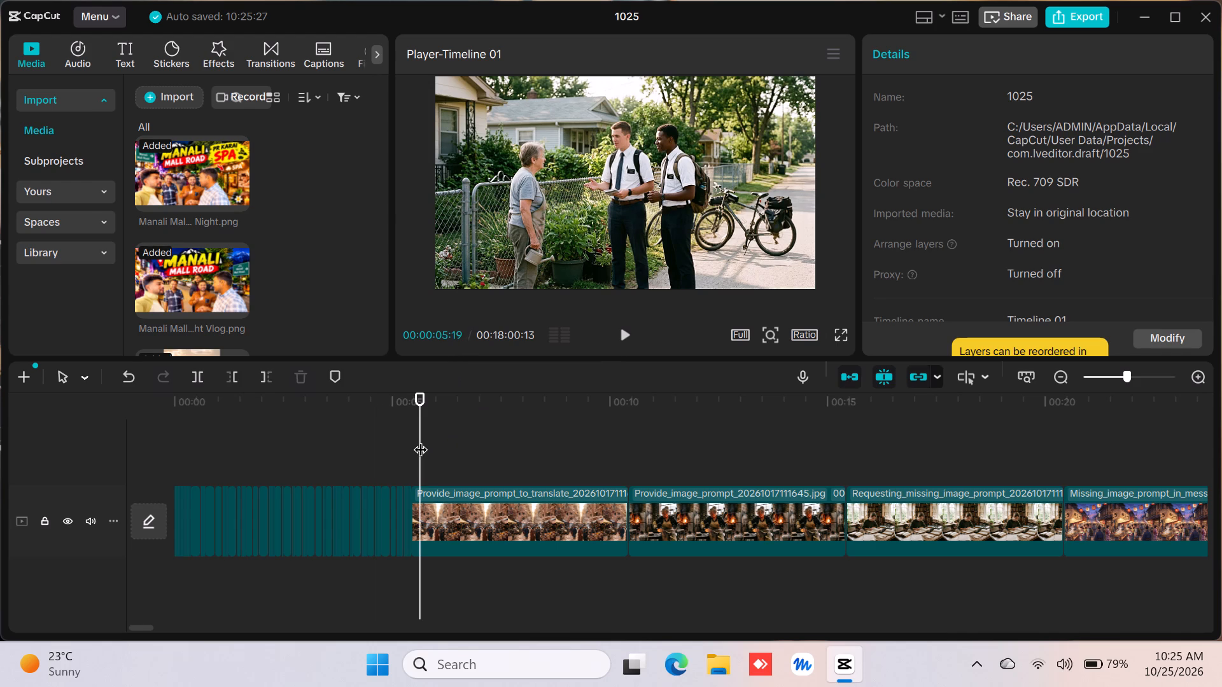
Trim the end of the Provide_image_prompt_to_translate clip back to a length of about one frame.
{"action": "left_click", "coordinate": [587, 506]}
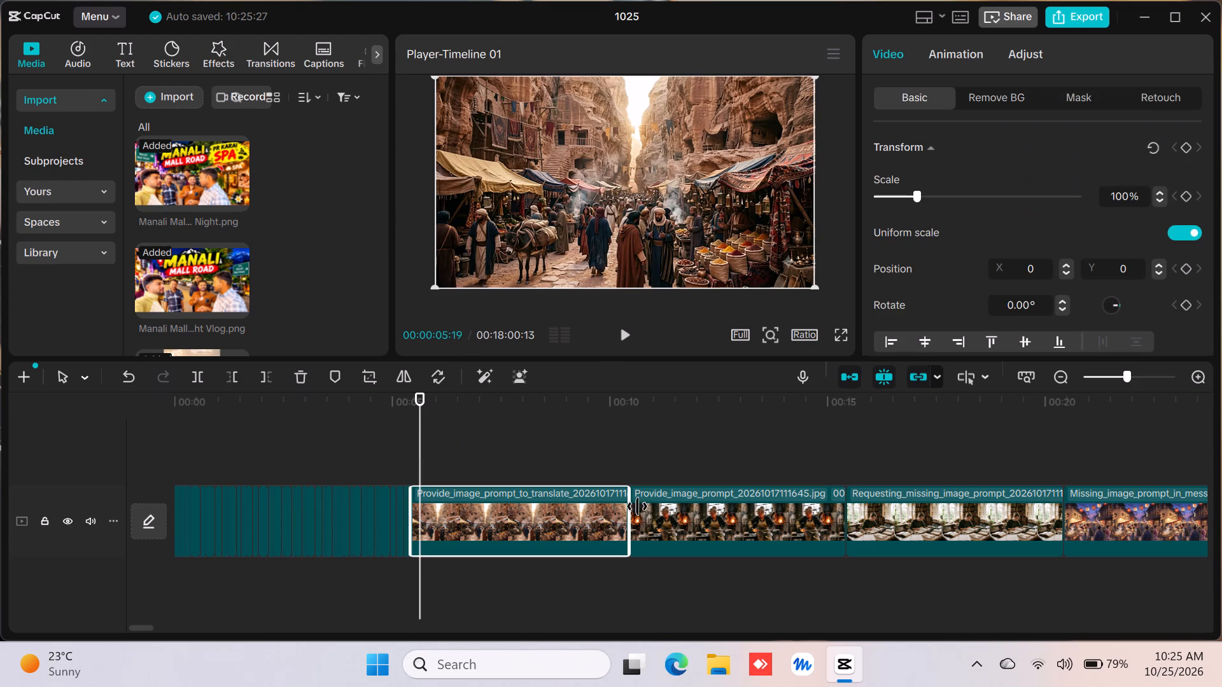
{"action": "left_click", "coordinate": [633, 510]}
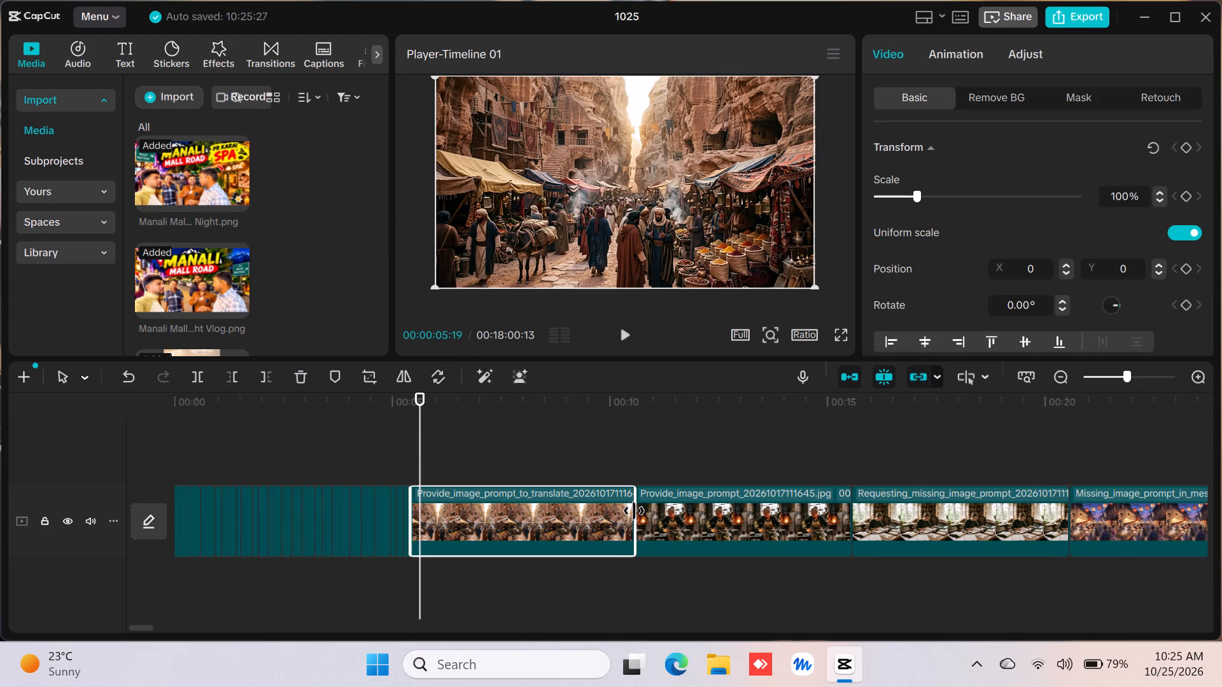
{"action": "left_click_drag", "start_coordinate": [634, 511], "coordinate": [181, 562]}
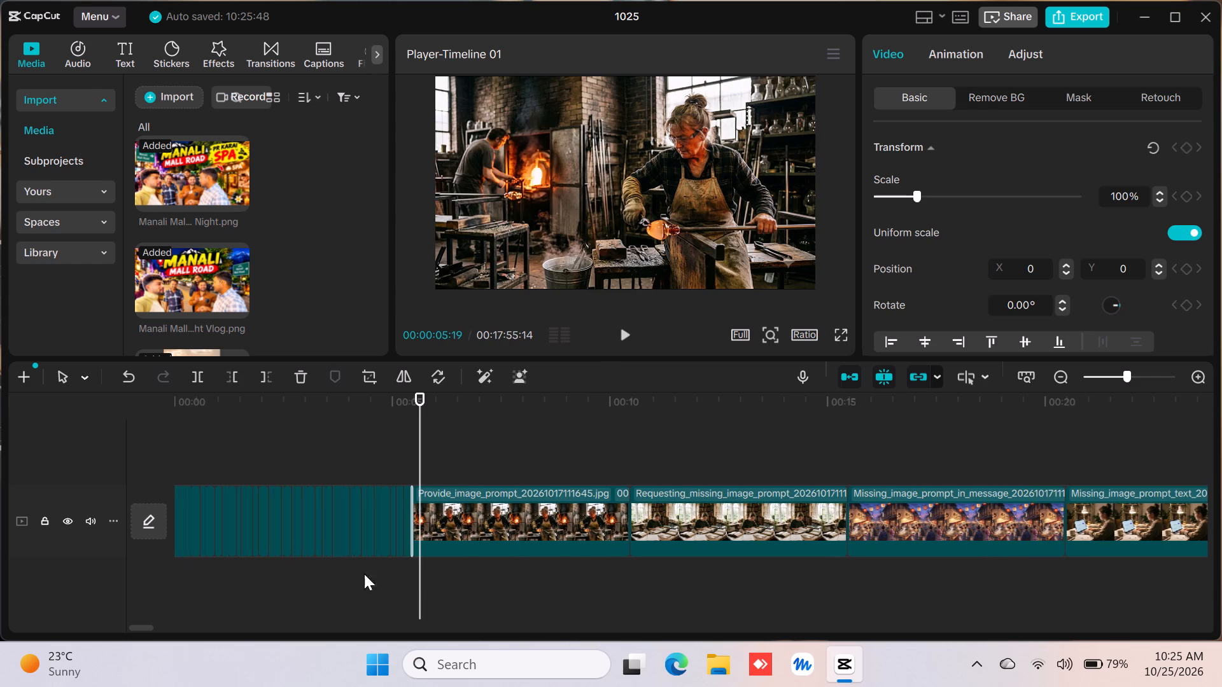
Move the Provide_image_prompt_20261017111645.jpg clip earlier among the short clips, to about 4.5 seconds, and trim its end to about two frames.
{"action": "double_click", "coordinate": [481, 541]}
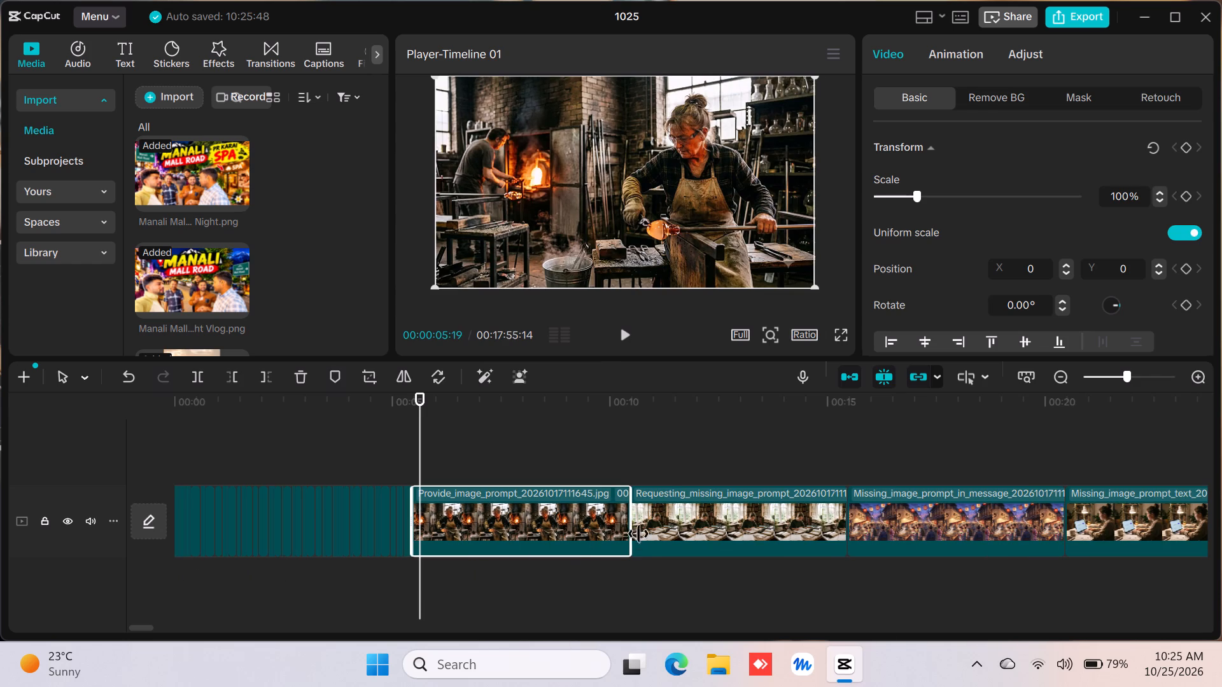
{"action": "double_click", "coordinate": [615, 525]}
{"action": "left_click", "coordinate": [634, 538]}
{"action": "left_click_drag", "start_coordinate": [584, 507], "coordinate": [564, 507]}
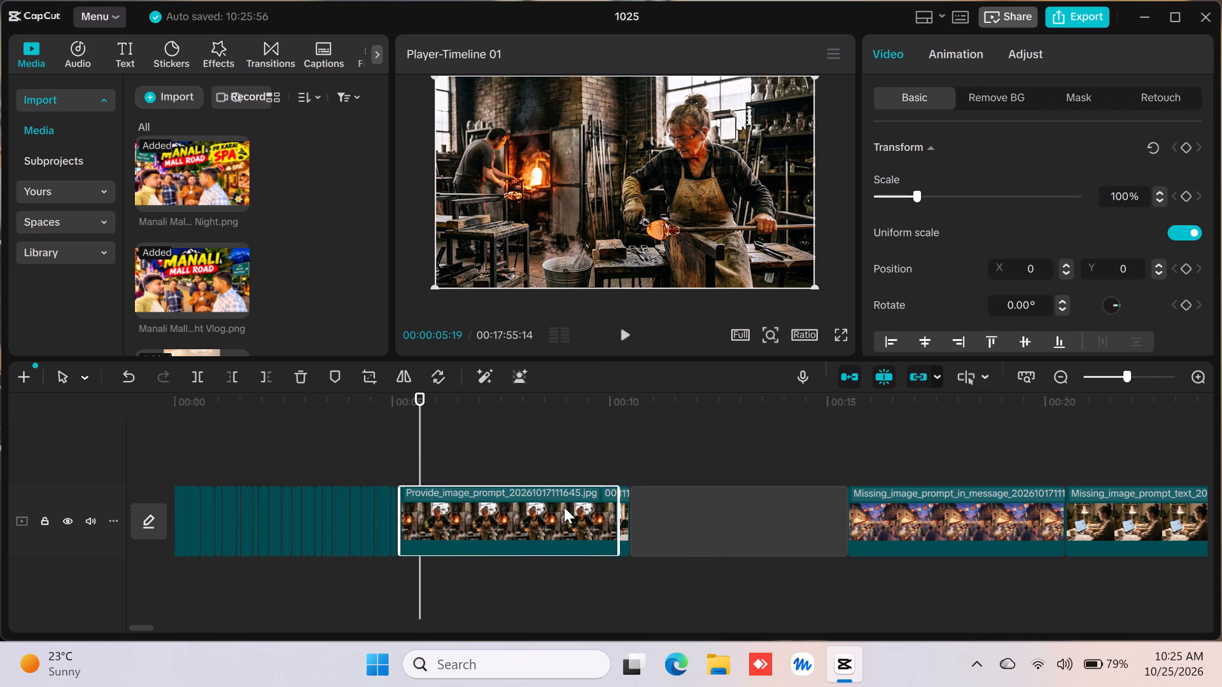
{"action": "left_click_drag", "start_coordinate": [564, 507], "coordinate": [374, 511]}
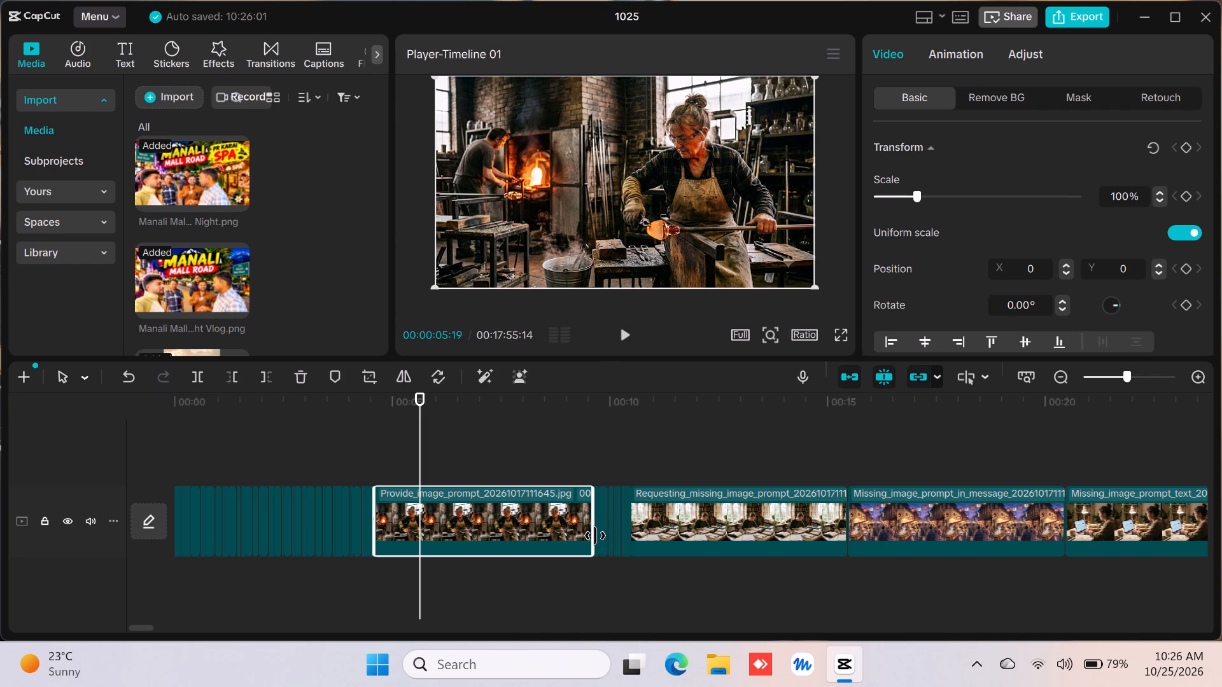
{"action": "left_click_drag", "start_coordinate": [595, 536], "coordinate": [162, 523]}
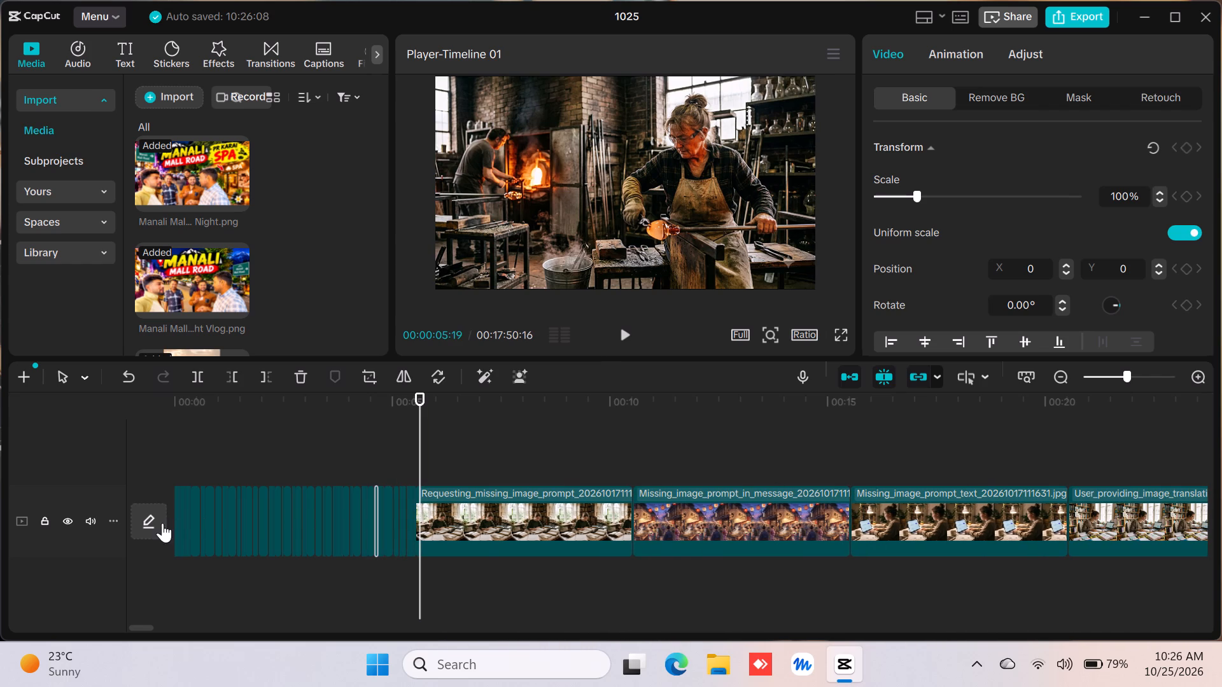
Trim the end of the Requesting_missing_image_prompt clip back to a length of about seven frames.
{"action": "left_click", "coordinate": [576, 510]}
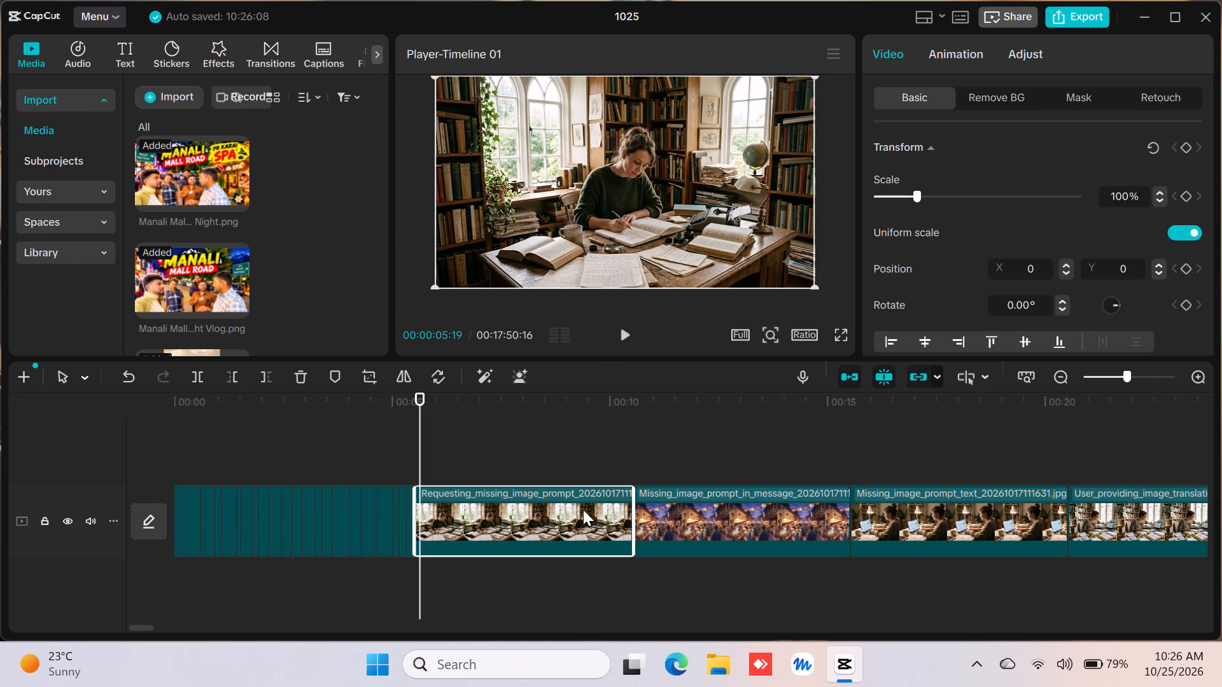
{"action": "left_click_drag", "start_coordinate": [635, 515], "coordinate": [279, 504]}
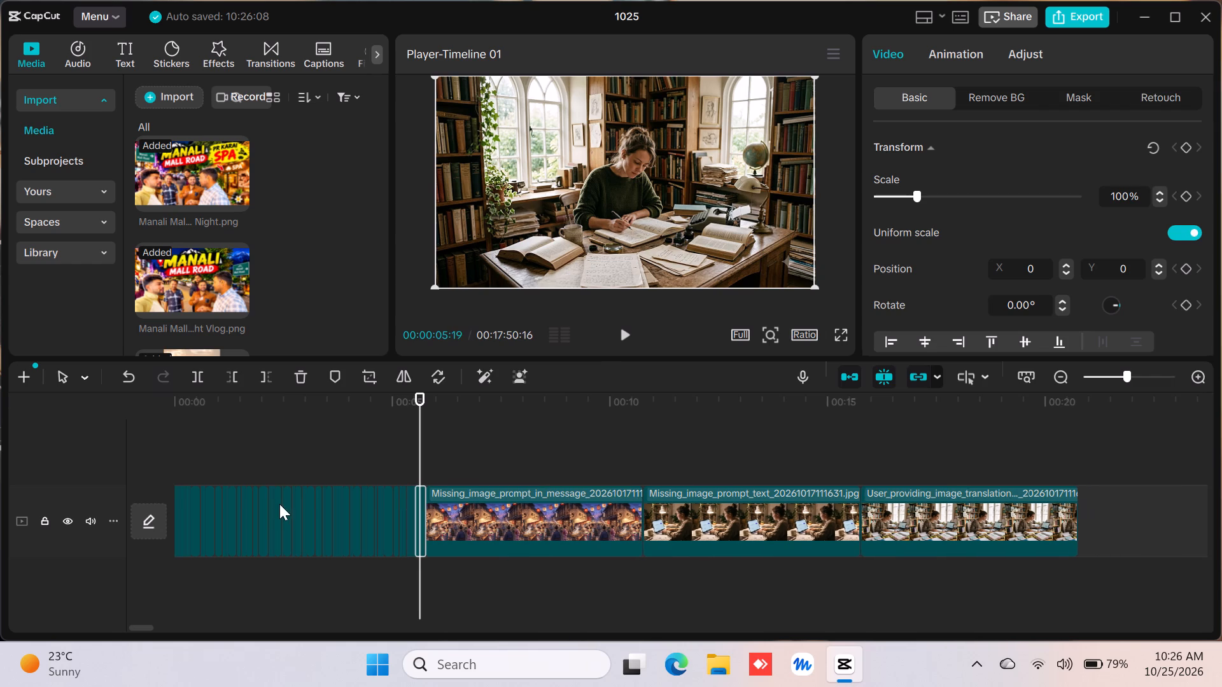
{"action": "left_click_drag", "start_coordinate": [279, 504], "coordinate": [272, 507]}
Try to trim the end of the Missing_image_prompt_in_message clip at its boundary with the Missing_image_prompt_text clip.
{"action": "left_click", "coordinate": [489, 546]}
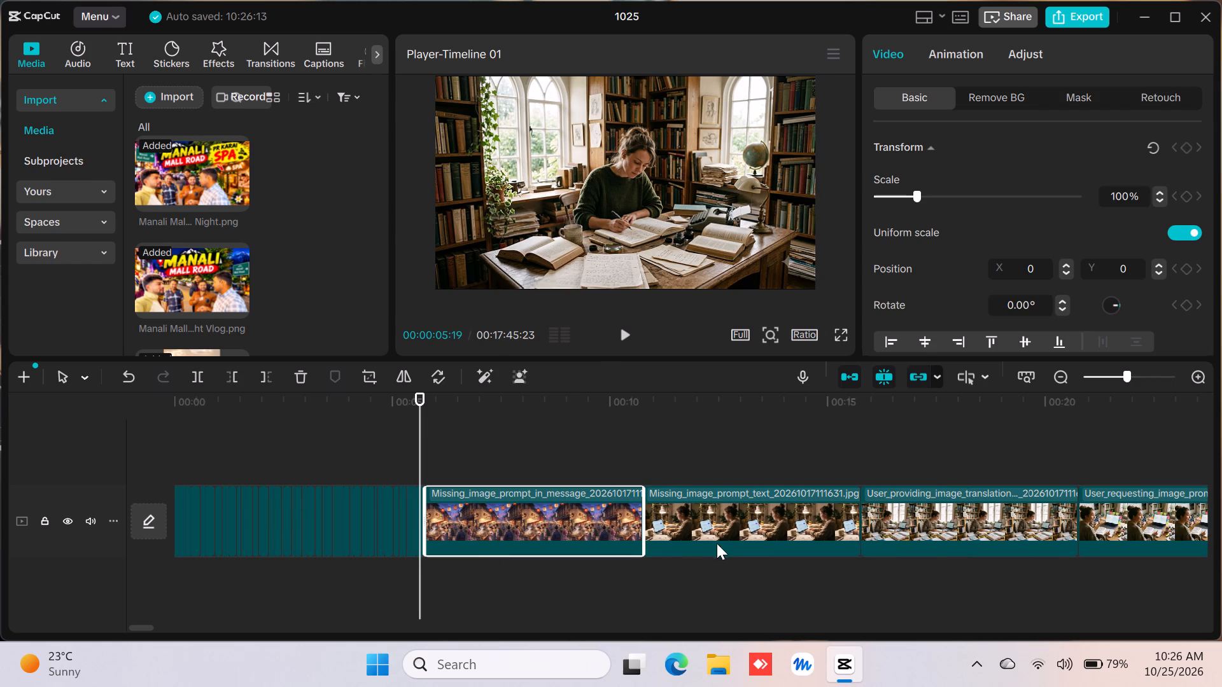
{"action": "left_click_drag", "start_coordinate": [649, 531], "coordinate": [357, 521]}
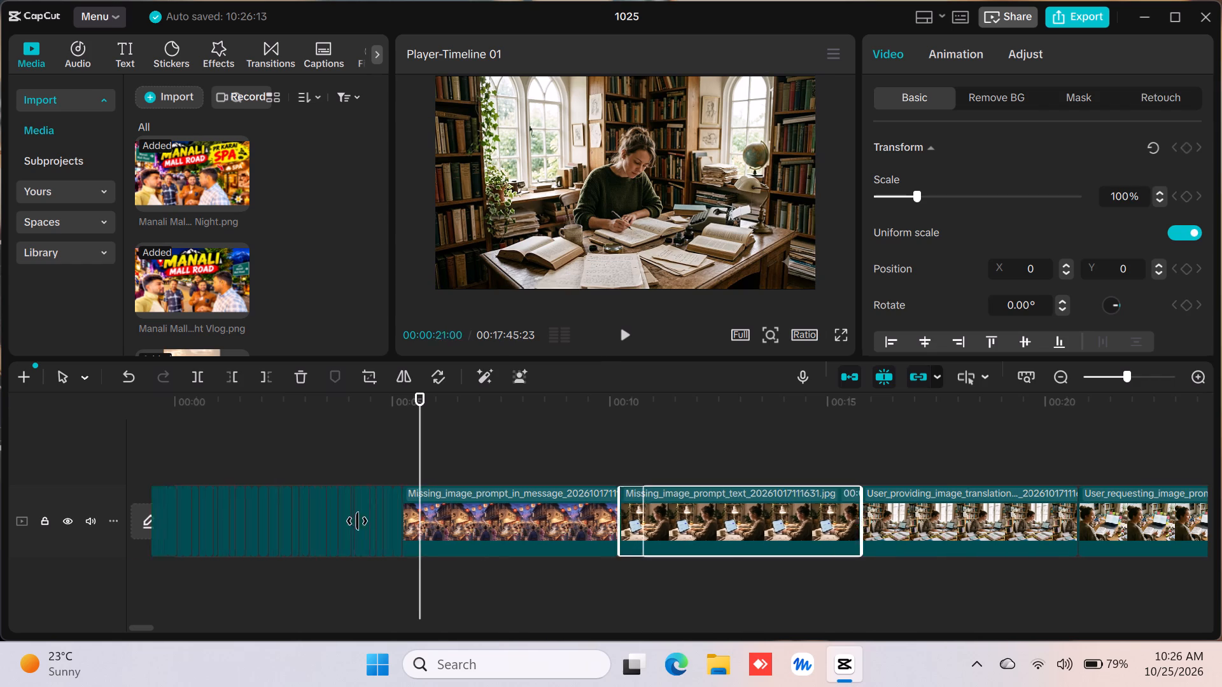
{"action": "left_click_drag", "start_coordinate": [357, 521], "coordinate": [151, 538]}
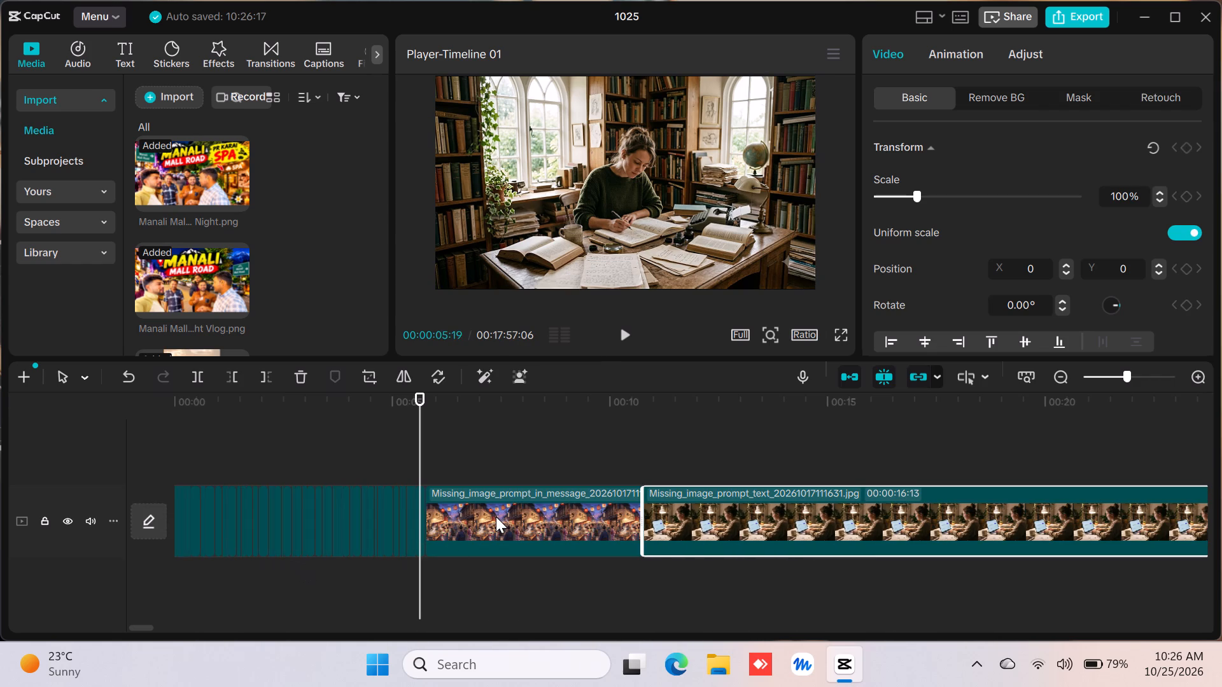
Trim the end of the Missing_image_prompt_in_message clip back to a length of about one frame.
{"action": "left_click", "coordinate": [496, 517]}
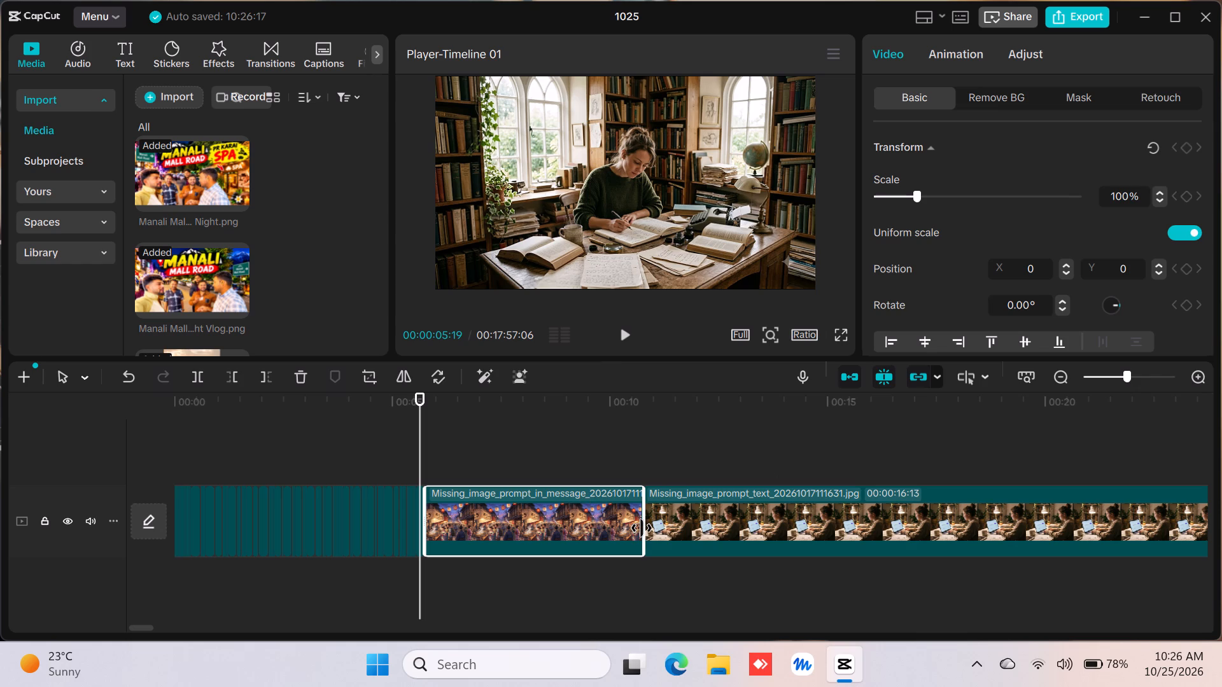
{"action": "left_click_drag", "start_coordinate": [642, 528], "coordinate": [406, 522]}
{"action": "left_click_drag", "start_coordinate": [406, 522], "coordinate": [441, 522]}
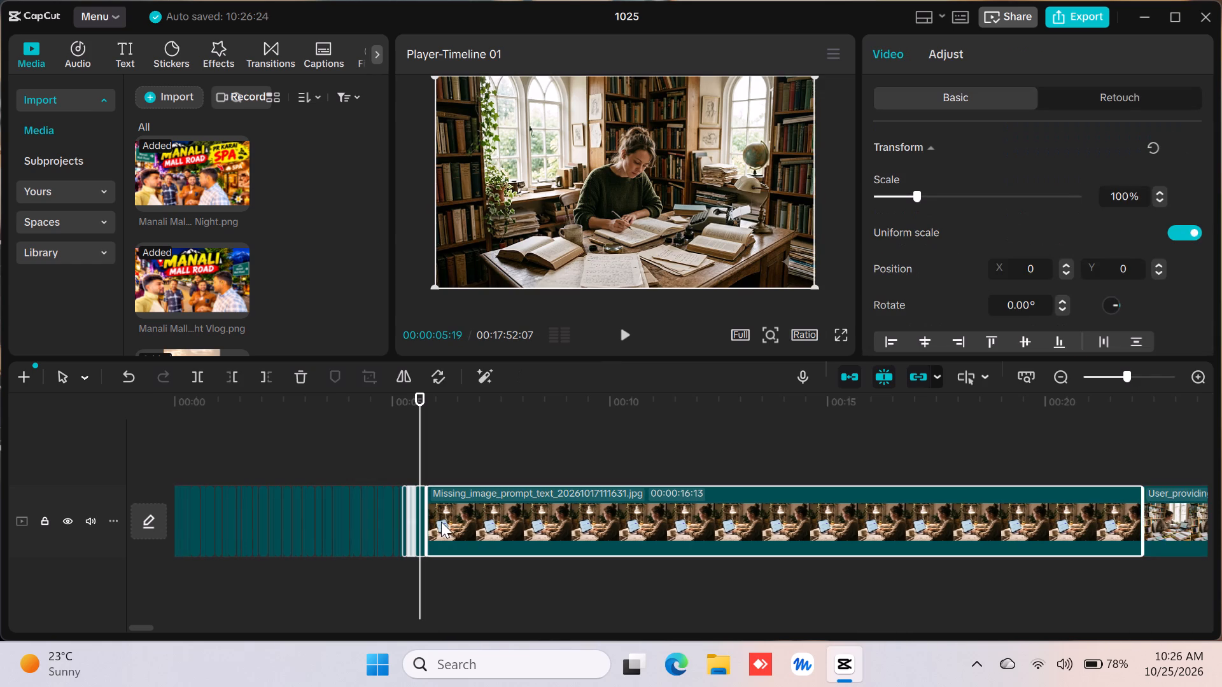
Trim the end of the Missing_image_prompt_text_20261017111631.jpg clip back to a length of about two frames.
{"action": "left_click", "coordinate": [556, 518]}
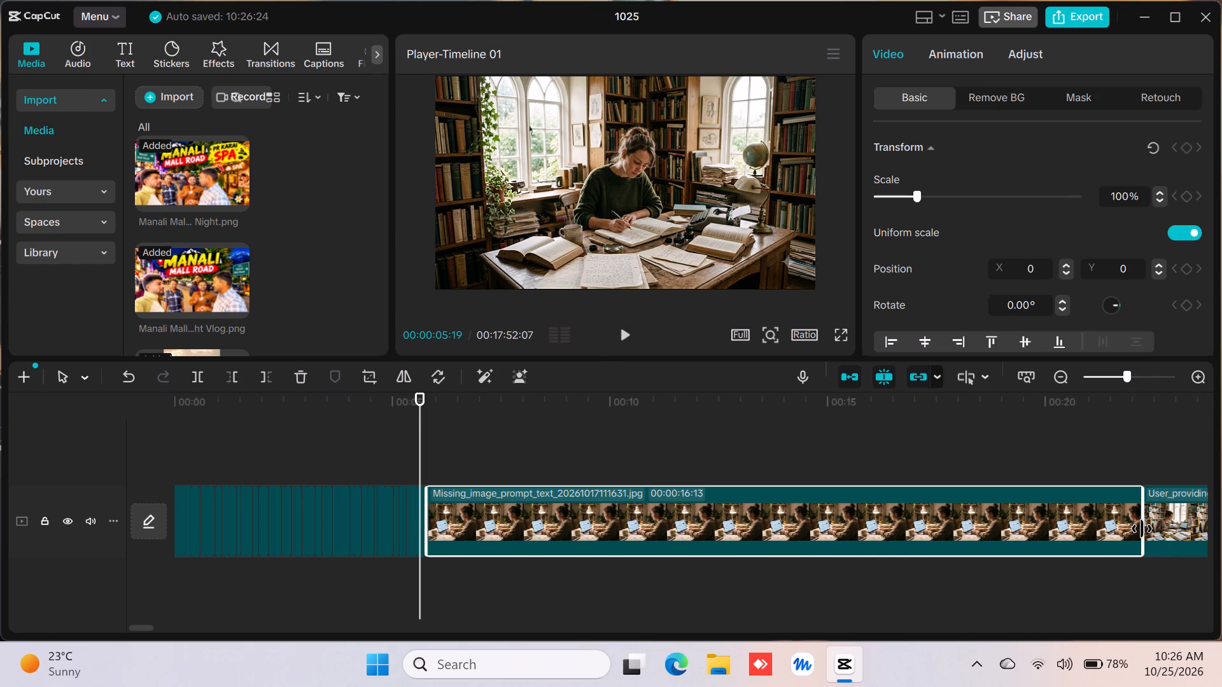
{"action": "left_click_drag", "start_coordinate": [1145, 527], "coordinate": [746, 488]}
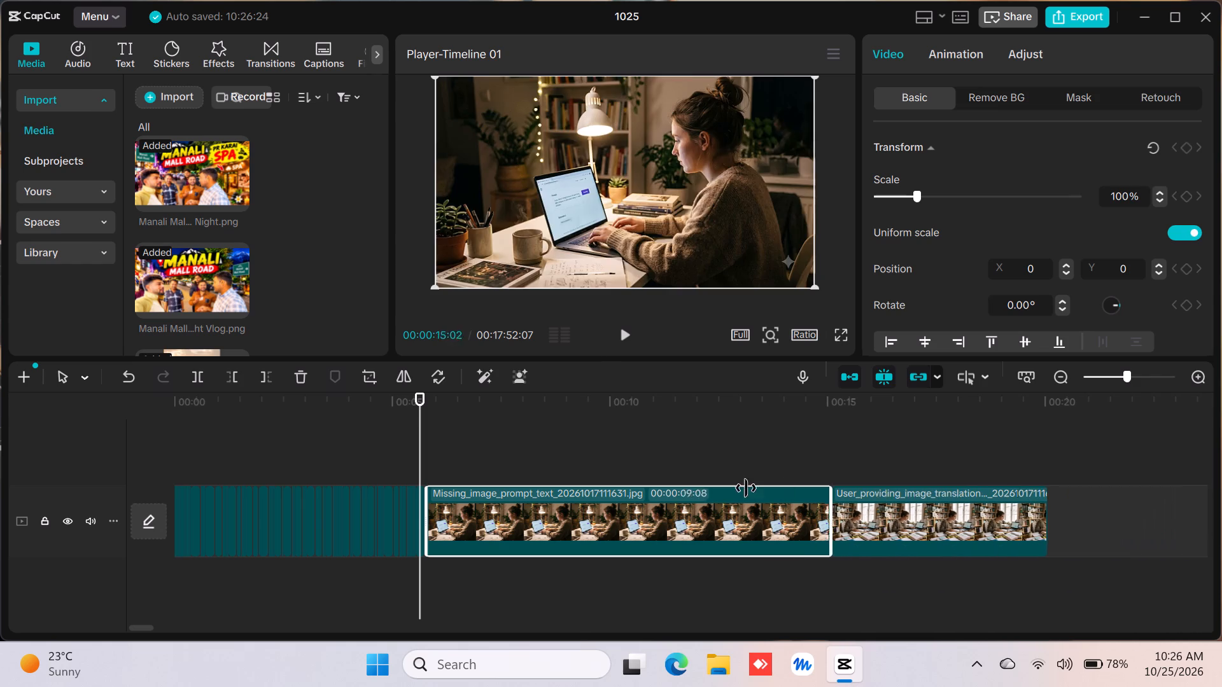
{"action": "left_click_drag", "start_coordinate": [746, 488], "coordinate": [315, 591]}
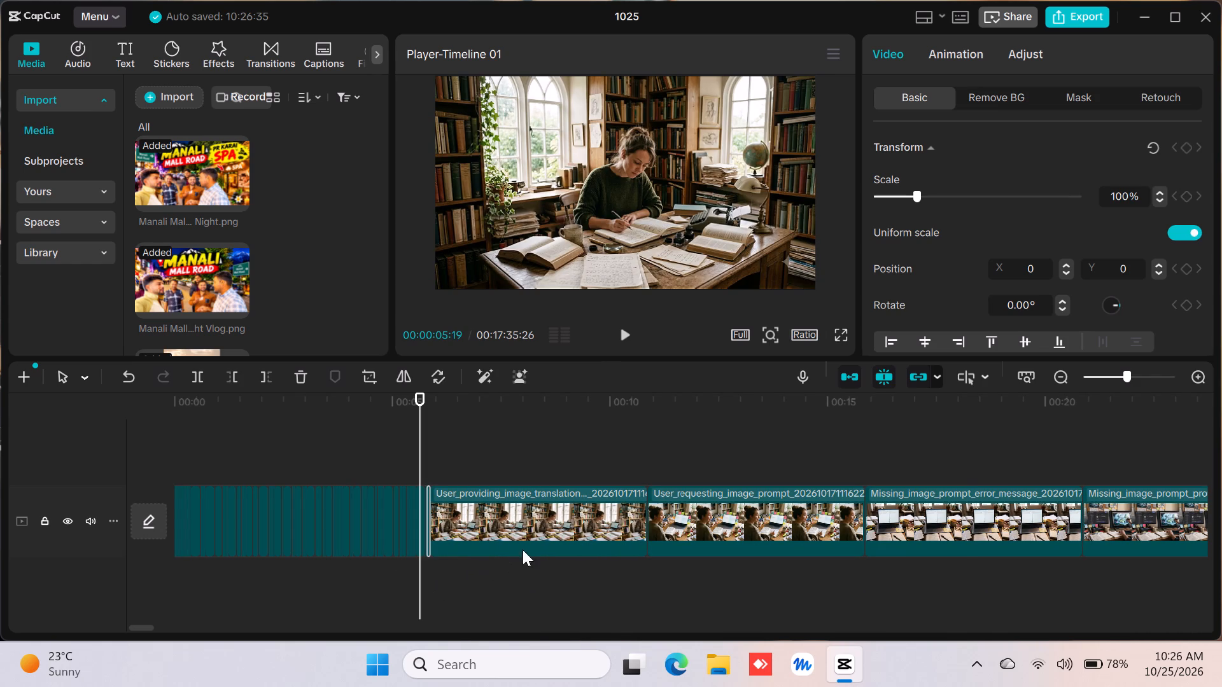
Trim the ends of the User_providing_image_translation clip and the following User_requesting_image_prompt clip to about one frame each.
{"action": "left_click", "coordinate": [537, 549]}
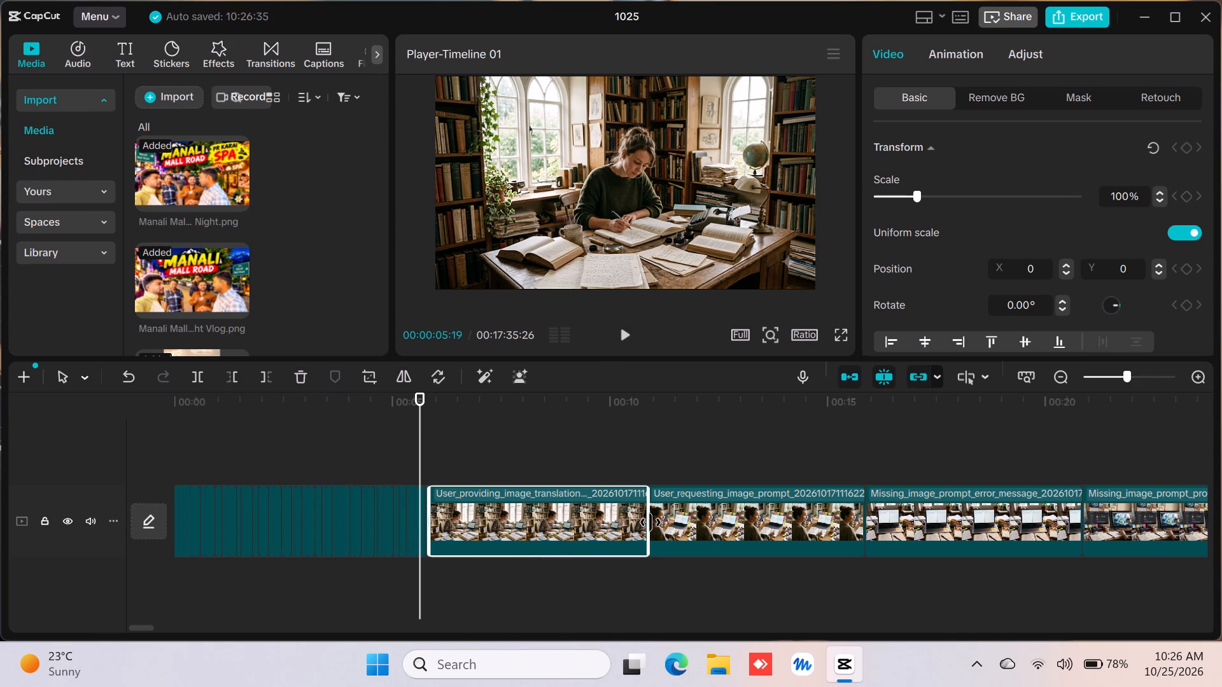
{"action": "left_click_drag", "start_coordinate": [650, 522], "coordinate": [187, 448]}
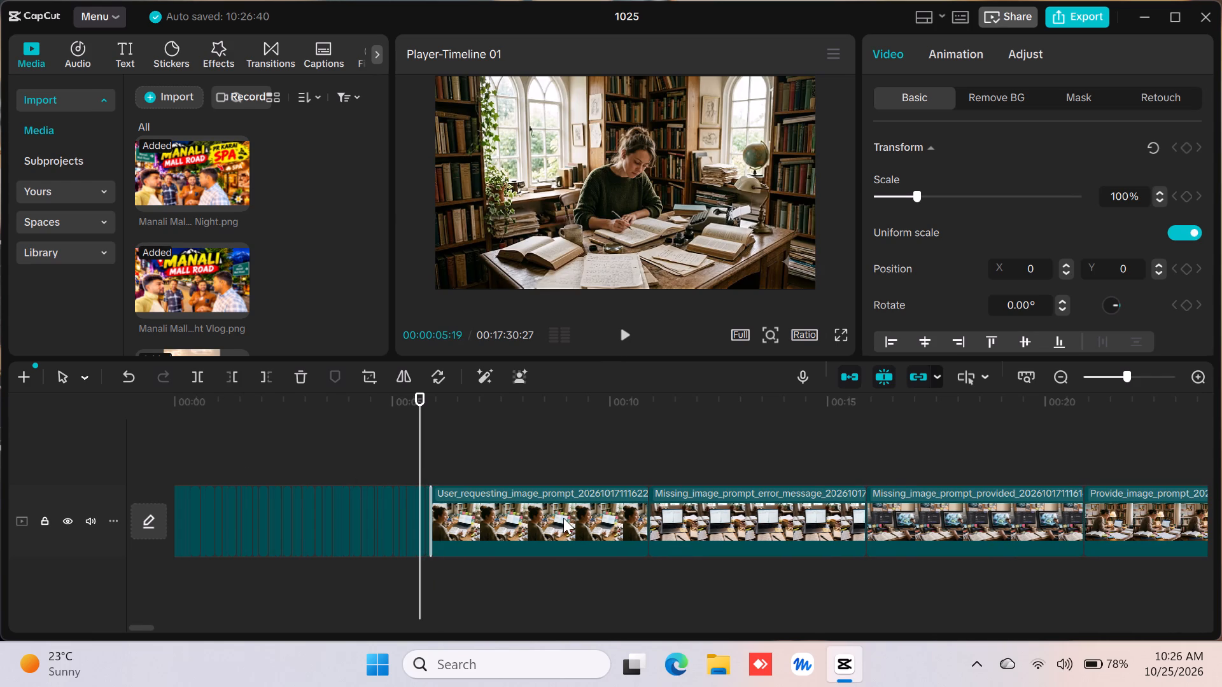
{"action": "left_click", "coordinate": [563, 518]}
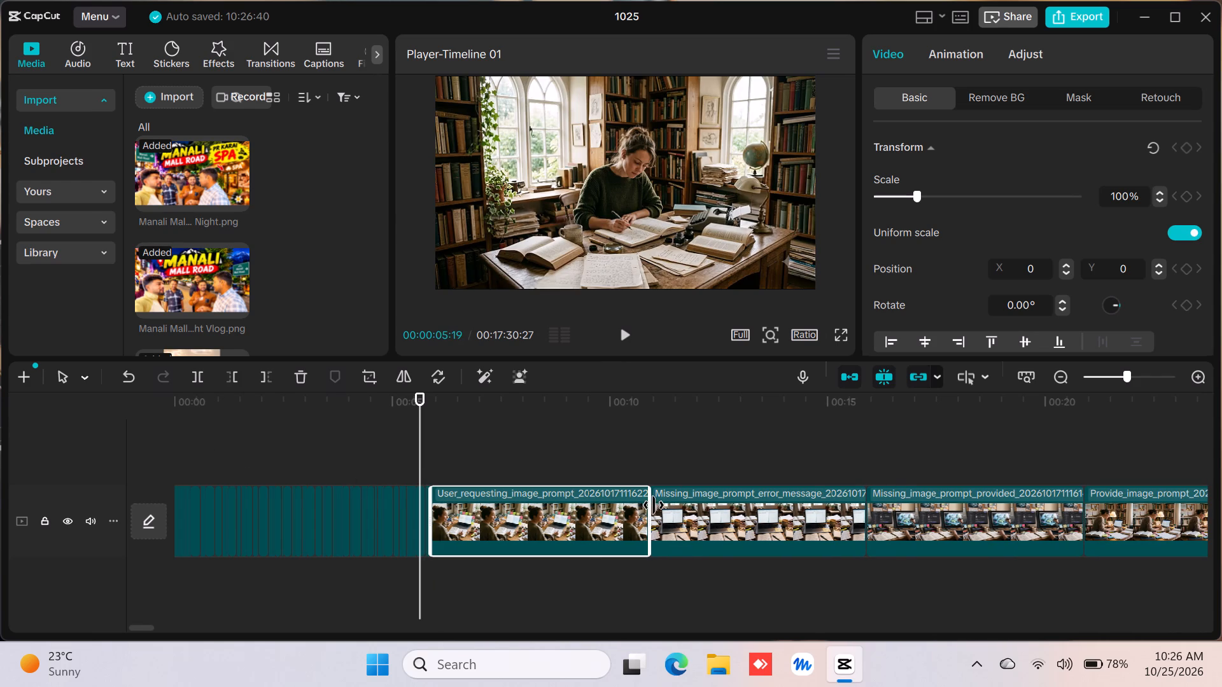
{"action": "left_click_drag", "start_coordinate": [654, 505], "coordinate": [201, 495]}
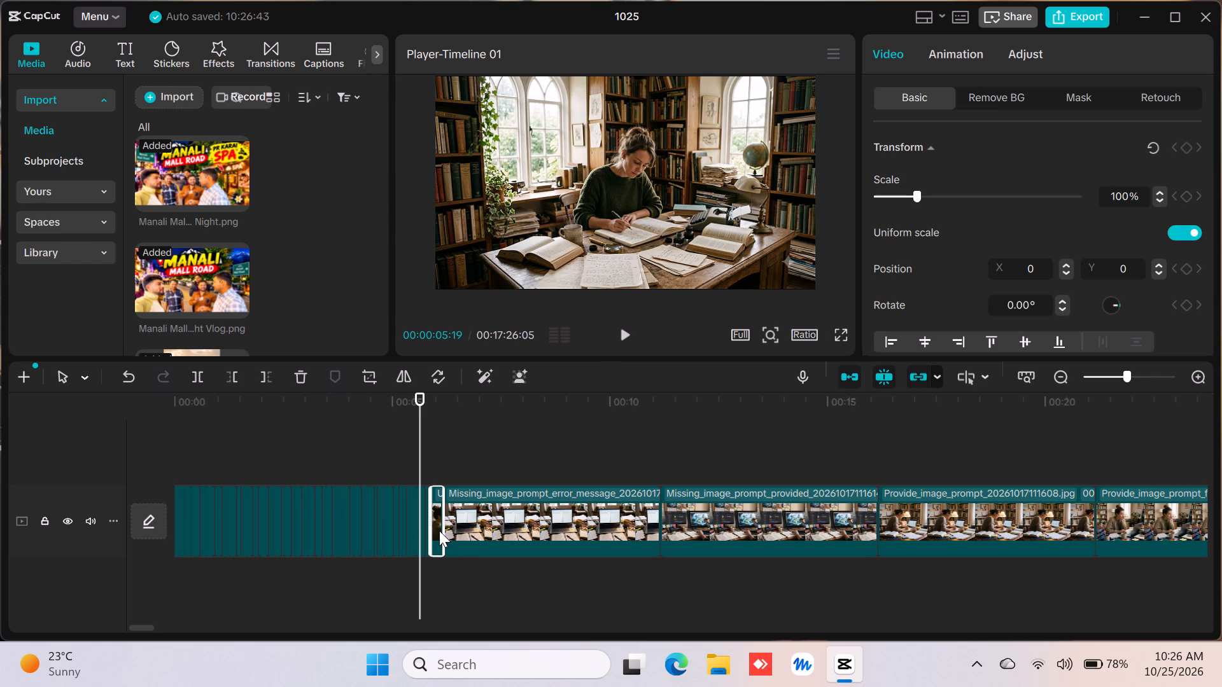
{"action": "left_click_drag", "start_coordinate": [439, 531], "coordinate": [233, 524]}
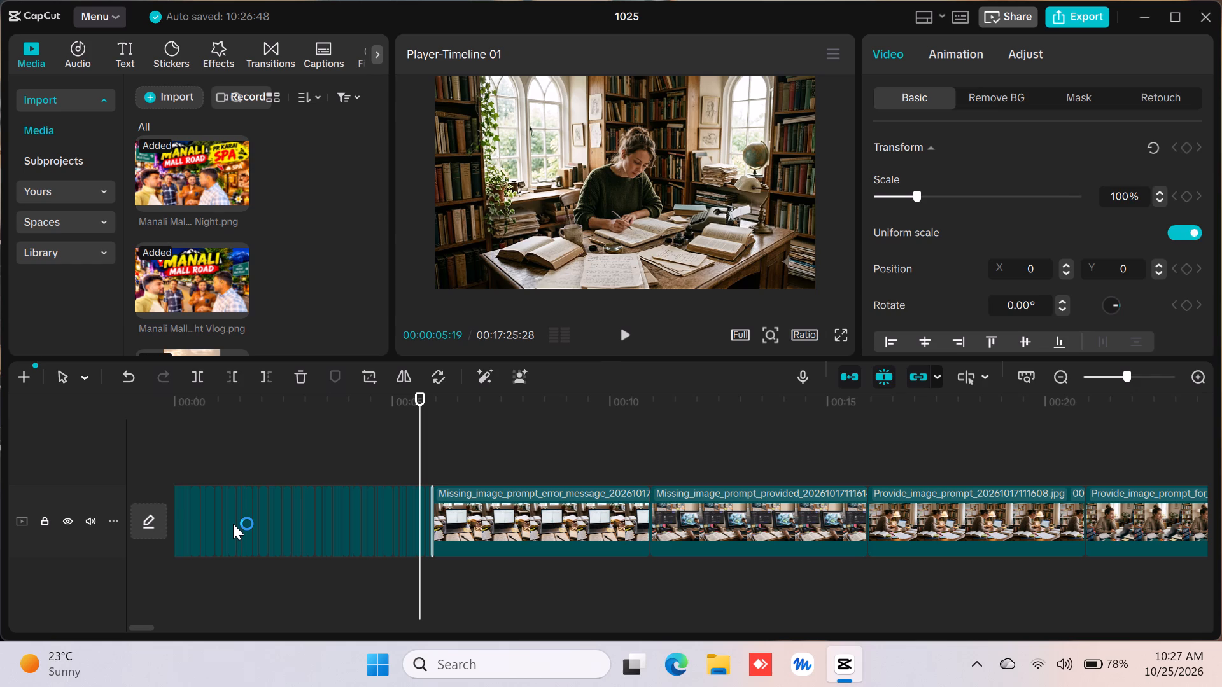
Trim the end of the Missing_image_prompt_error_message clip back to a length of about one frame.
{"action": "left_click", "coordinate": [496, 540]}
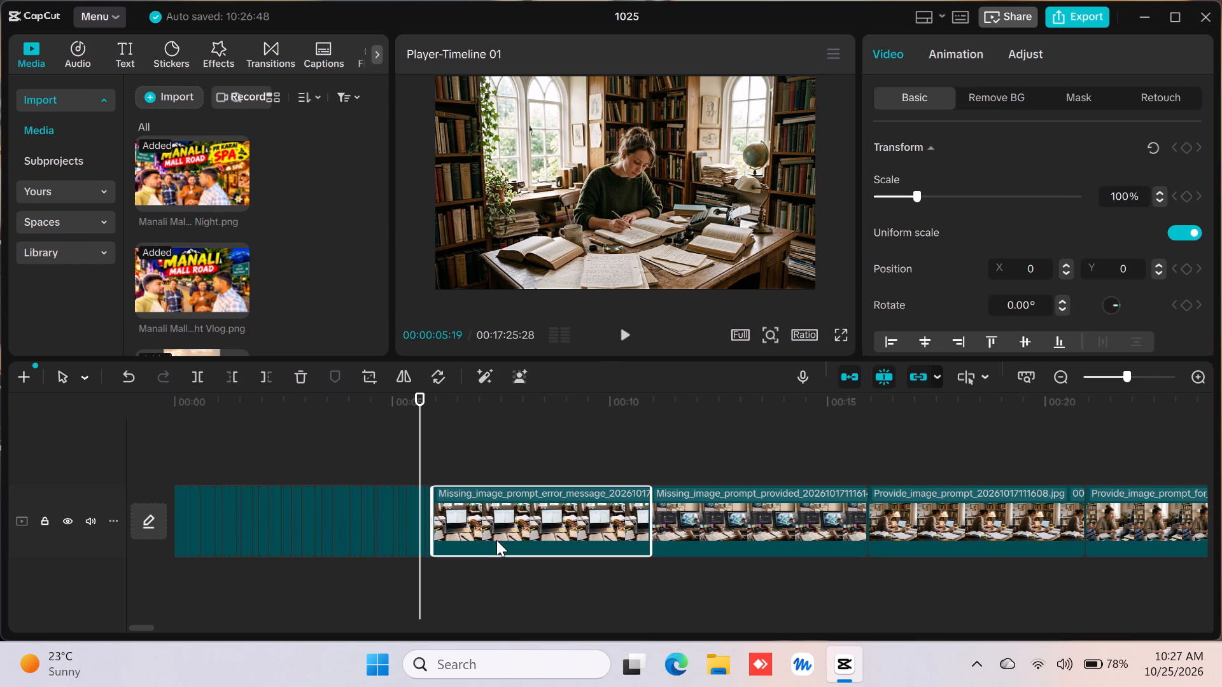
{"action": "left_click_drag", "start_coordinate": [652, 510], "coordinate": [177, 422]}
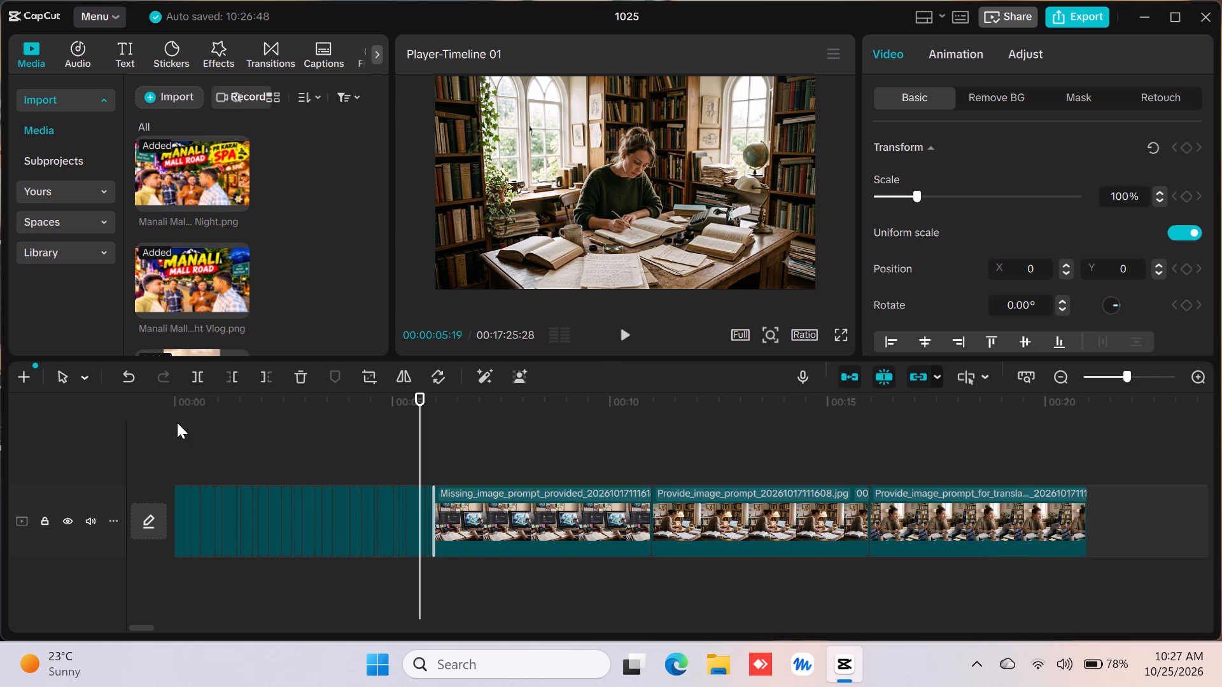
Finish trimming the end of the clip just before Missing_image_prompt_provided back to a length of about one frame.
{"action": "left_click_drag", "start_coordinate": [177, 422], "coordinate": [552, 522]}
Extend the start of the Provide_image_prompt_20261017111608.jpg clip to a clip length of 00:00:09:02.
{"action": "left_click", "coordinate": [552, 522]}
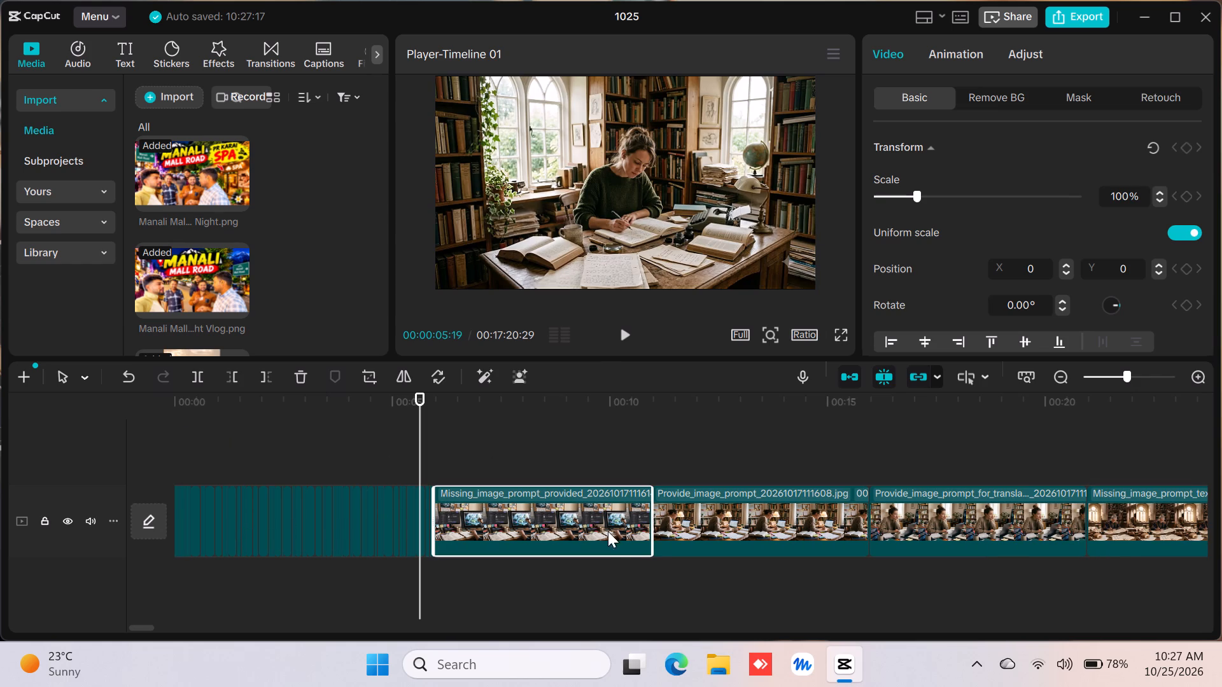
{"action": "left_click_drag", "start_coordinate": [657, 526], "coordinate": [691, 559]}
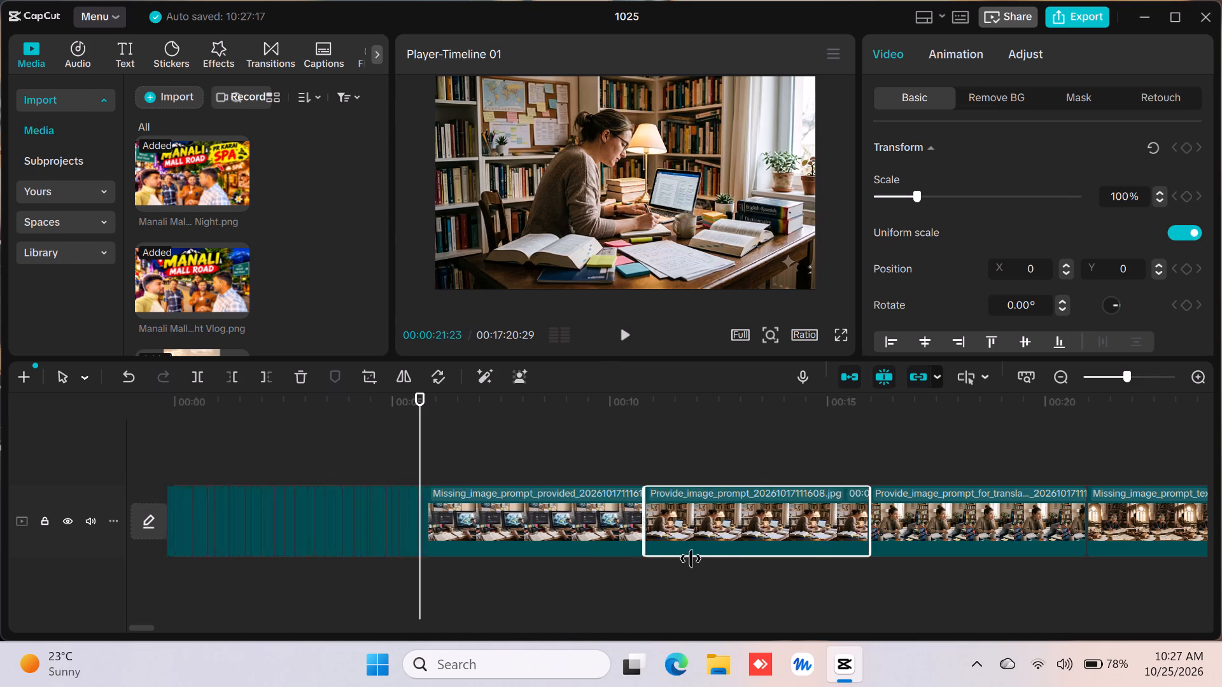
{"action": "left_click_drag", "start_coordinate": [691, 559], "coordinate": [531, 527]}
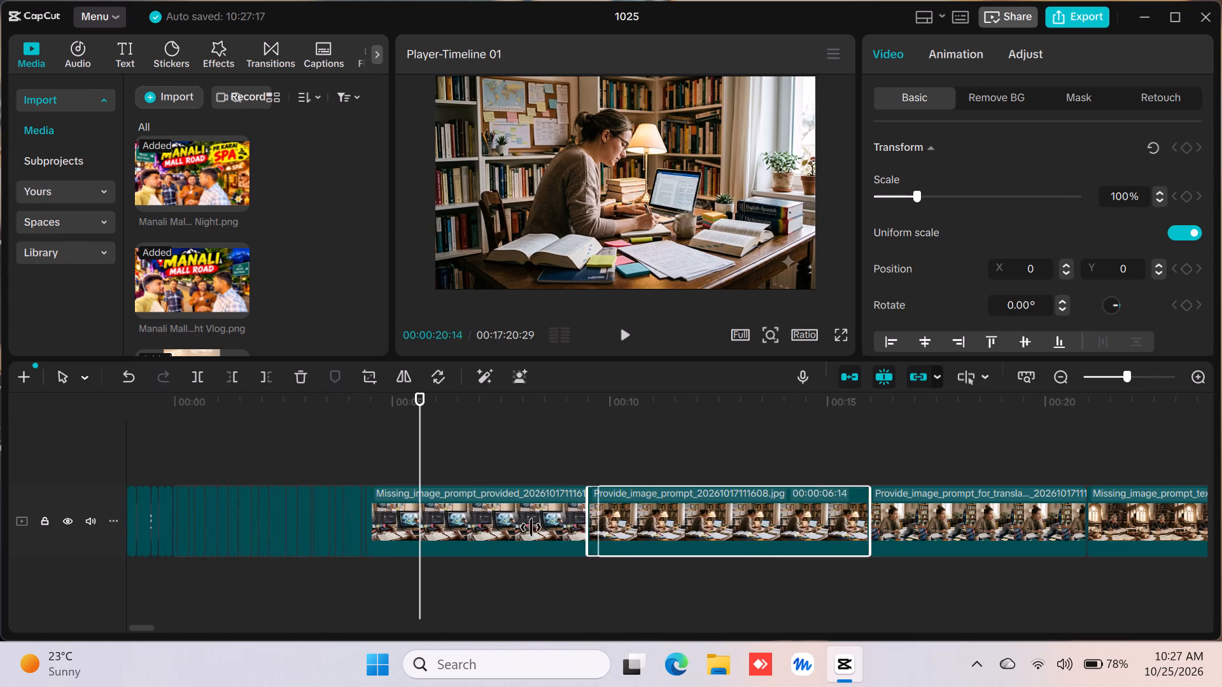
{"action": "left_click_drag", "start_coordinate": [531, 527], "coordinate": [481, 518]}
Trim the end of the Missing_image_prompt_provided clip back to a length of about one frame.
{"action": "left_click", "coordinate": [463, 516]}
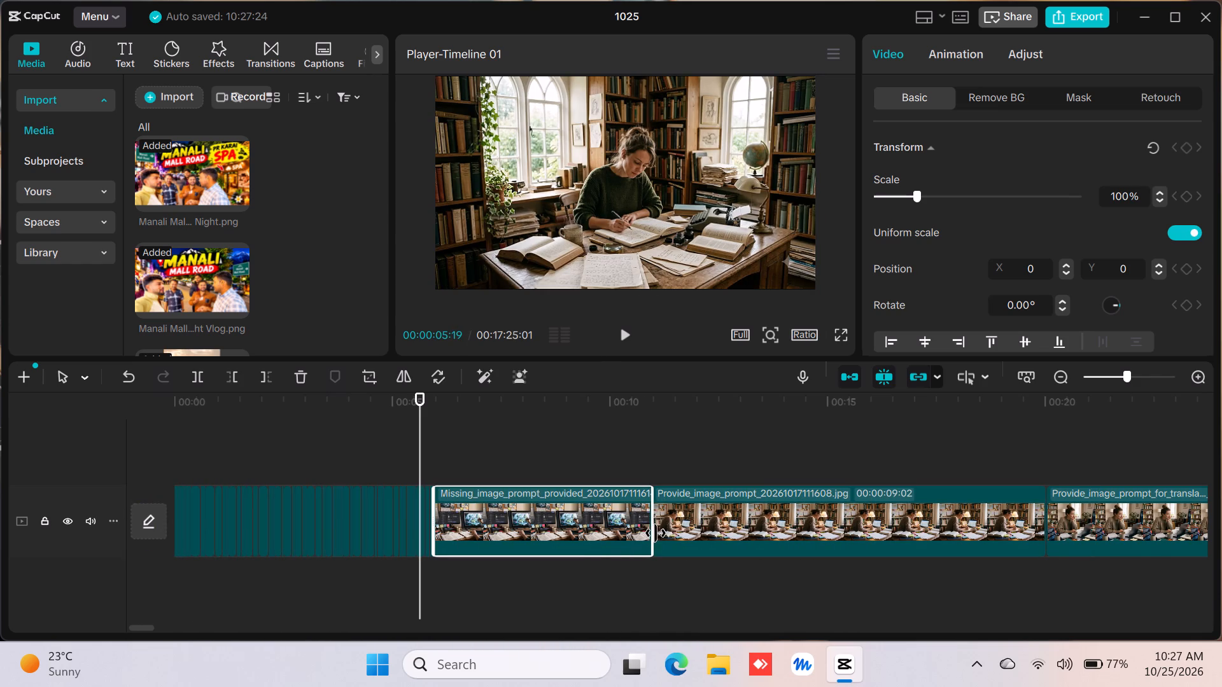
{"action": "left_click_drag", "start_coordinate": [656, 533], "coordinate": [335, 525]}
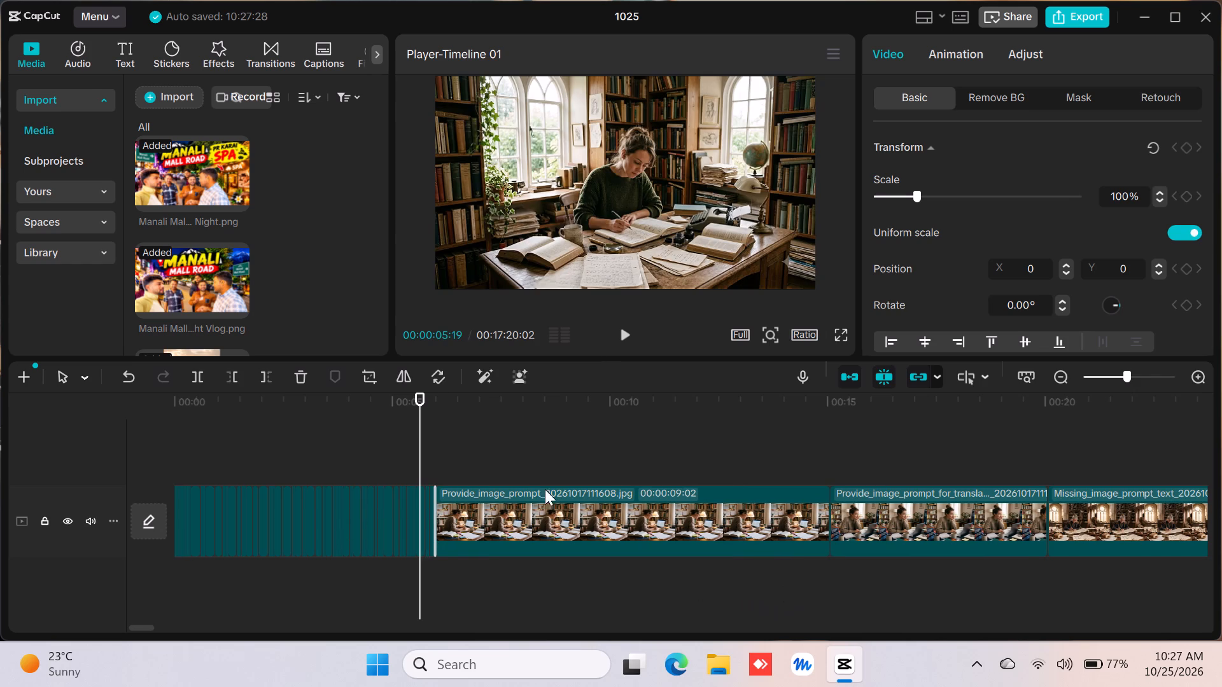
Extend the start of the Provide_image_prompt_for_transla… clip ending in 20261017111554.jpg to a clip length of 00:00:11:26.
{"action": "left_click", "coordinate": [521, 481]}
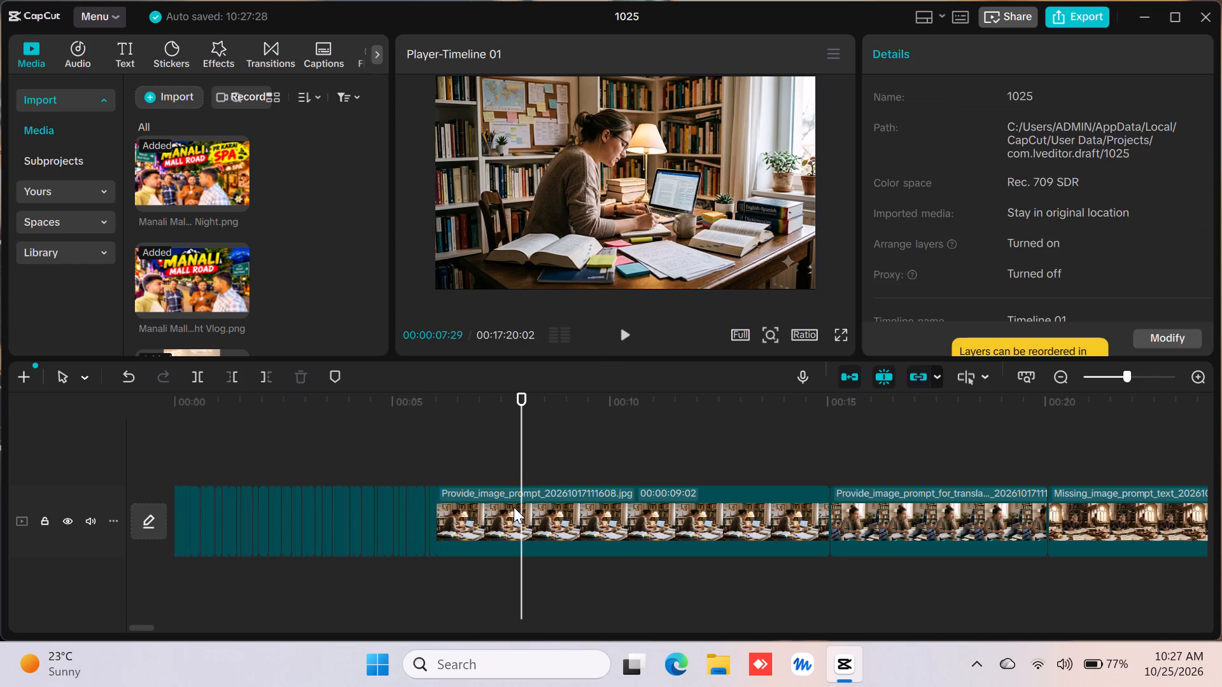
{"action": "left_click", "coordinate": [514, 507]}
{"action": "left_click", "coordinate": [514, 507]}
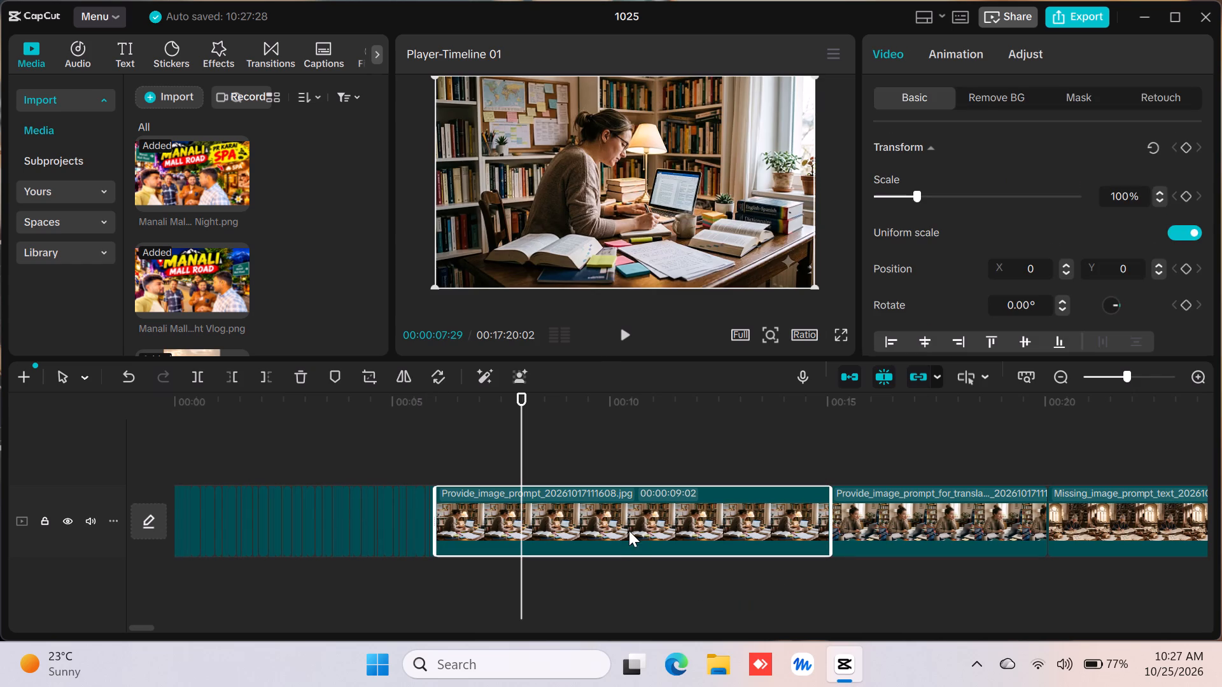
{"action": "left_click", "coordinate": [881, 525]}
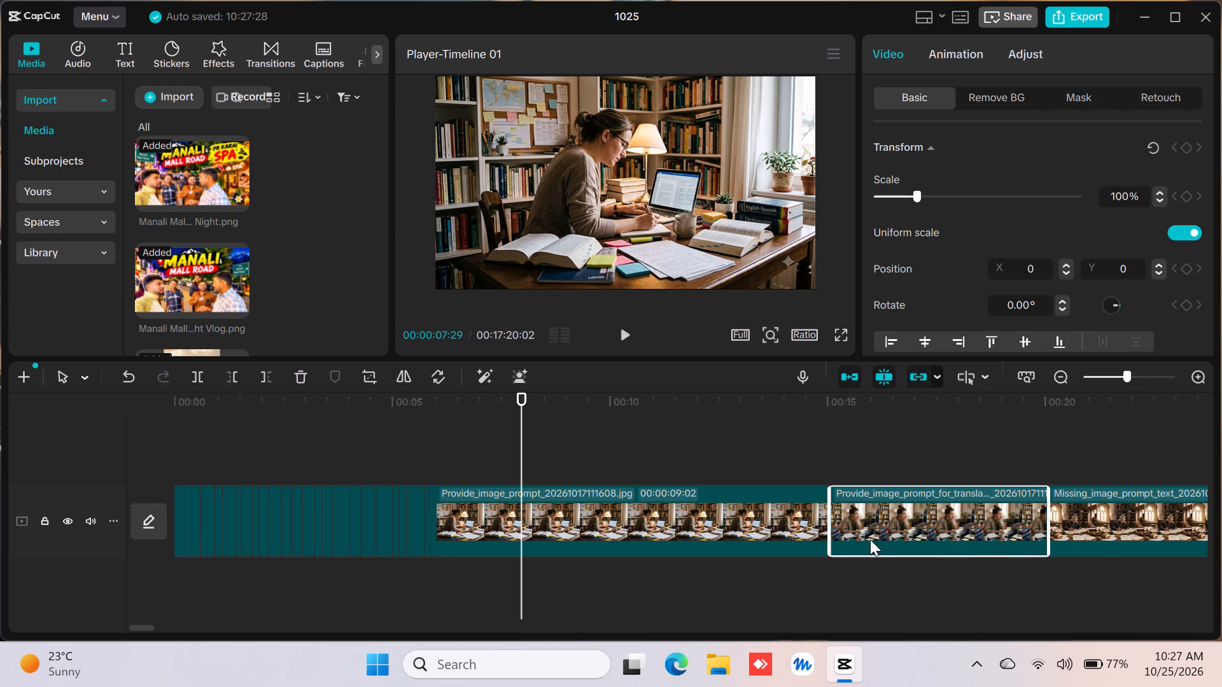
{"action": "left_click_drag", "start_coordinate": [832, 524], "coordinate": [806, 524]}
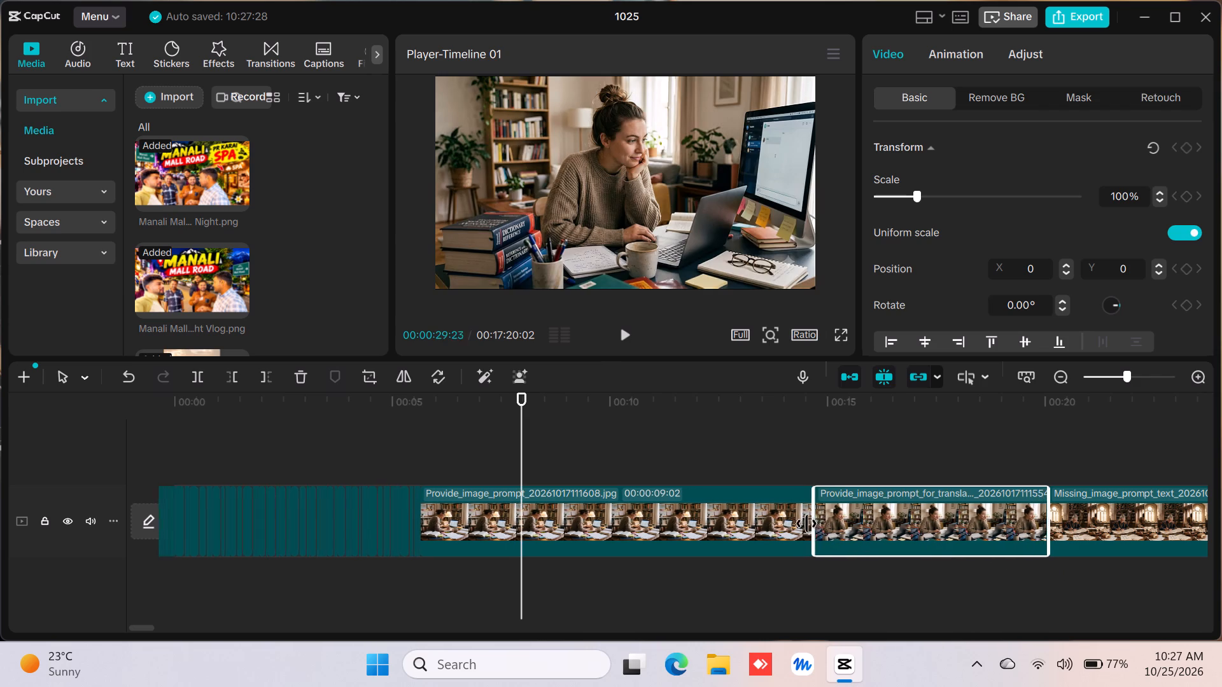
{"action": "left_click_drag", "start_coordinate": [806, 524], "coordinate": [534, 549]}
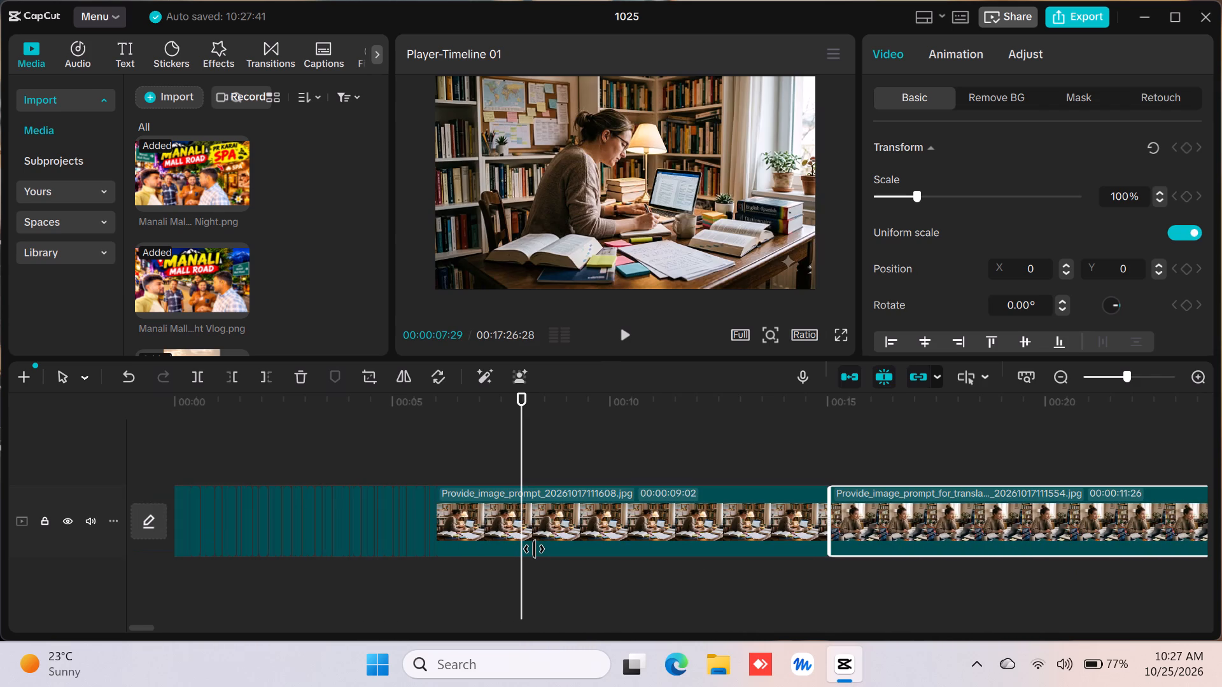
Trim the ends of the Provide_image_prompt_20261017111608.jpg clip and the following Provide_image_prompt_for_transla… clip to about one frame each.
{"action": "left_click", "coordinate": [568, 506]}
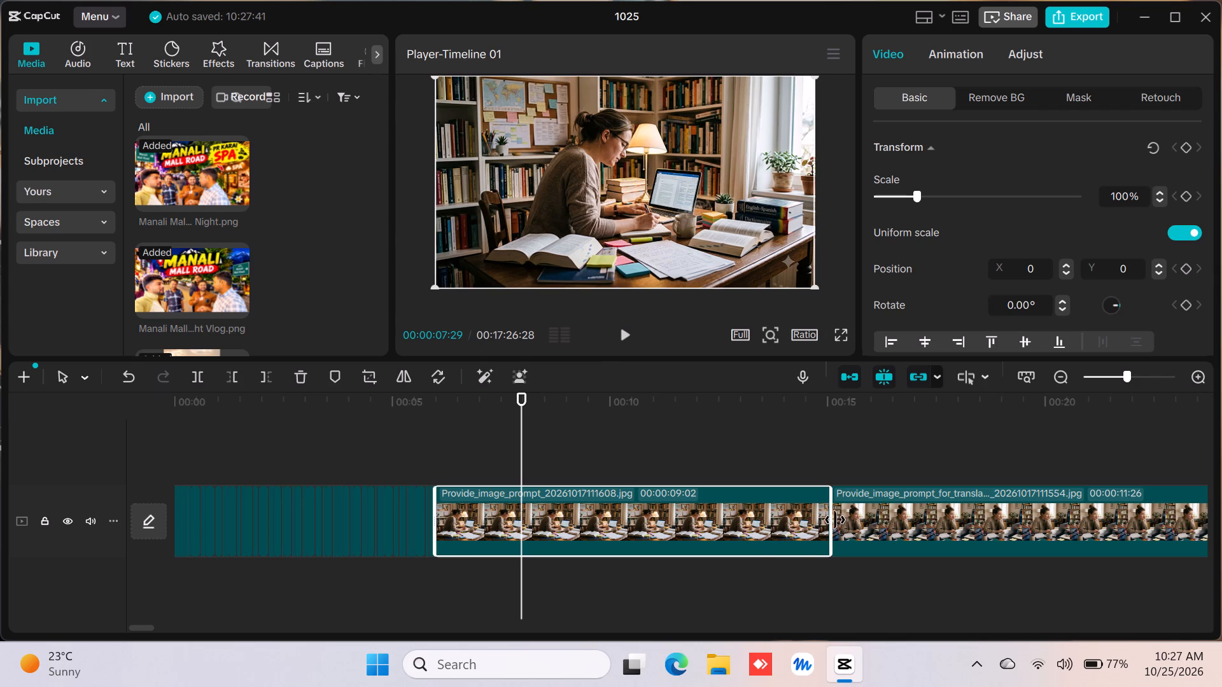
{"action": "left_click_drag", "start_coordinate": [833, 519], "coordinate": [363, 548]}
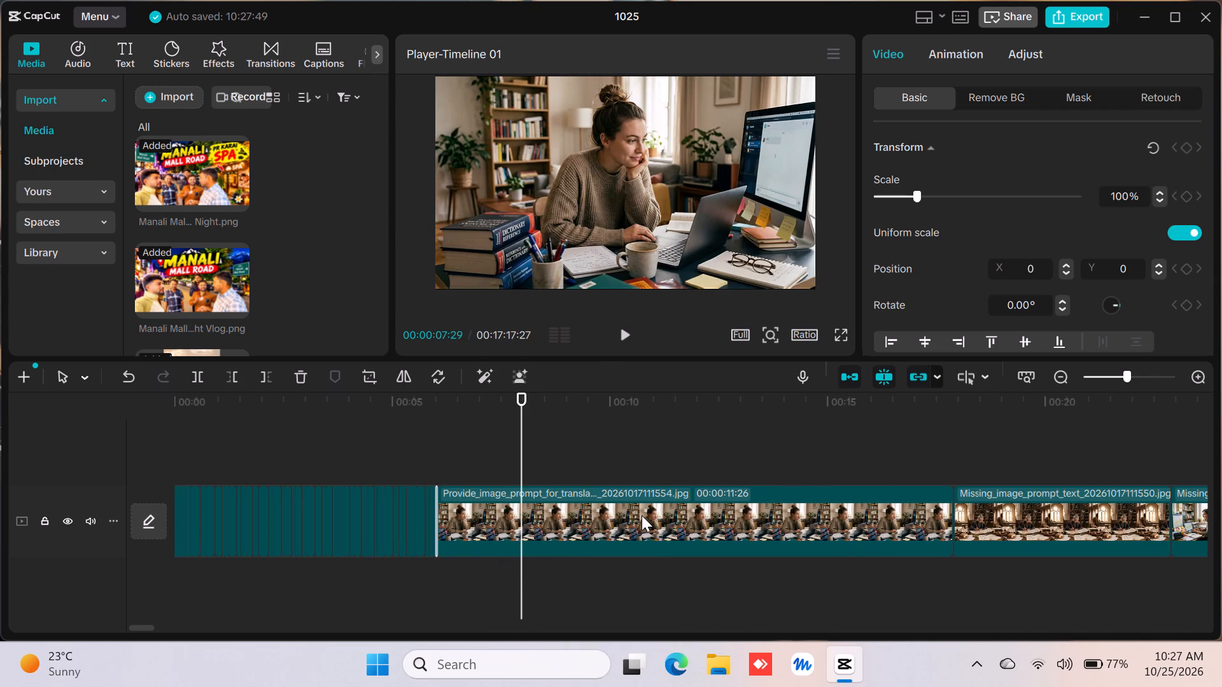
{"action": "left_click", "coordinate": [642, 515]}
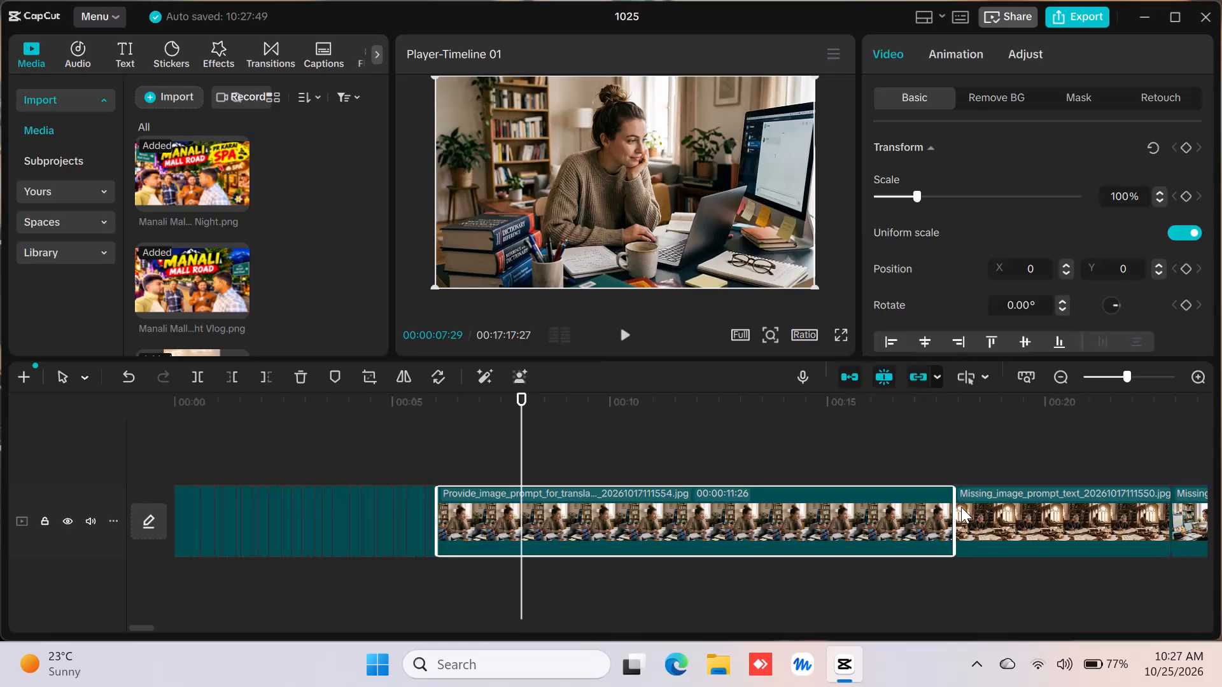
{"action": "left_click_drag", "start_coordinate": [959, 510], "coordinate": [293, 461]}
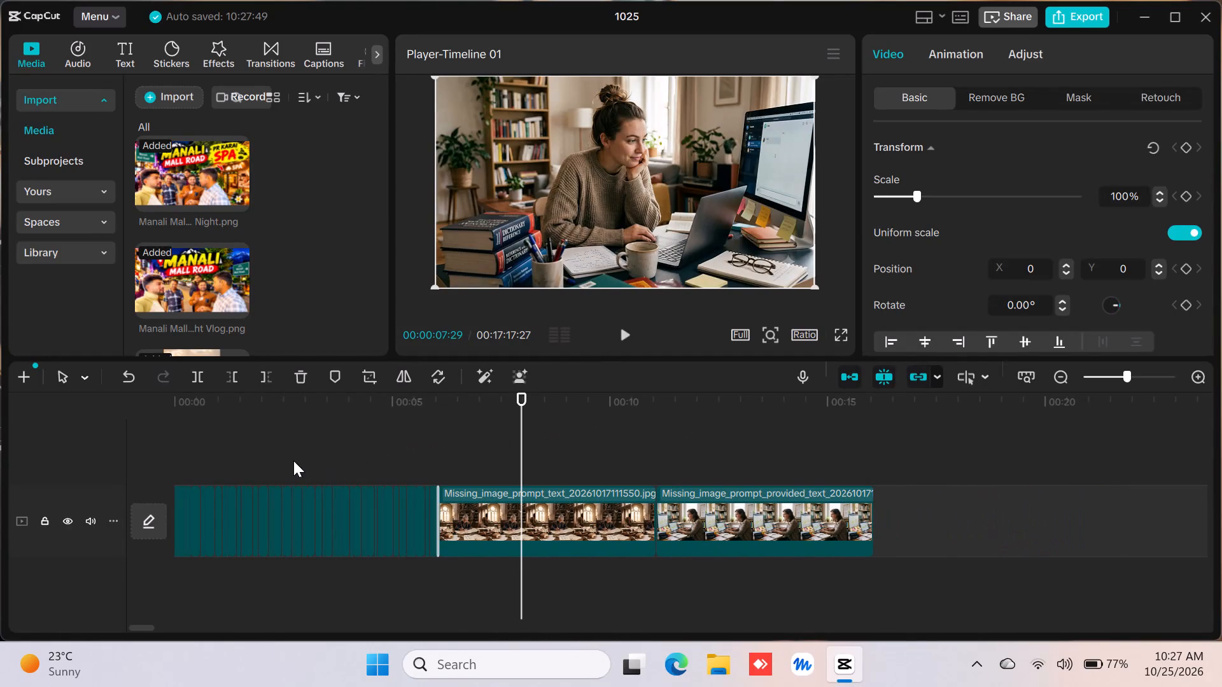
Trim the ends of the Missing_image_prompt_text_20261017111550.jpg clip and the following Missing_image_prompt_provided_text clip to about one frame each.
{"action": "left_click", "coordinate": [519, 504]}
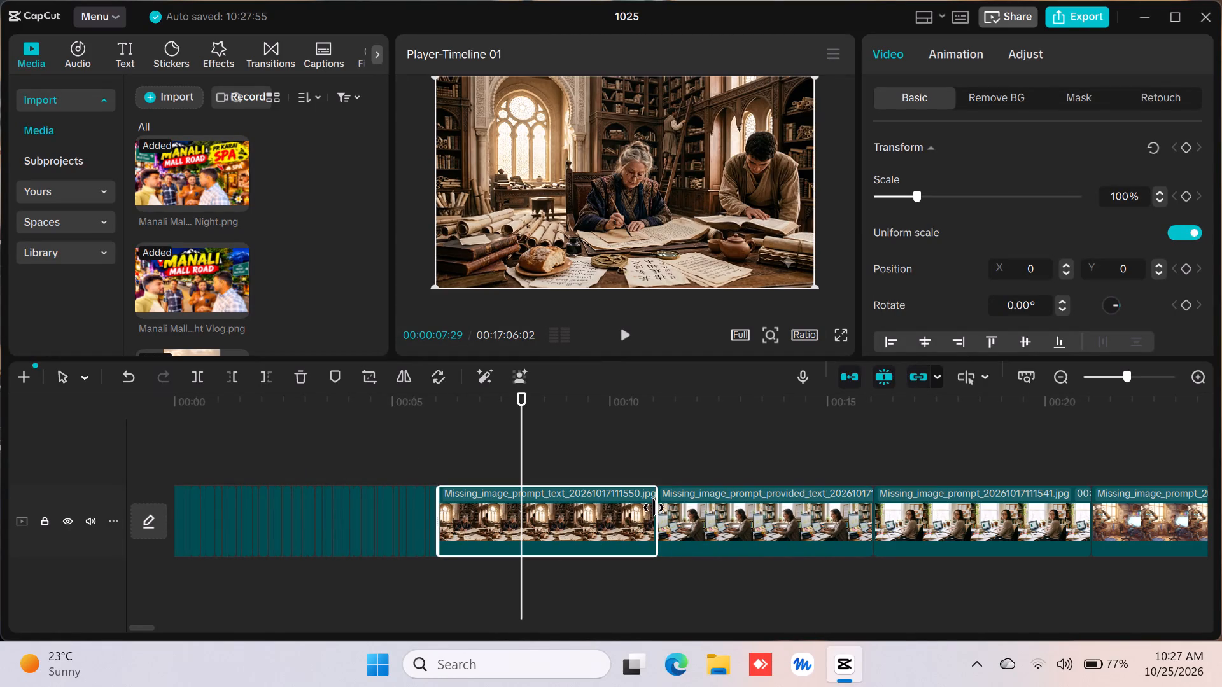
{"action": "left_click_drag", "start_coordinate": [654, 507], "coordinate": [204, 460]}
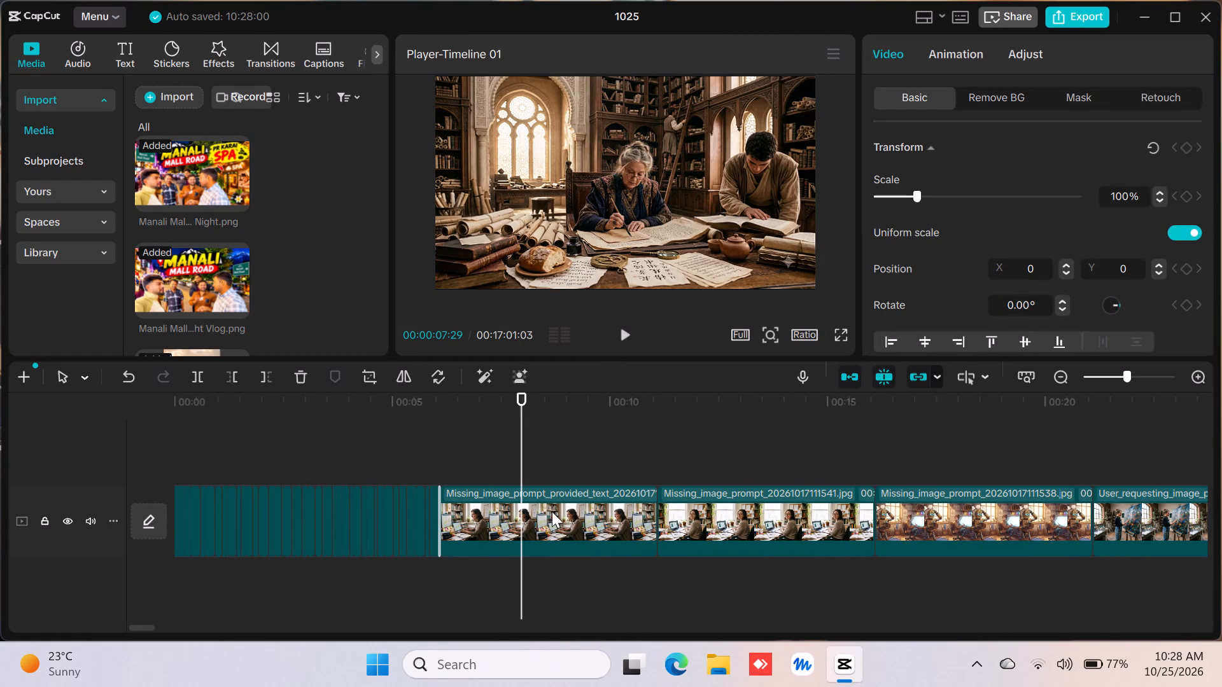
{"action": "left_click", "coordinate": [558, 516]}
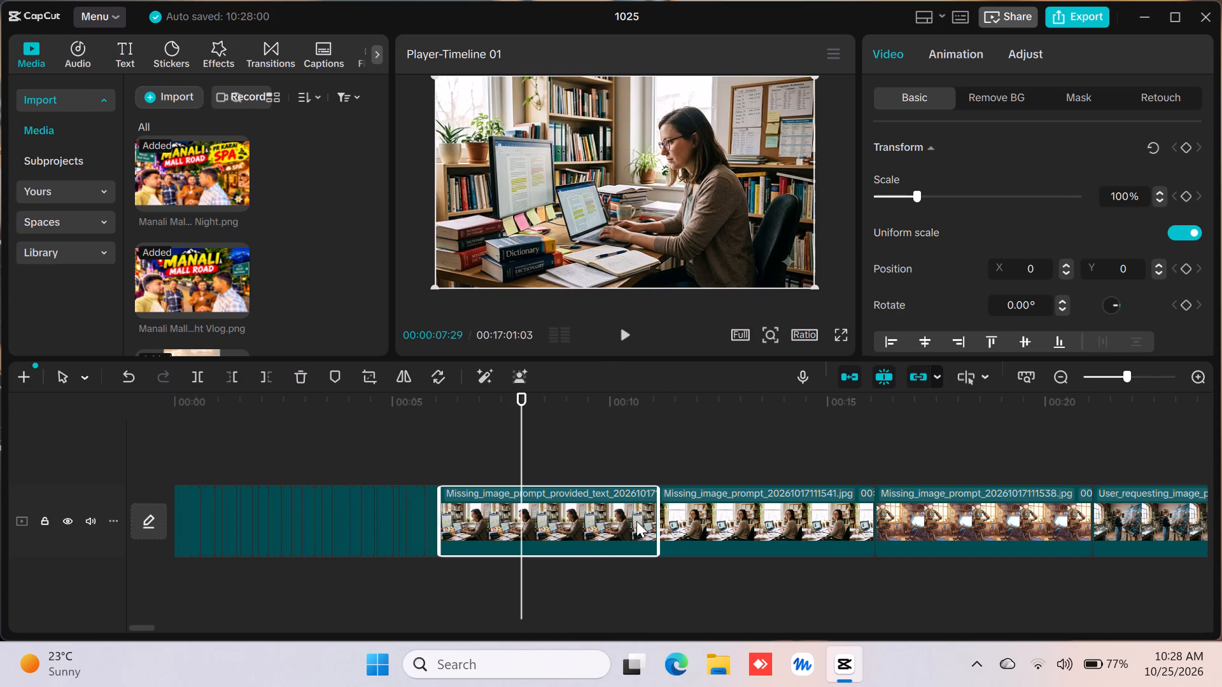
{"action": "left_click_drag", "start_coordinate": [661, 518], "coordinate": [59, 445]}
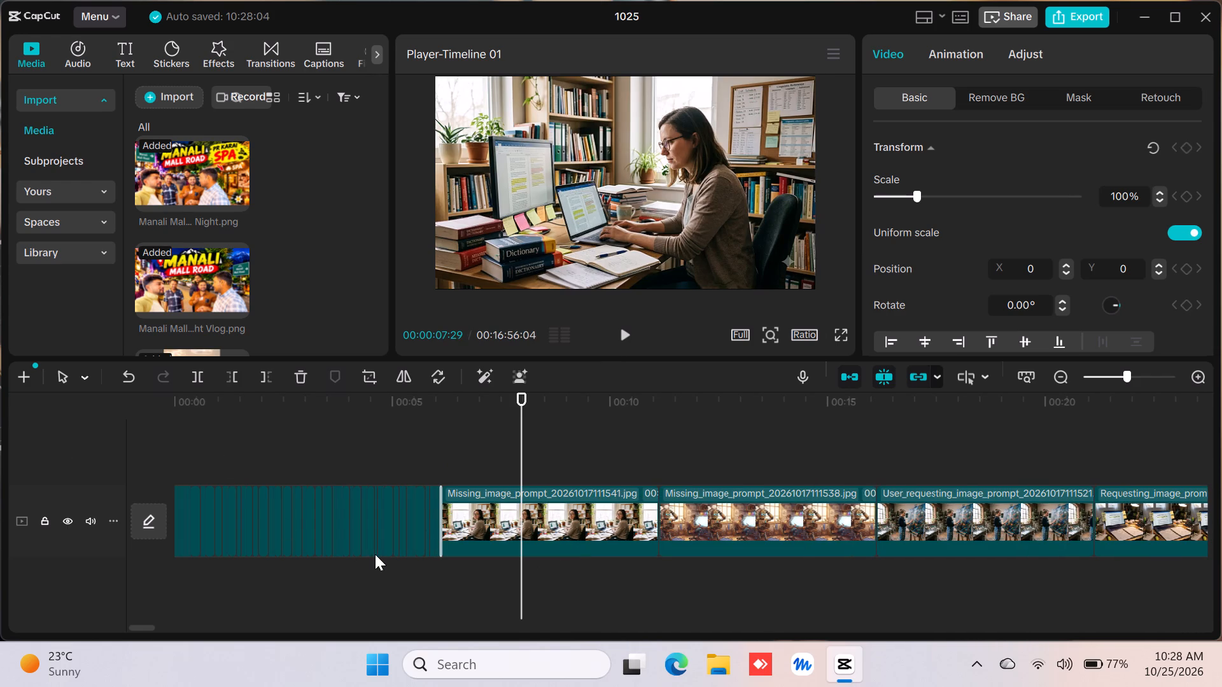
Trim the ends of the Missing_image_prompt_20261017111541.jpg and Missing_image_prompt_20261017111538.jpg clips to about one frame each.
{"action": "left_click", "coordinate": [578, 518]}
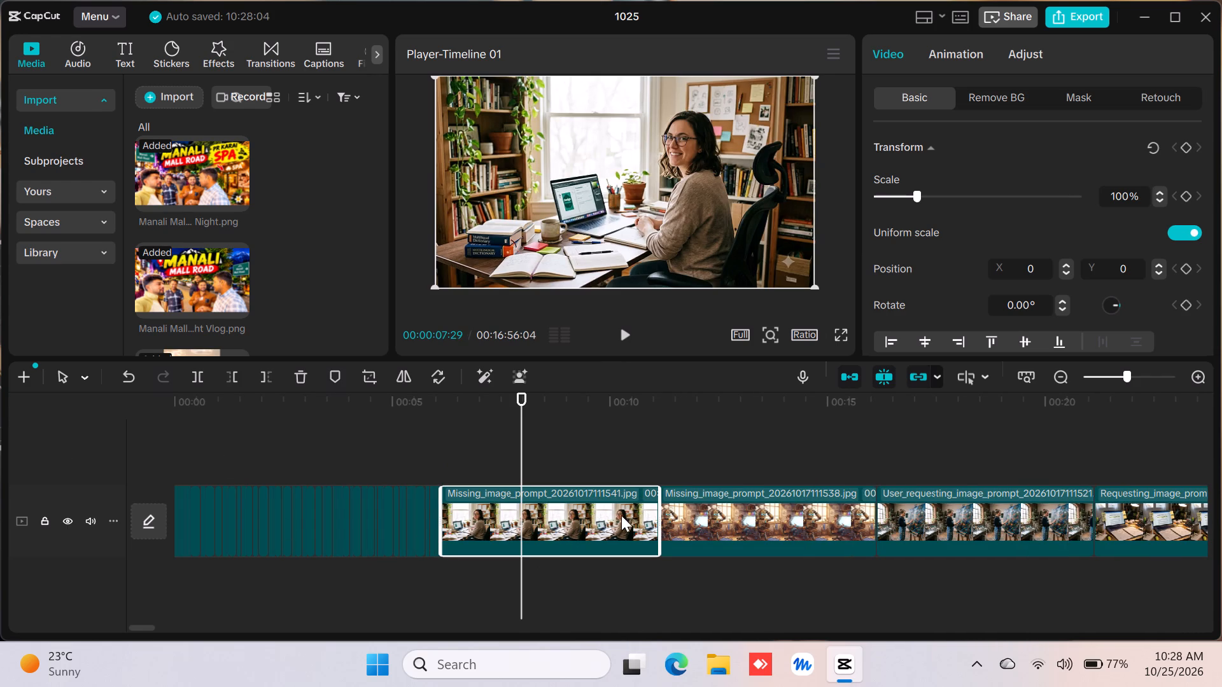
{"action": "left_click_drag", "start_coordinate": [659, 512], "coordinate": [203, 443]}
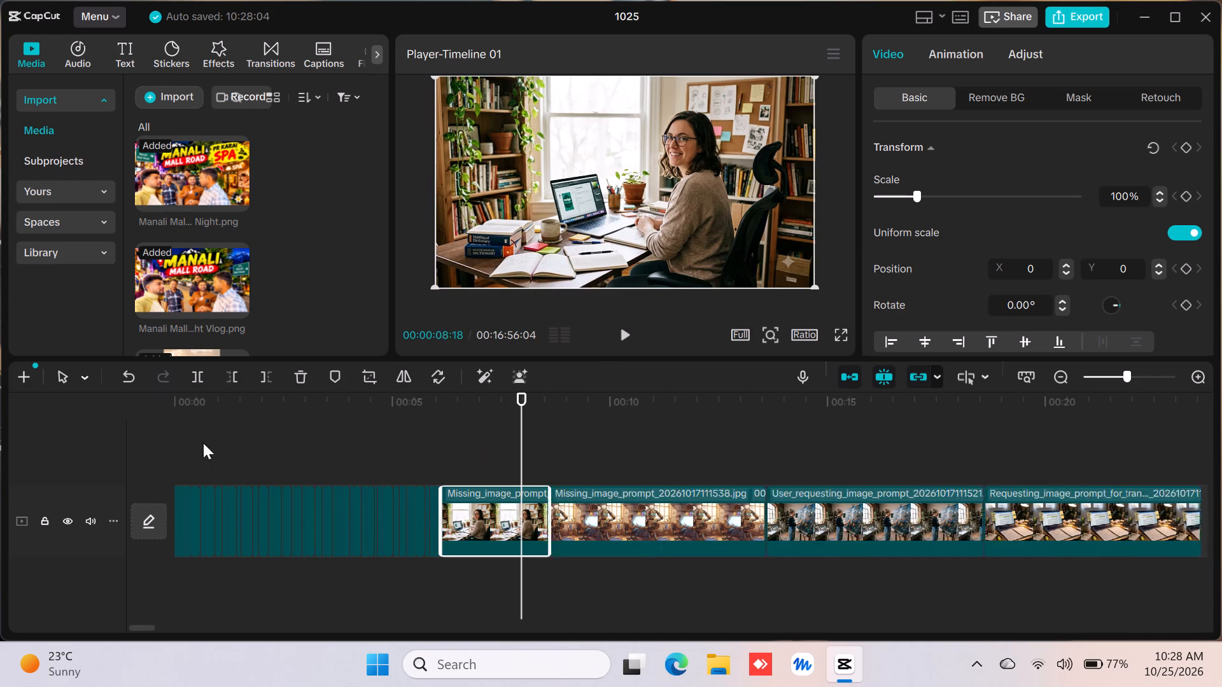
{"action": "left_click_drag", "start_coordinate": [203, 443], "coordinate": [173, 445]}
{"action": "left_click", "coordinate": [580, 517]}
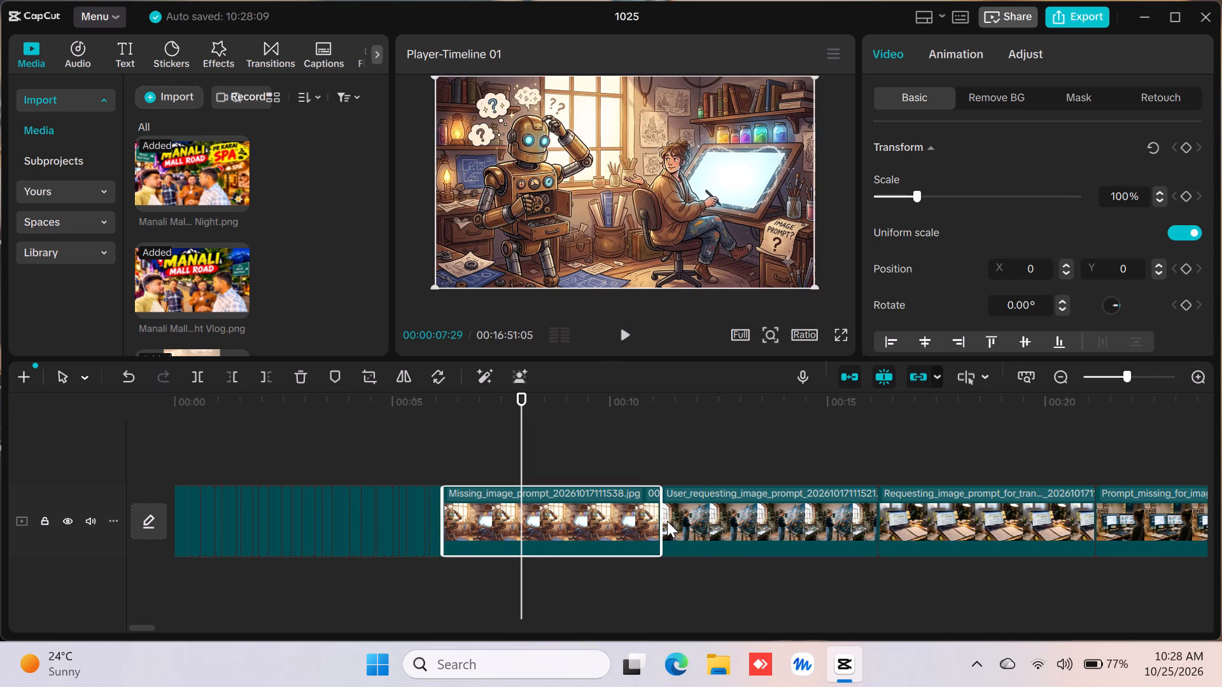
{"action": "left_click_drag", "start_coordinate": [663, 521], "coordinate": [244, 461]}
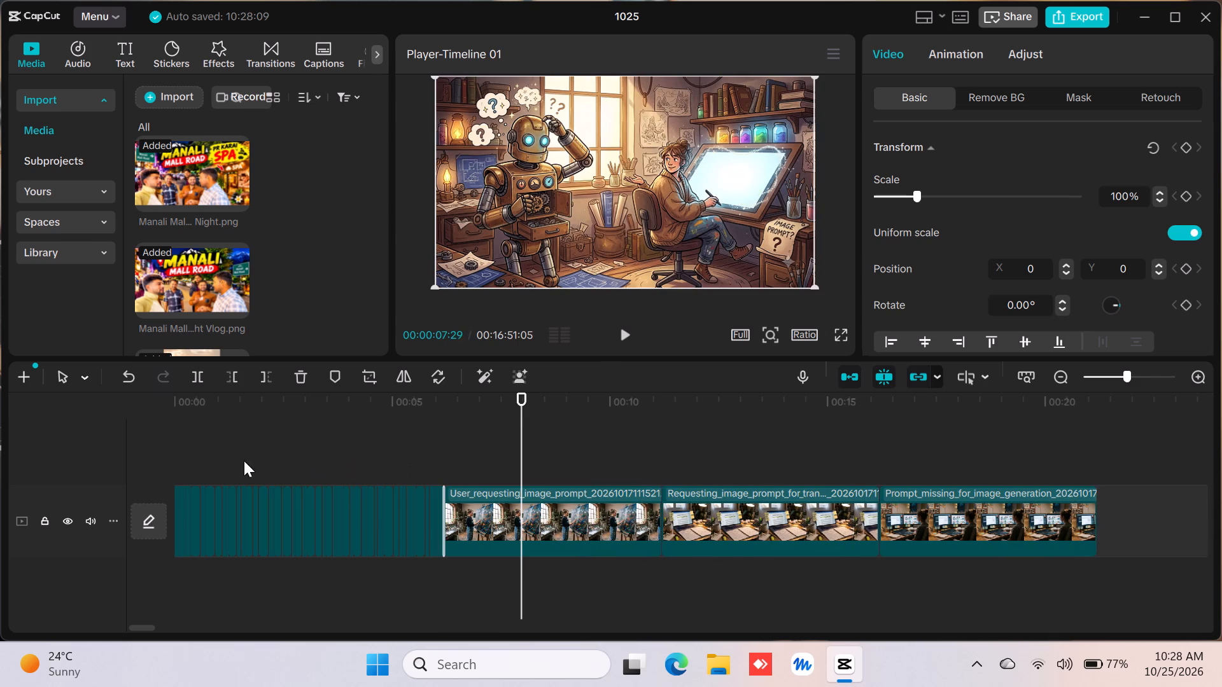
{"action": "left_click_drag", "start_coordinate": [244, 461], "coordinate": [220, 459]}
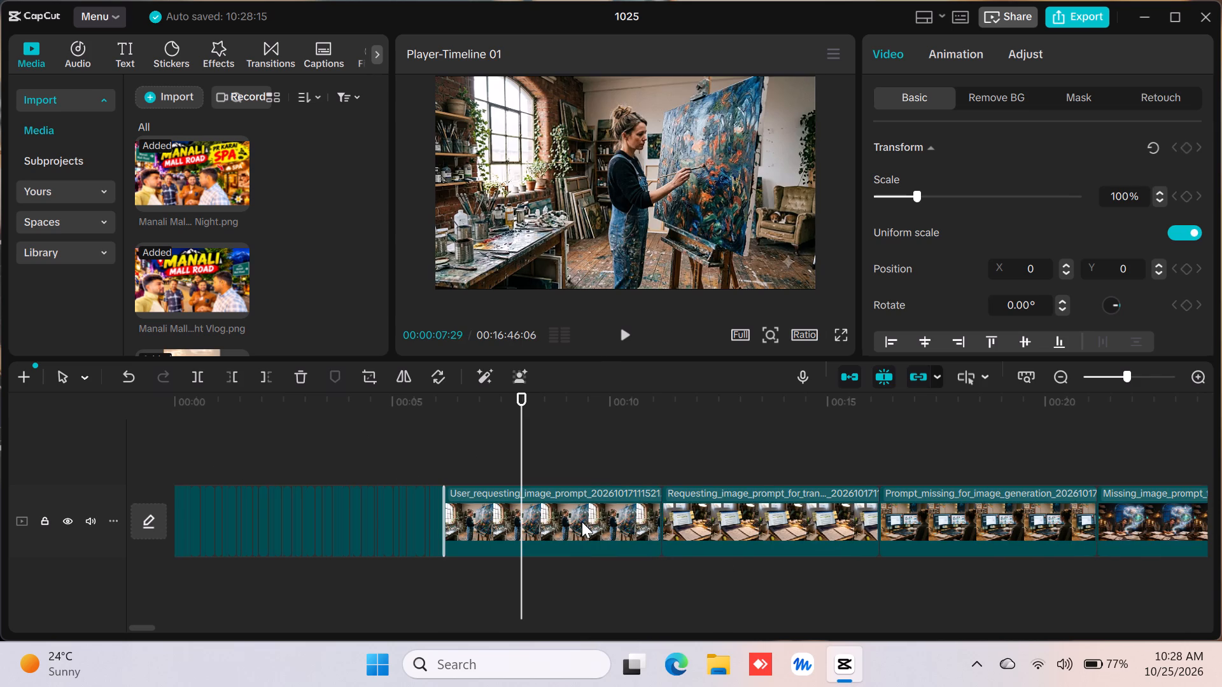
{"action": "left_click", "coordinate": [650, 519]}
{"action": "left_click_drag", "start_coordinate": [662, 518], "coordinate": [459, 532]}
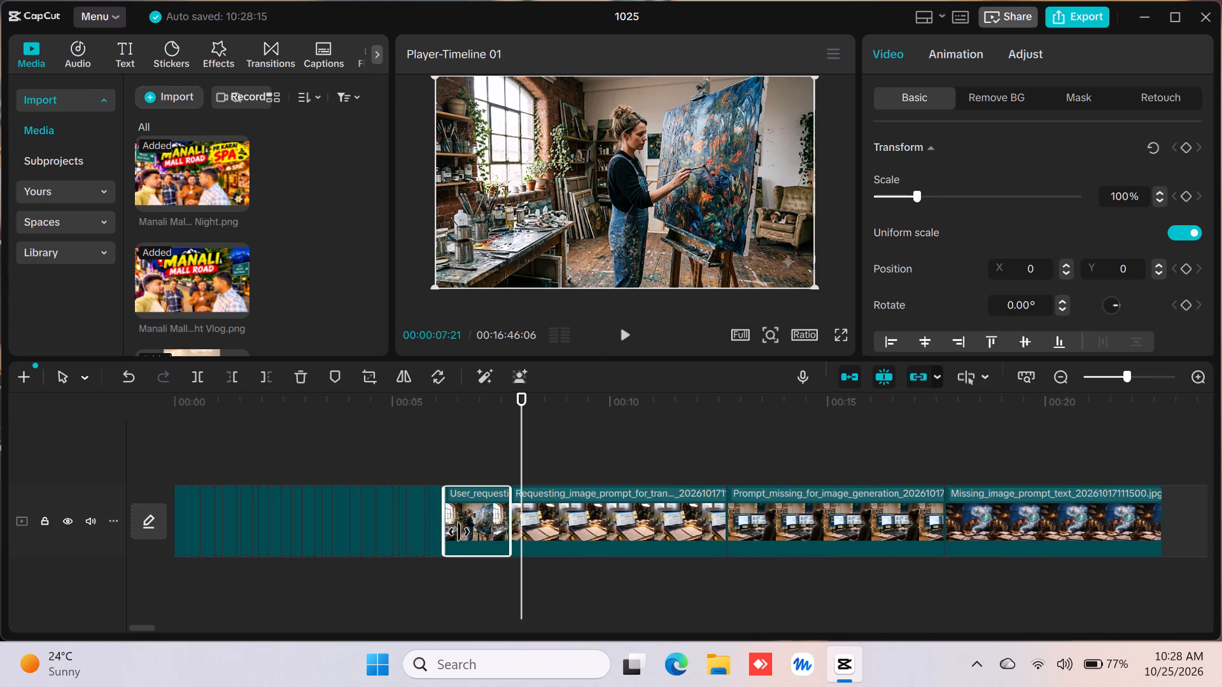
{"action": "left_click_drag", "start_coordinate": [459, 532], "coordinate": [430, 536]}
Move the Prompt_missing_for_image_generation clip ahead of the Requesting_image_prompt_for_tran… clip on the timeline.
{"action": "left_click", "coordinate": [601, 508]}
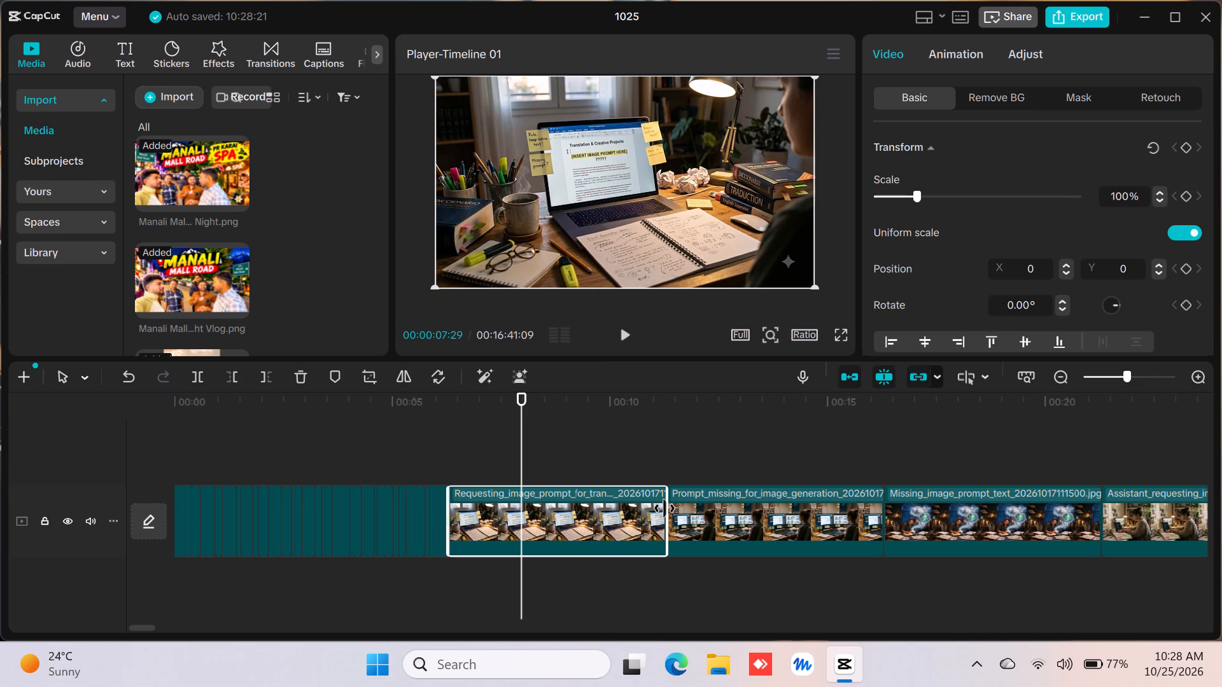
{"action": "left_click", "coordinate": [664, 508]}
{"action": "left_click_drag", "start_coordinate": [664, 508], "coordinate": [677, 502]}
{"action": "left_click_drag", "start_coordinate": [677, 502], "coordinate": [673, 503]}
{"action": "left_click_drag", "start_coordinate": [673, 503], "coordinate": [475, 493]}
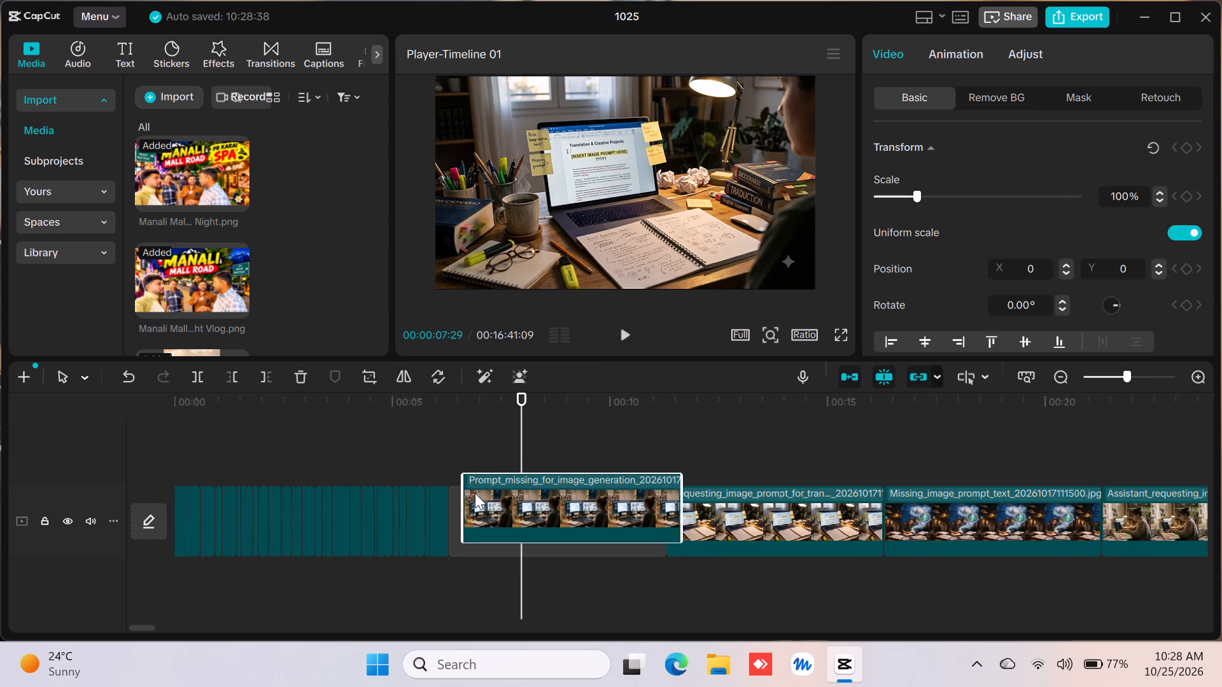
{"action": "left_click_drag", "start_coordinate": [475, 493], "coordinate": [479, 507]}
Trim the end of the Prompt_missing_for_image_generation clip back to a length of about one frame.
{"action": "left_click", "coordinate": [479, 507]}
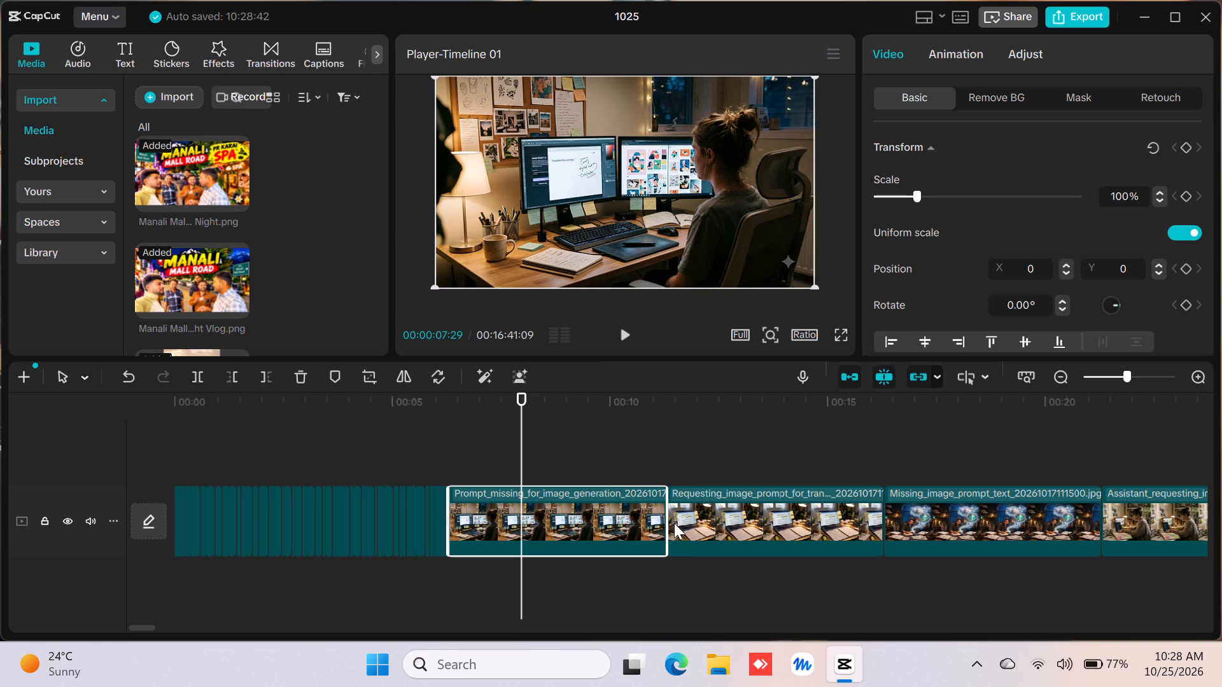
{"action": "left_click_drag", "start_coordinate": [665, 518], "coordinate": [468, 492]}
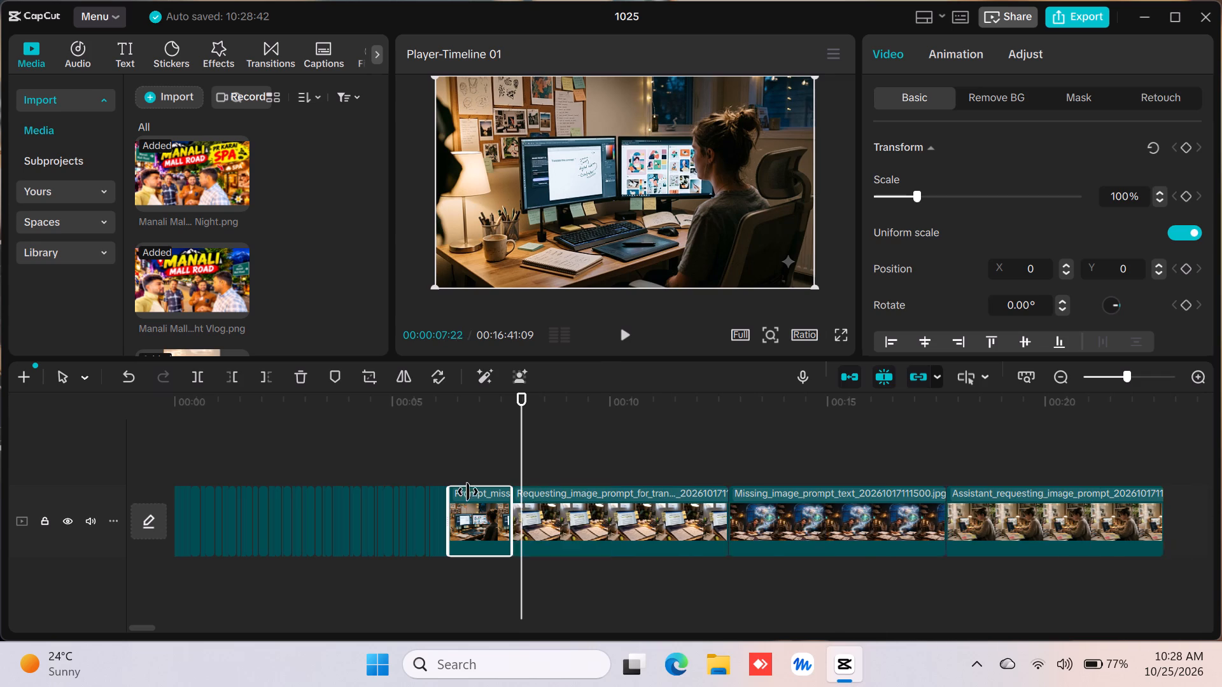
{"action": "left_click_drag", "start_coordinate": [468, 492], "coordinate": [309, 471]}
Trim the ends of the Requesting_image_prompt_for_tran… clip and the following Missing_image_prompt_text_20261017111500.jpg clip to about one frame each.
{"action": "left_click", "coordinate": [554, 507]}
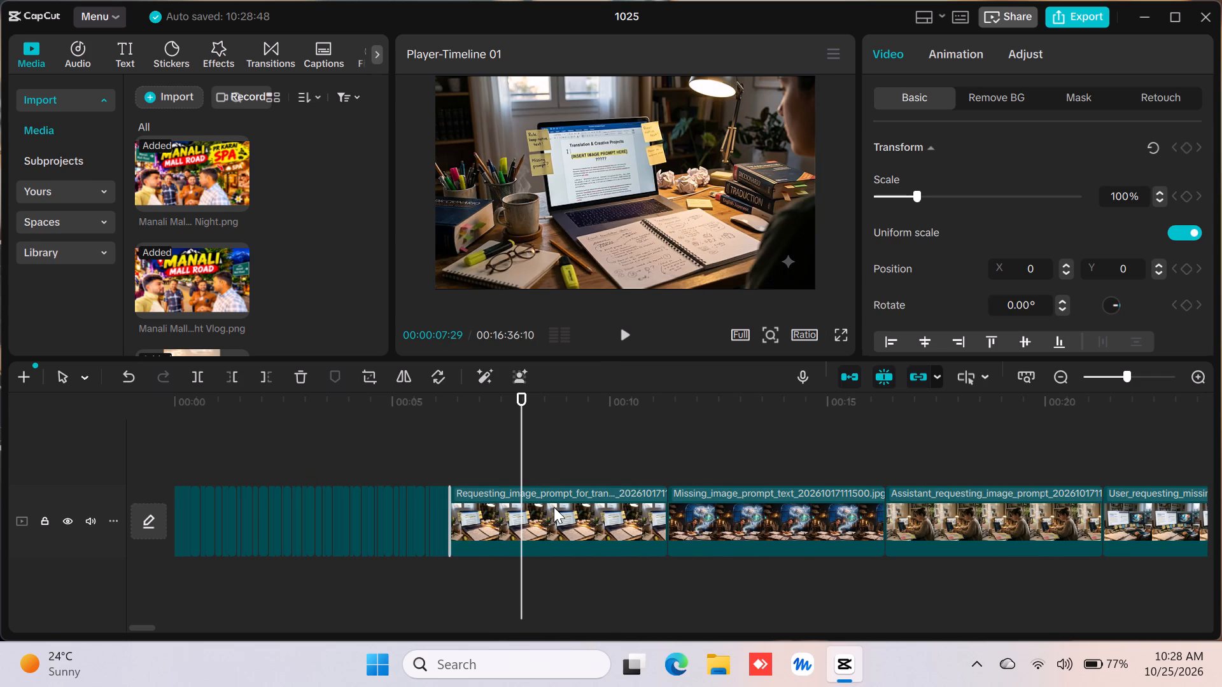
{"action": "left_click", "coordinate": [651, 519]}
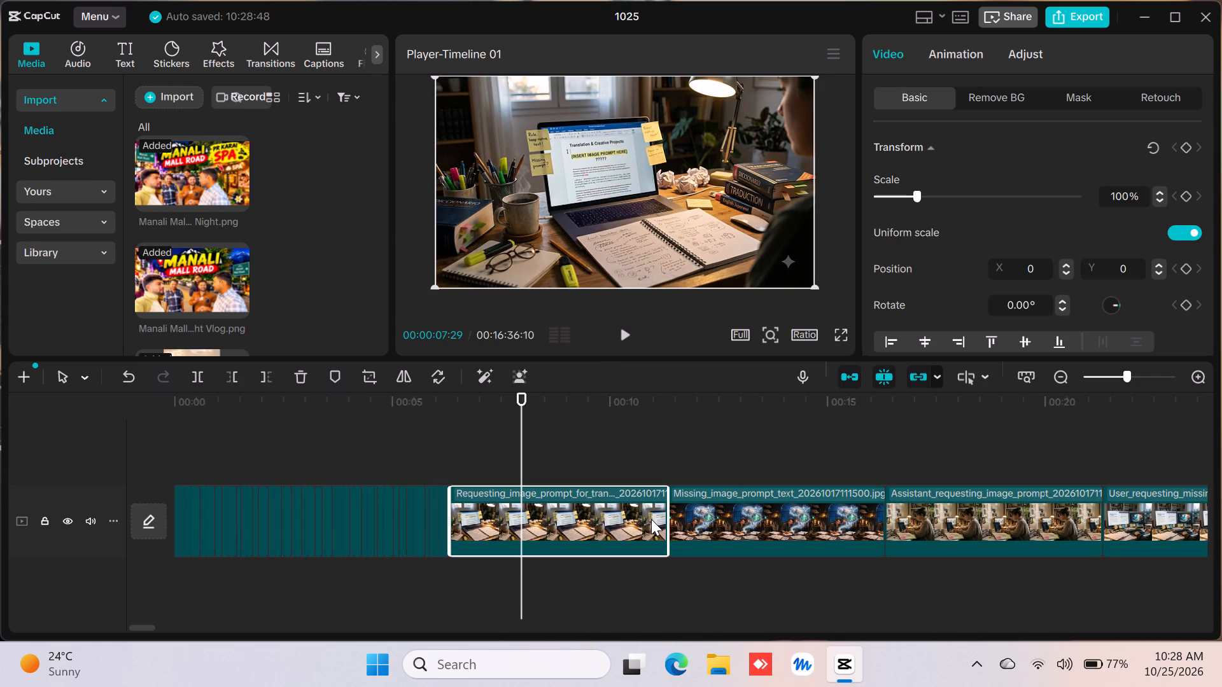
{"action": "left_click_drag", "start_coordinate": [669, 531], "coordinate": [159, 509]}
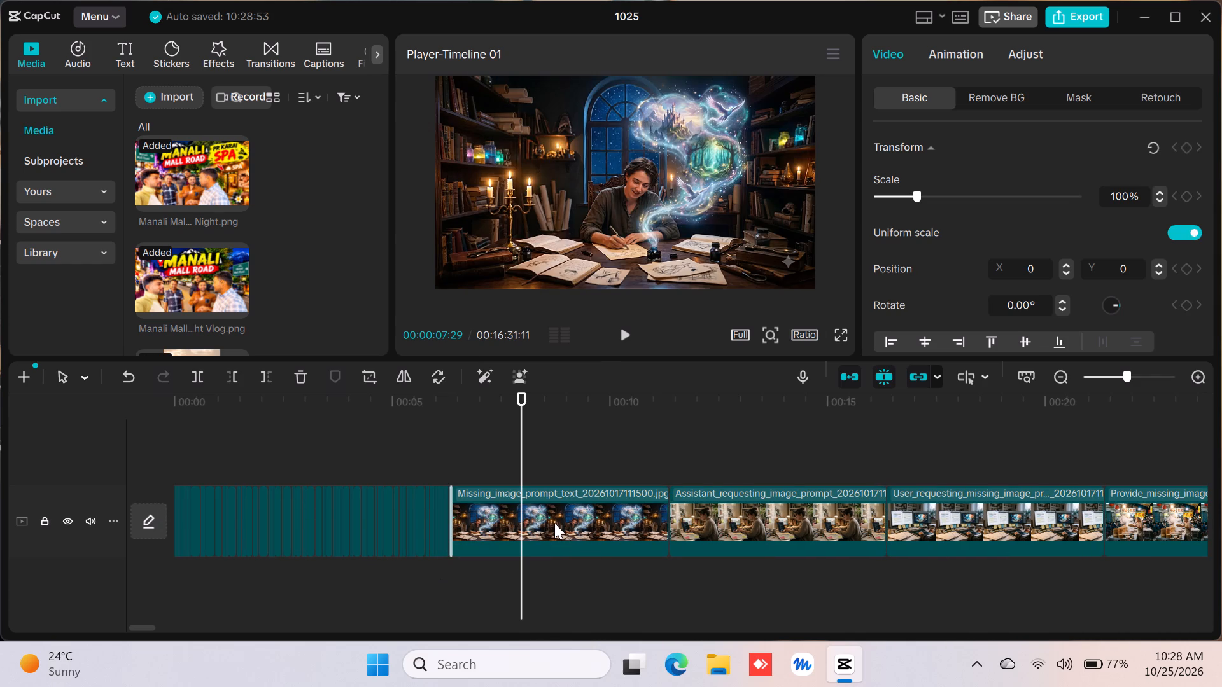
{"action": "left_click", "coordinate": [554, 523]}
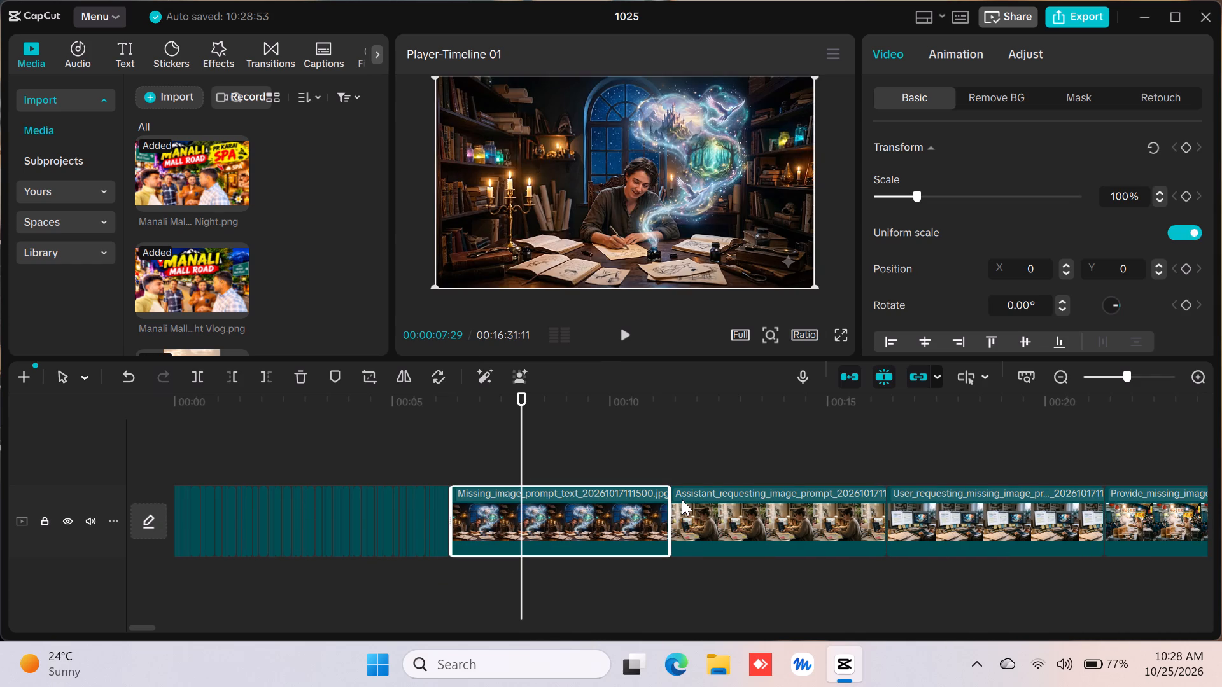
{"action": "left_click_drag", "start_coordinate": [670, 510], "coordinate": [364, 504]}
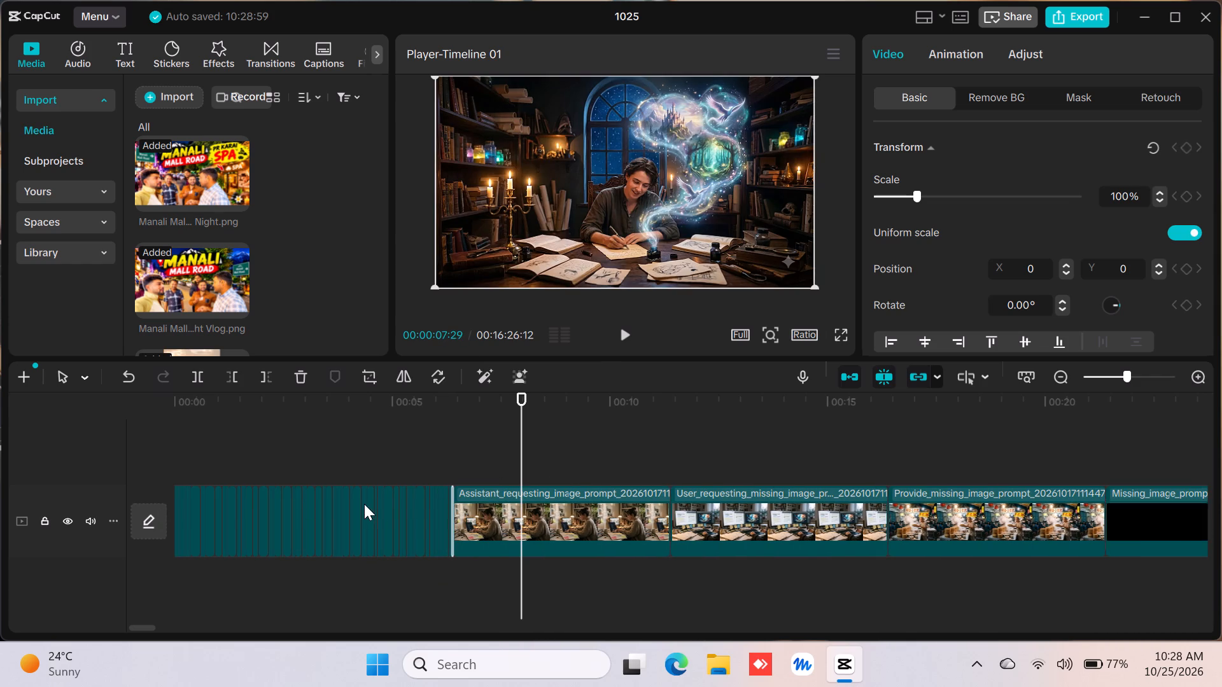
Trim the ends of the Assistant_requesting_image_prompt clip and the following User_requesting_missing_image_pr… clip to about one frame each.
{"action": "left_click", "coordinate": [490, 524]}
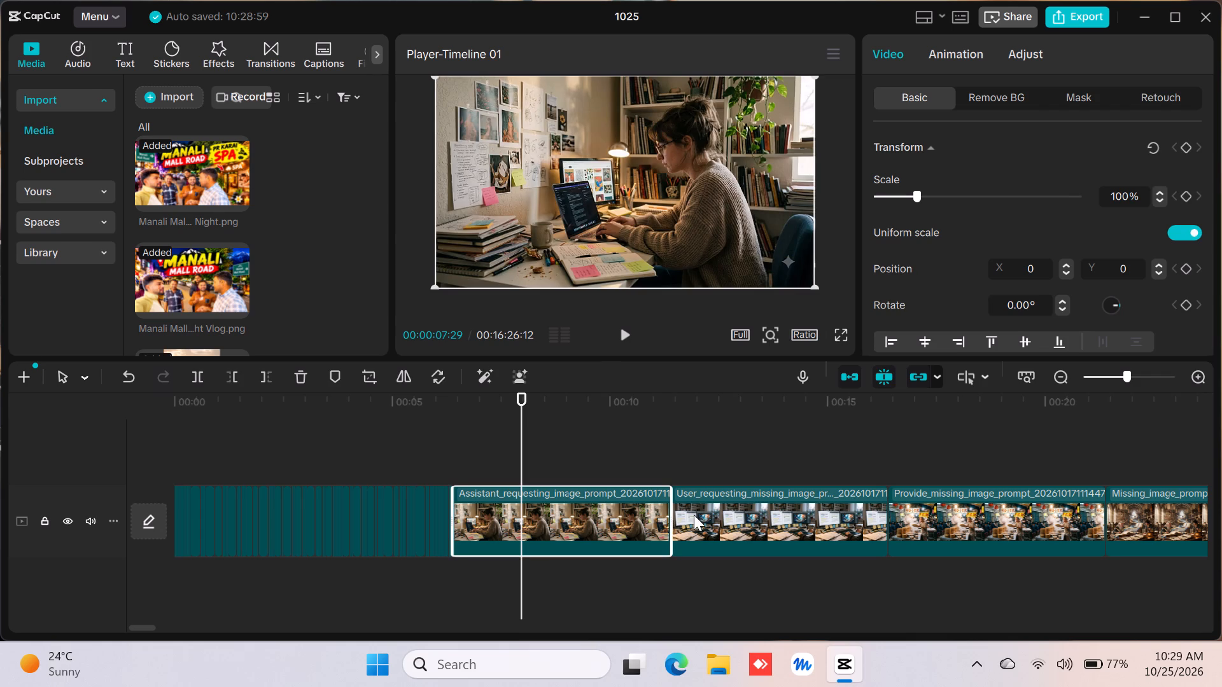
{"action": "left_click_drag", "start_coordinate": [669, 516], "coordinate": [263, 434]}
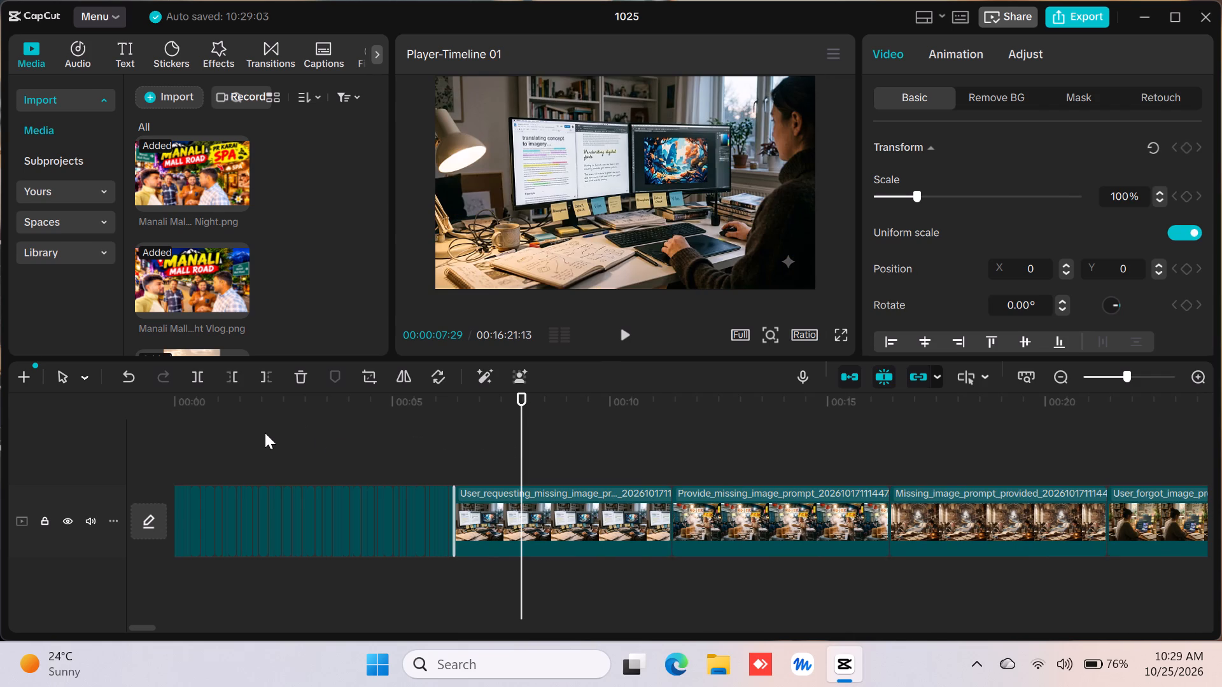
{"action": "left_click", "coordinate": [598, 531]}
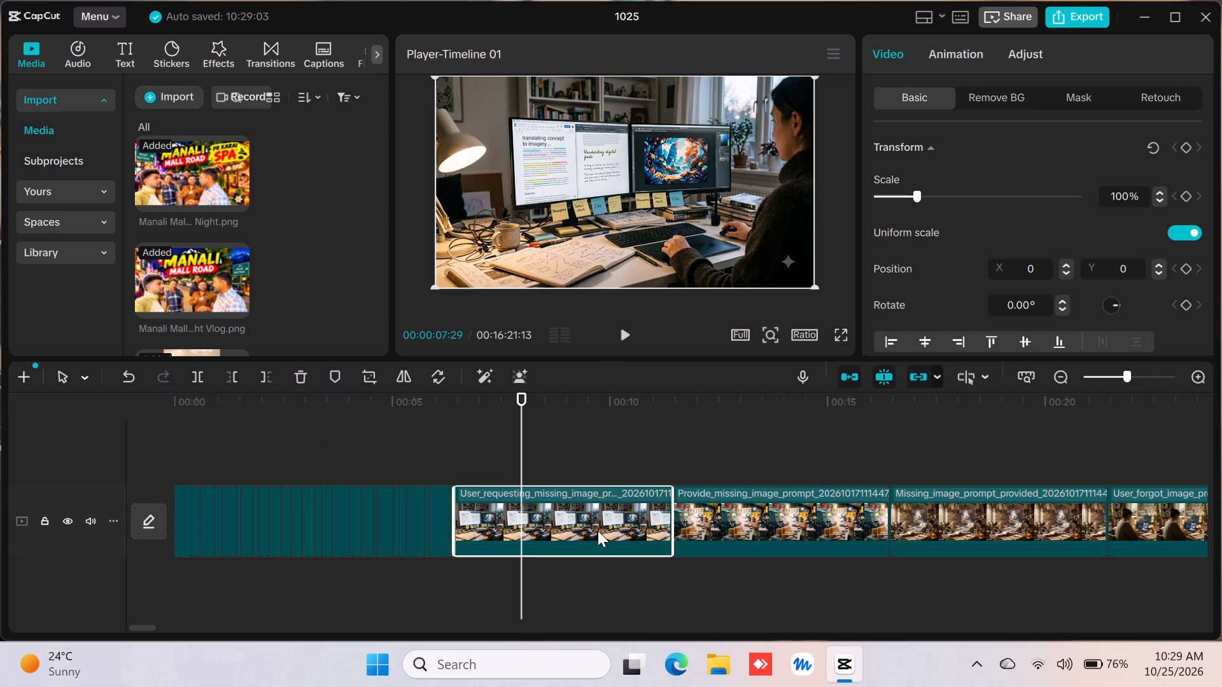
{"action": "left_click_drag", "start_coordinate": [670, 529], "coordinate": [423, 461]}
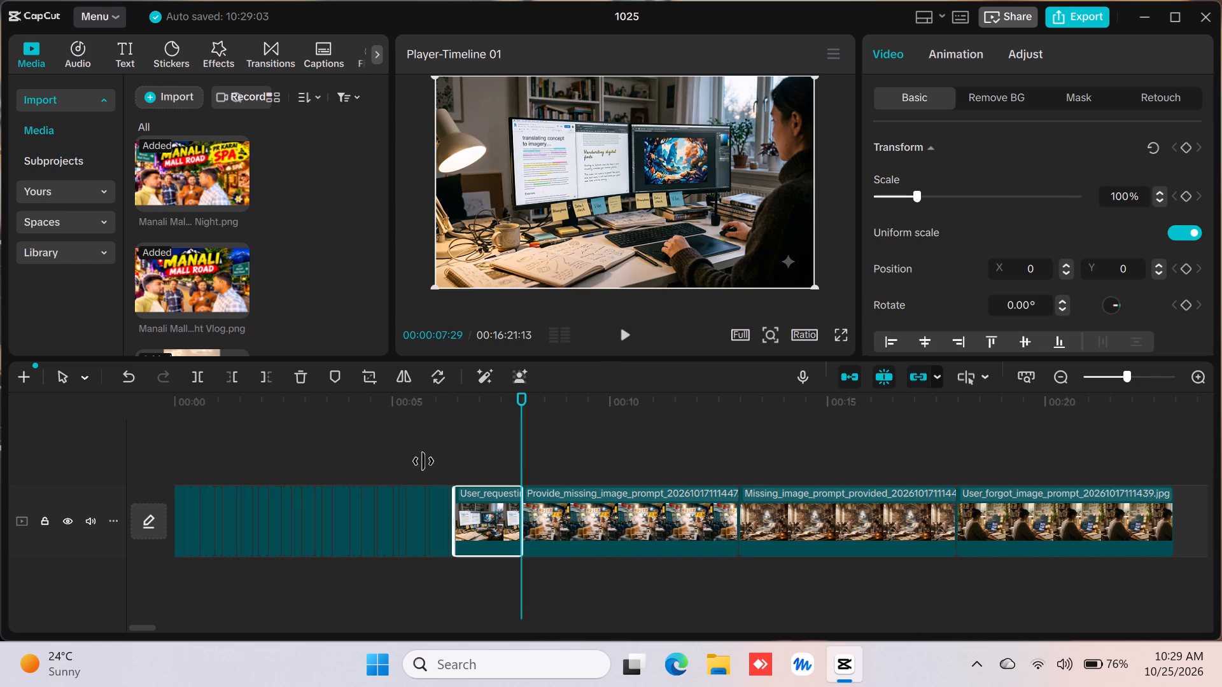
{"action": "left_click_drag", "start_coordinate": [423, 461], "coordinate": [152, 434]}
Trim the end of the Provide_missing_image_prompt clip back to a length of about one frame.
{"action": "left_click", "coordinate": [533, 527]}
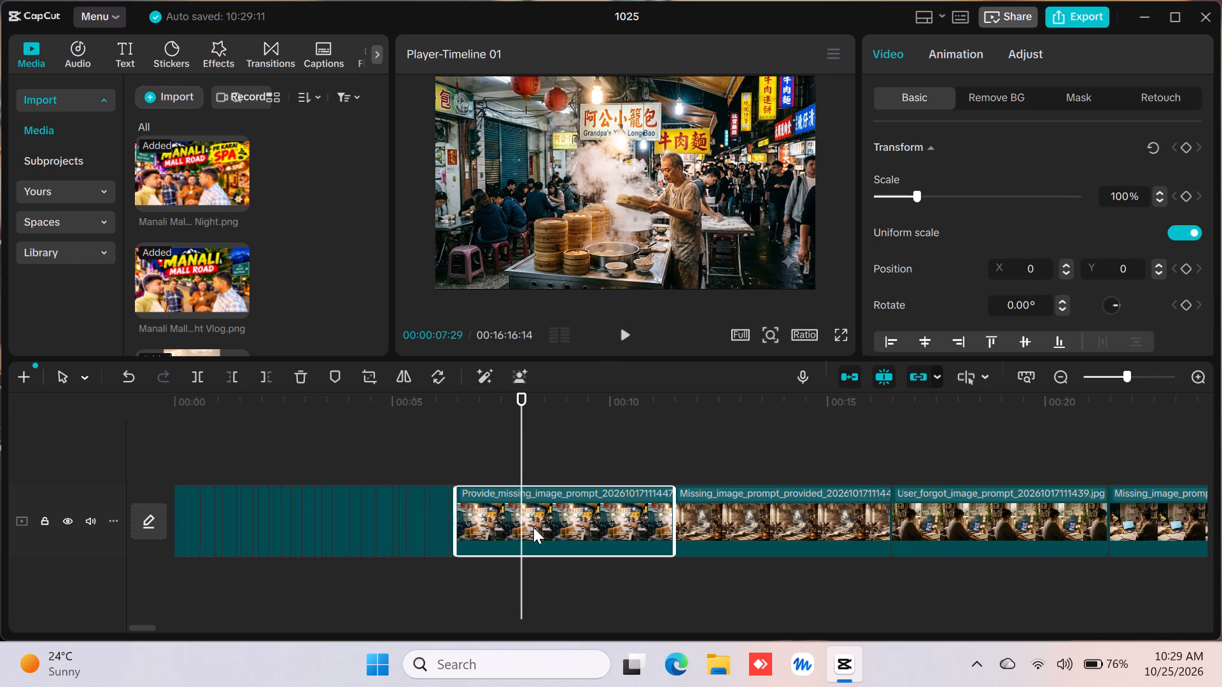
{"action": "left_click", "coordinate": [673, 527]}
{"action": "left_click_drag", "start_coordinate": [673, 527], "coordinate": [634, 478]}
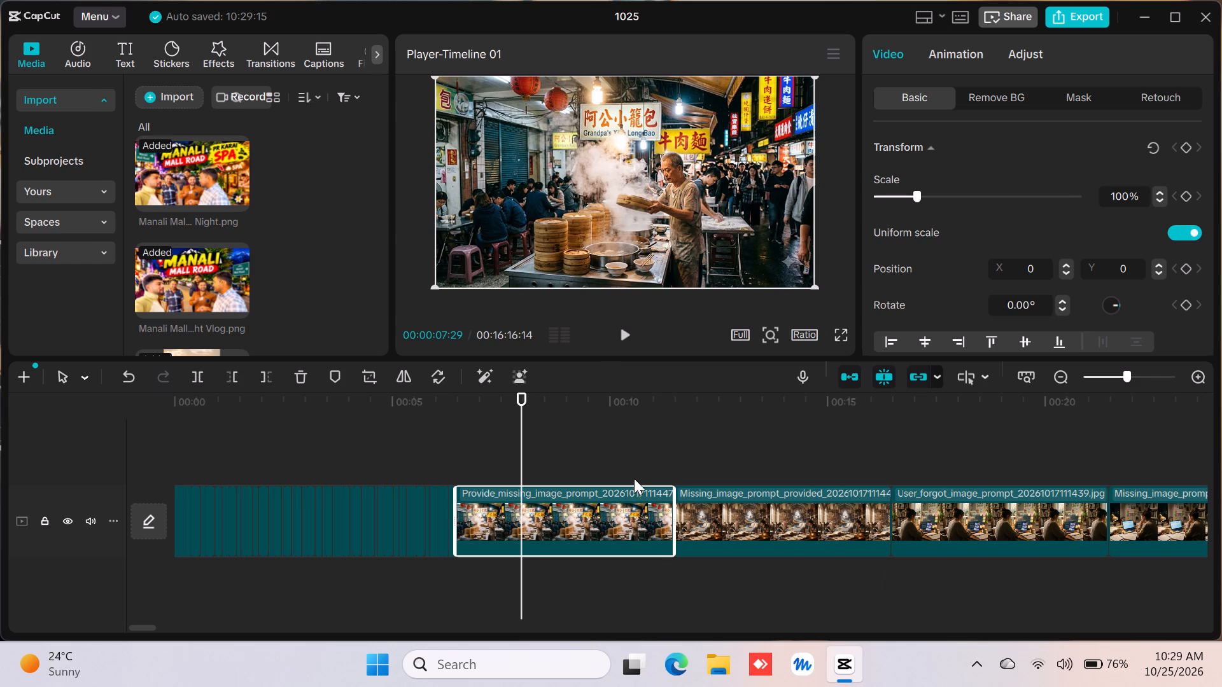
{"action": "left_click_drag", "start_coordinate": [634, 478], "coordinate": [675, 498]}
{"action": "left_click_drag", "start_coordinate": [675, 498], "coordinate": [426, 476]}
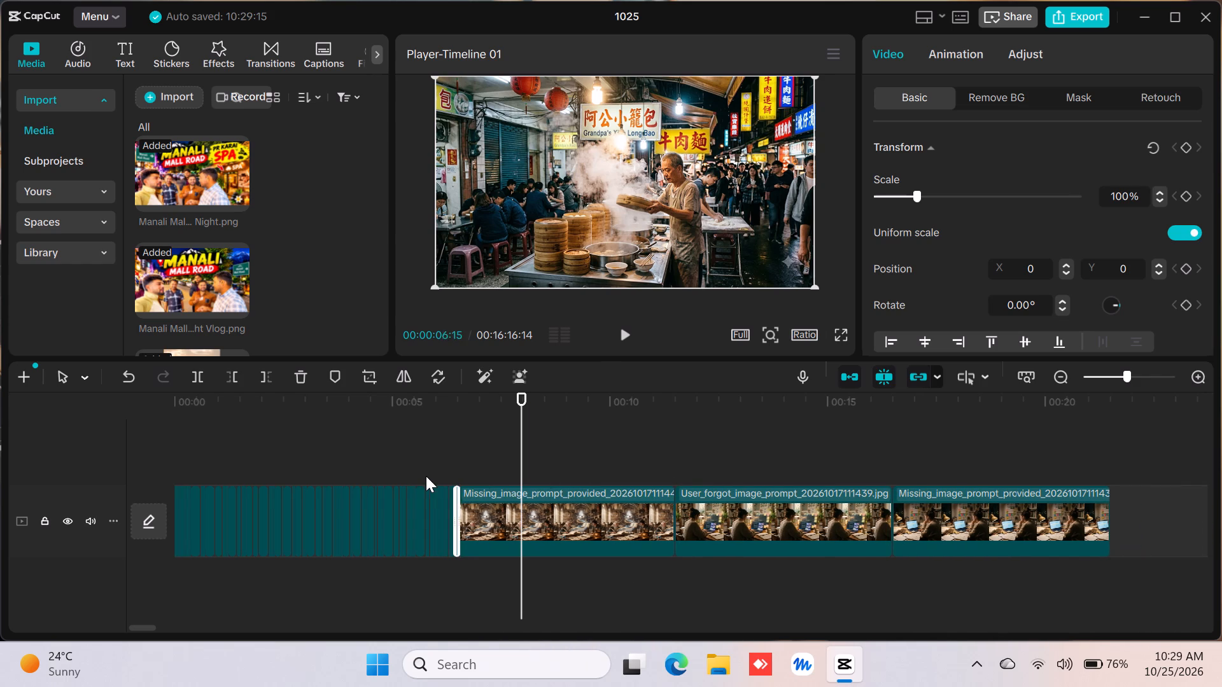
Trim the ends of the Missing_image_prompt_provided clip with the old library picture and the following User_forgot_image_prompt_20261017111439.jpg clip to about one frame each.
{"action": "left_click", "coordinate": [587, 529]}
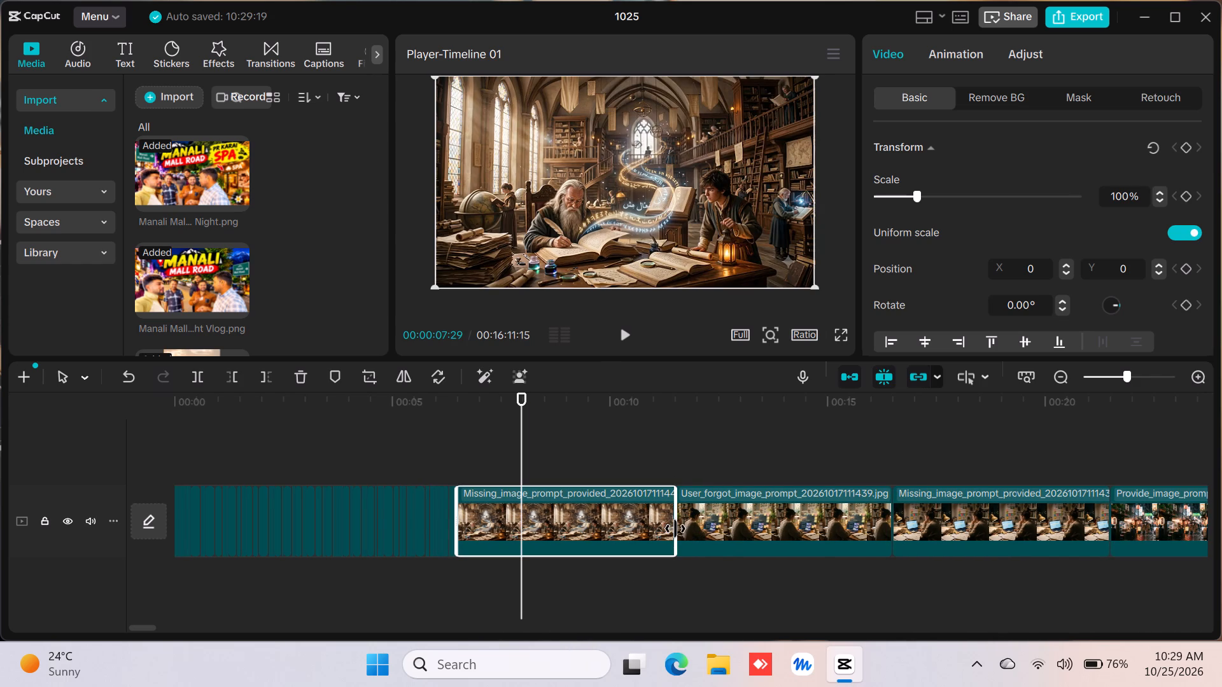
{"action": "left_click_drag", "start_coordinate": [675, 529], "coordinate": [269, 487]}
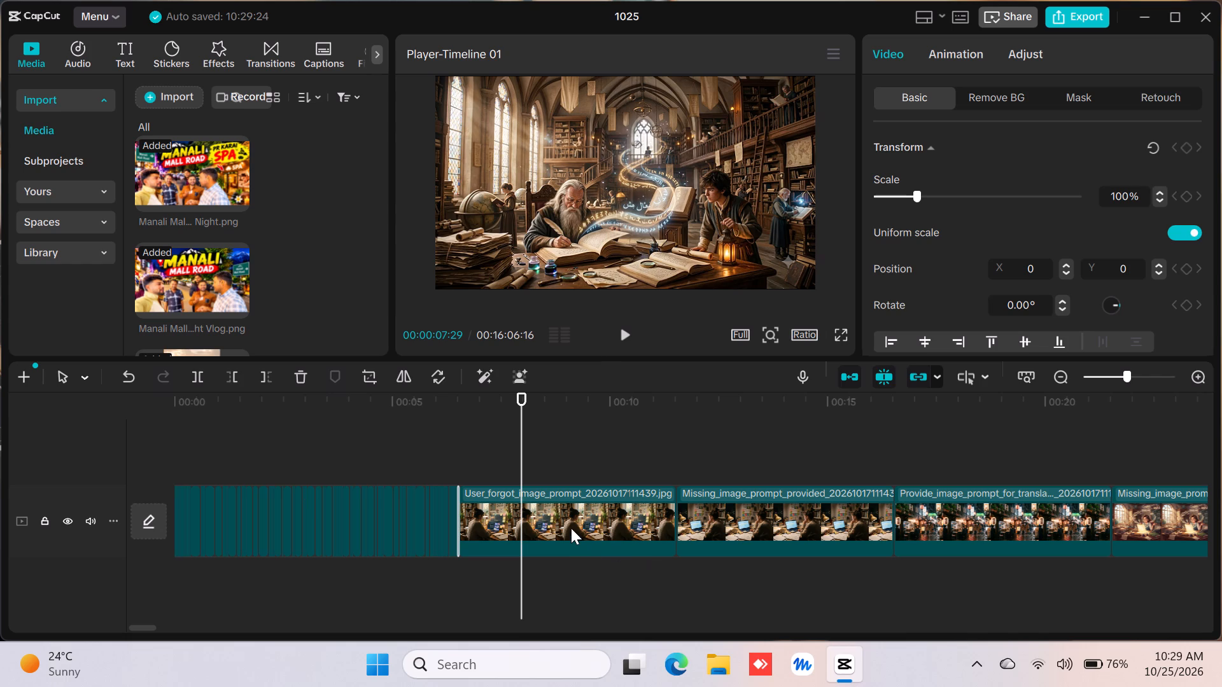
{"action": "left_click", "coordinate": [571, 528]}
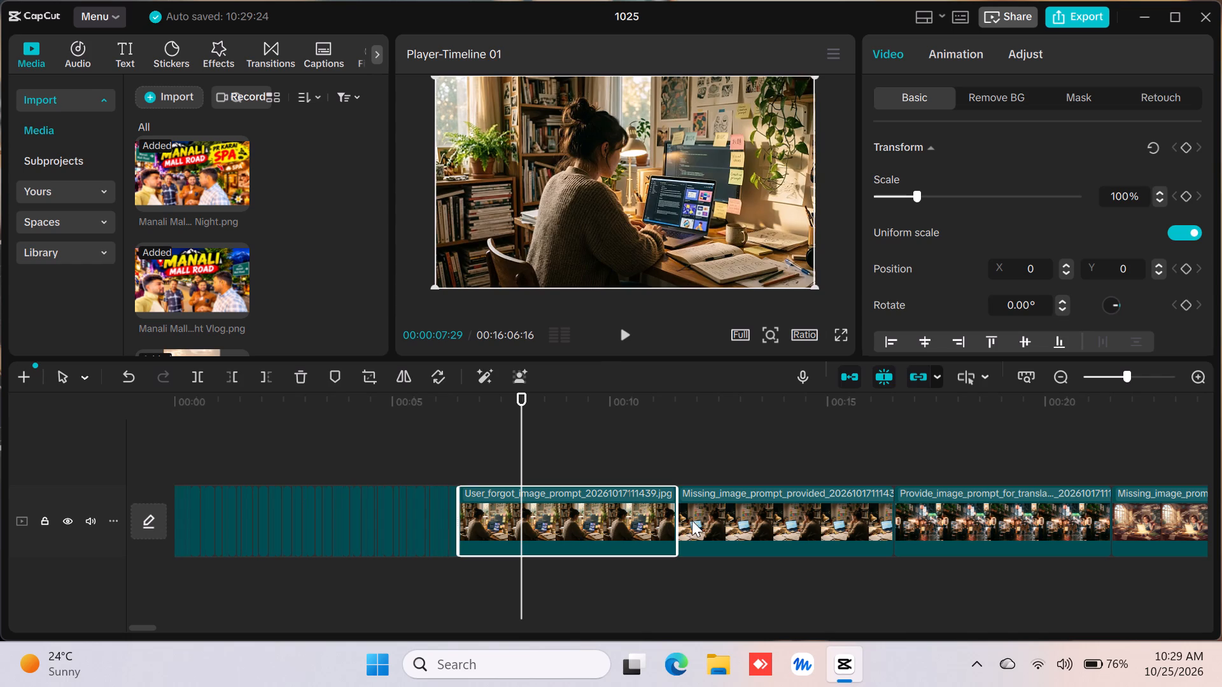
{"action": "left_click_drag", "start_coordinate": [679, 522], "coordinate": [365, 508]}
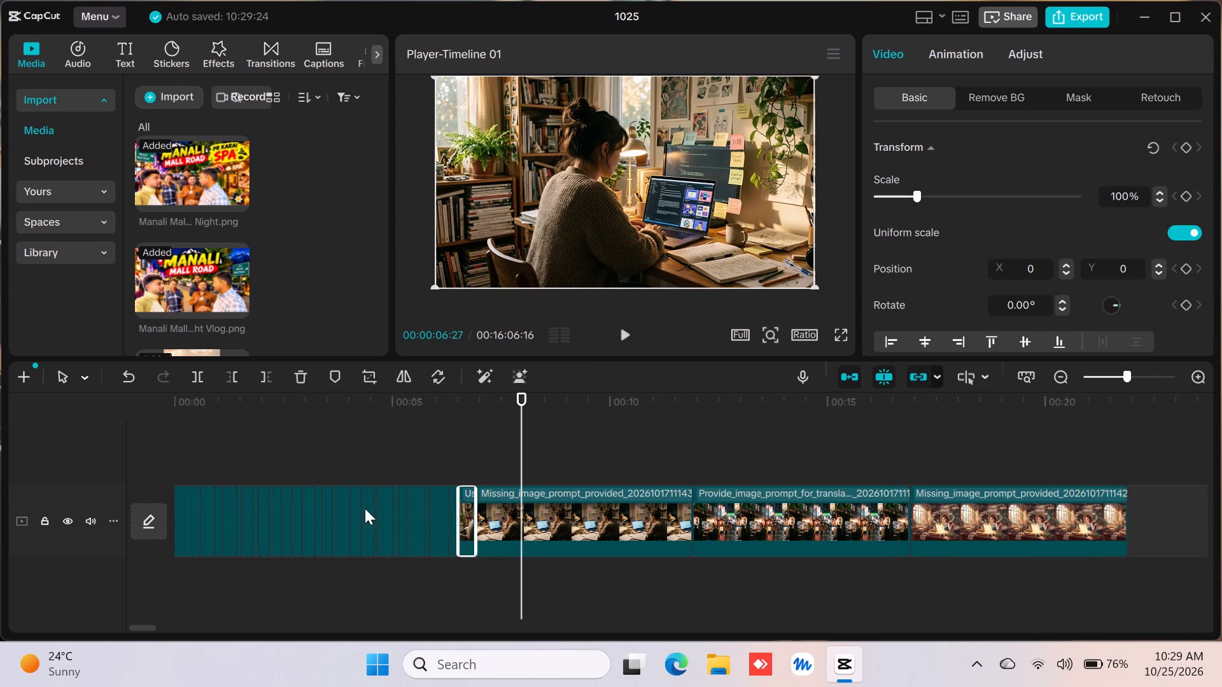
{"action": "left_click_drag", "start_coordinate": [365, 508], "coordinate": [238, 518]}
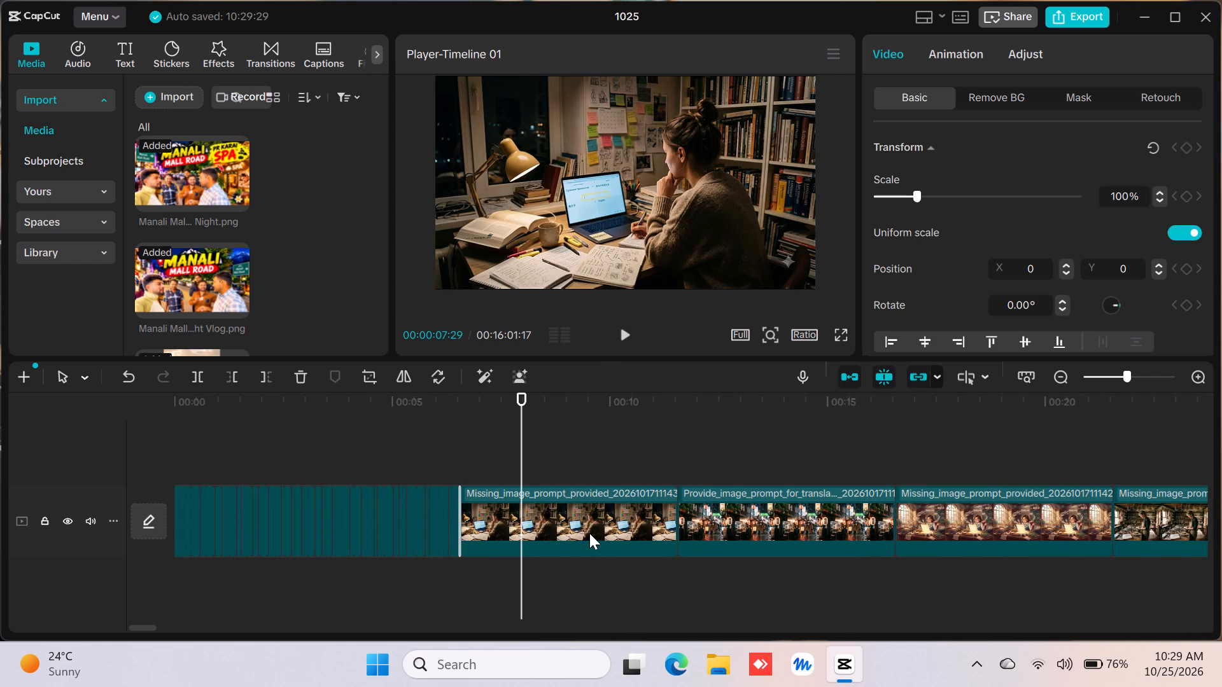
{"action": "left_click", "coordinate": [589, 533]}
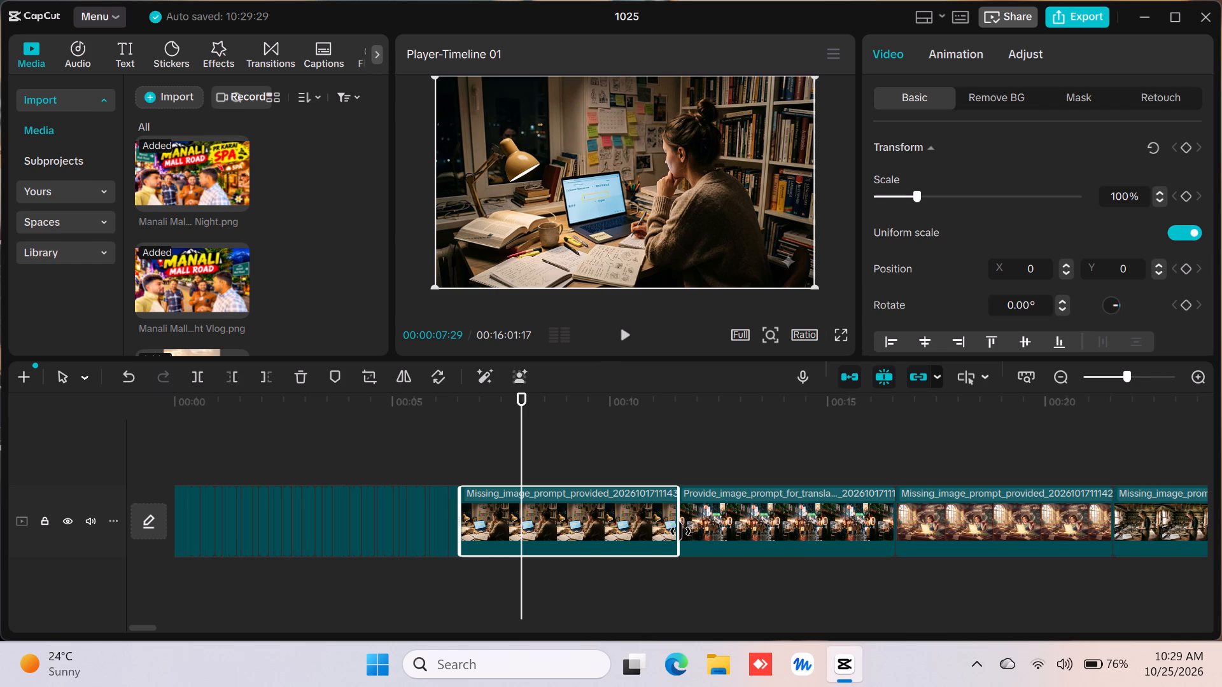
{"action": "left_click_drag", "start_coordinate": [681, 531], "coordinate": [126, 557]}
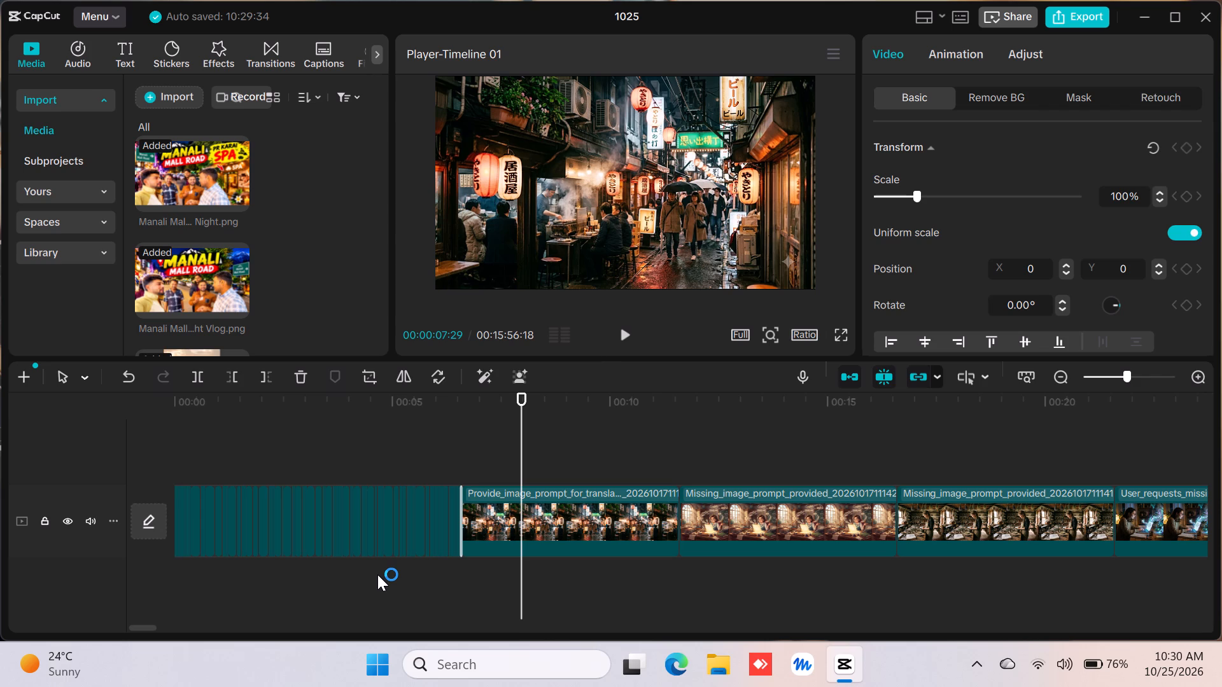
{"action": "left_click", "coordinate": [544, 504]}
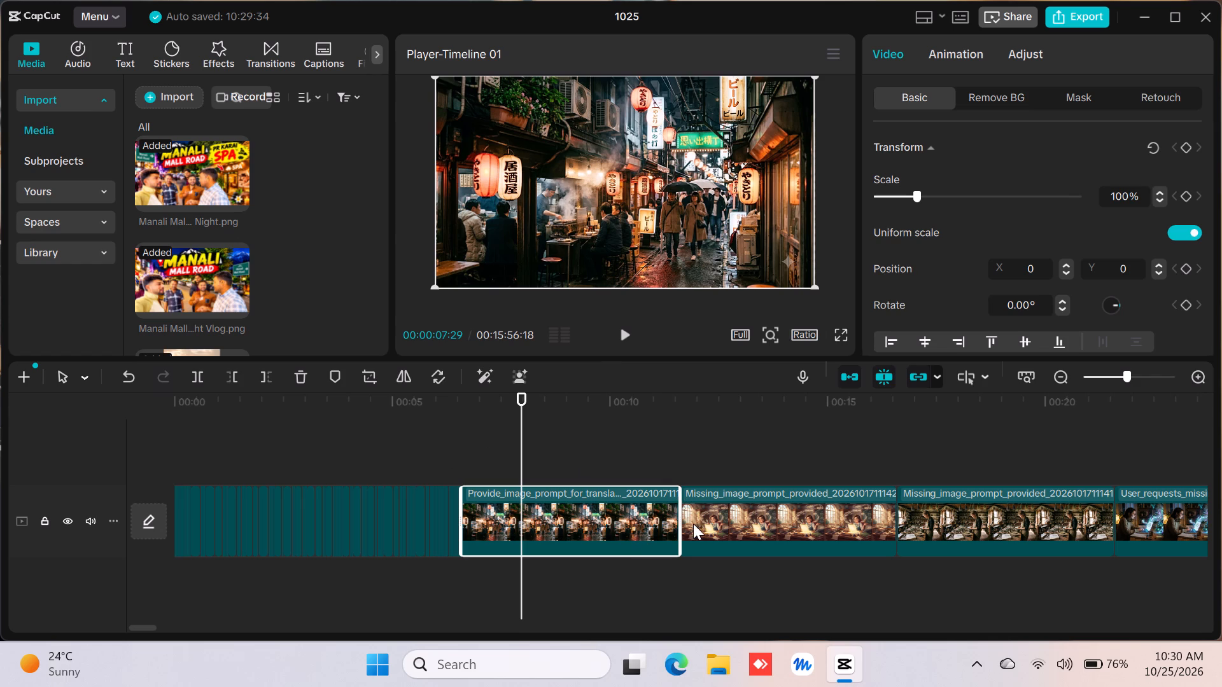
{"action": "left_click_drag", "start_coordinate": [681, 524], "coordinate": [402, 483]}
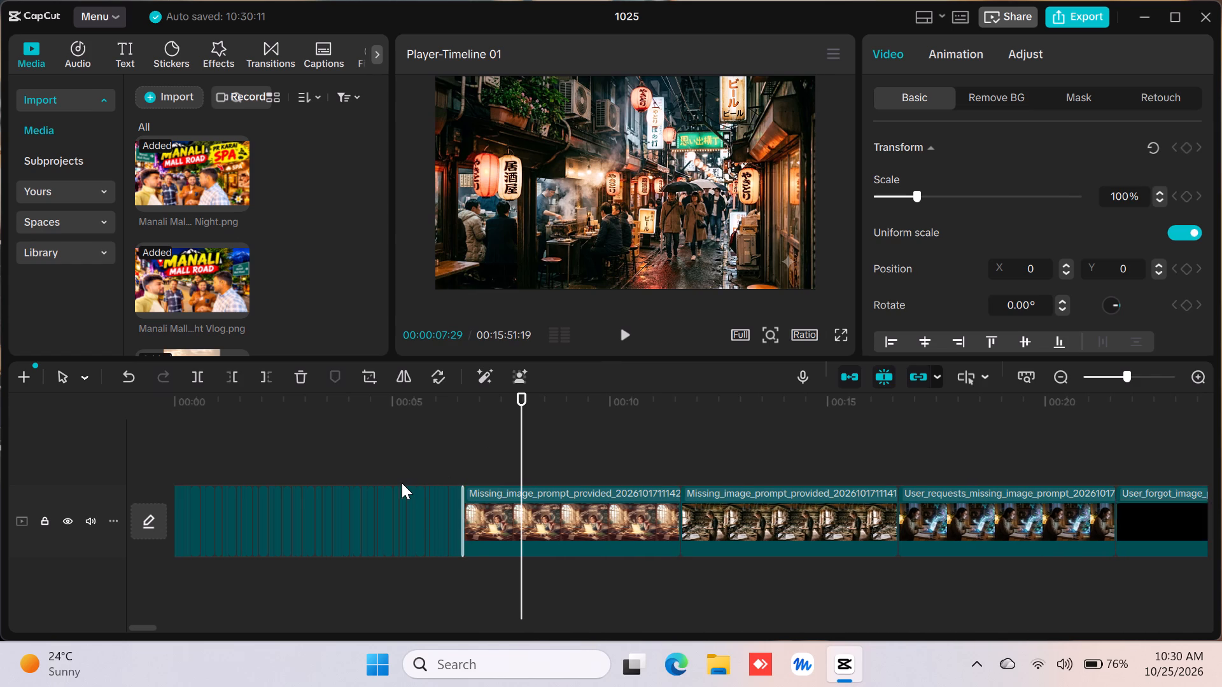
{"action": "left_click", "coordinate": [604, 524]}
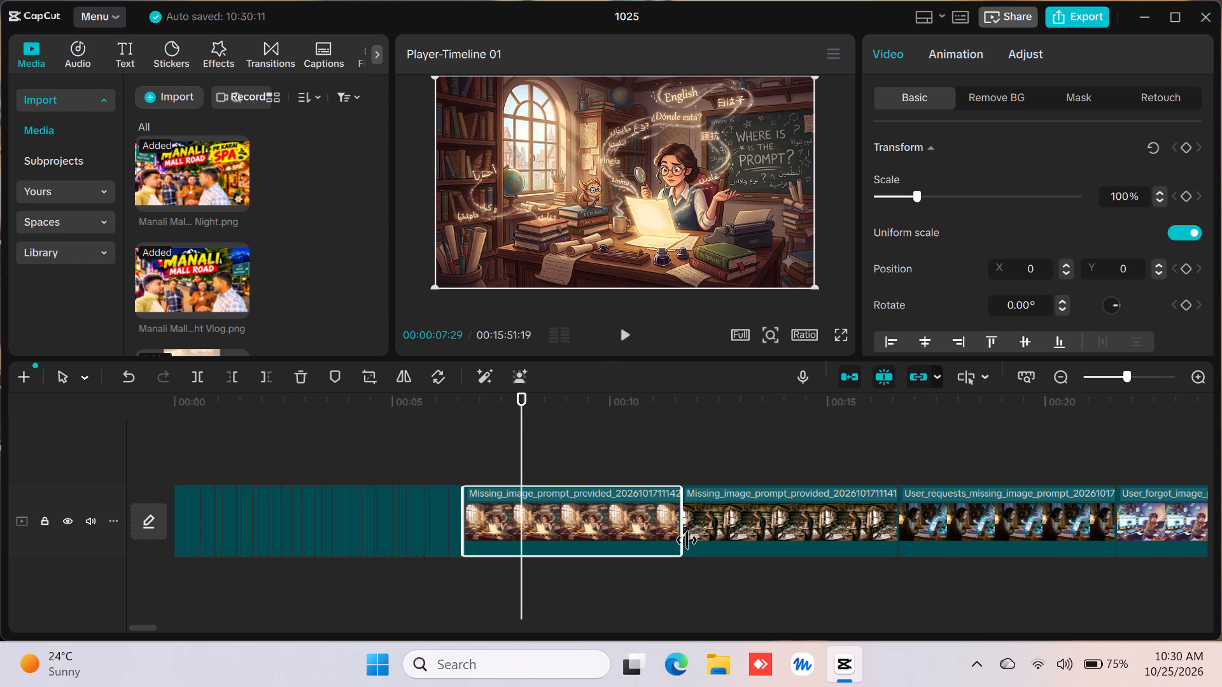
{"action": "left_click_drag", "start_coordinate": [687, 540], "coordinate": [507, 557]}
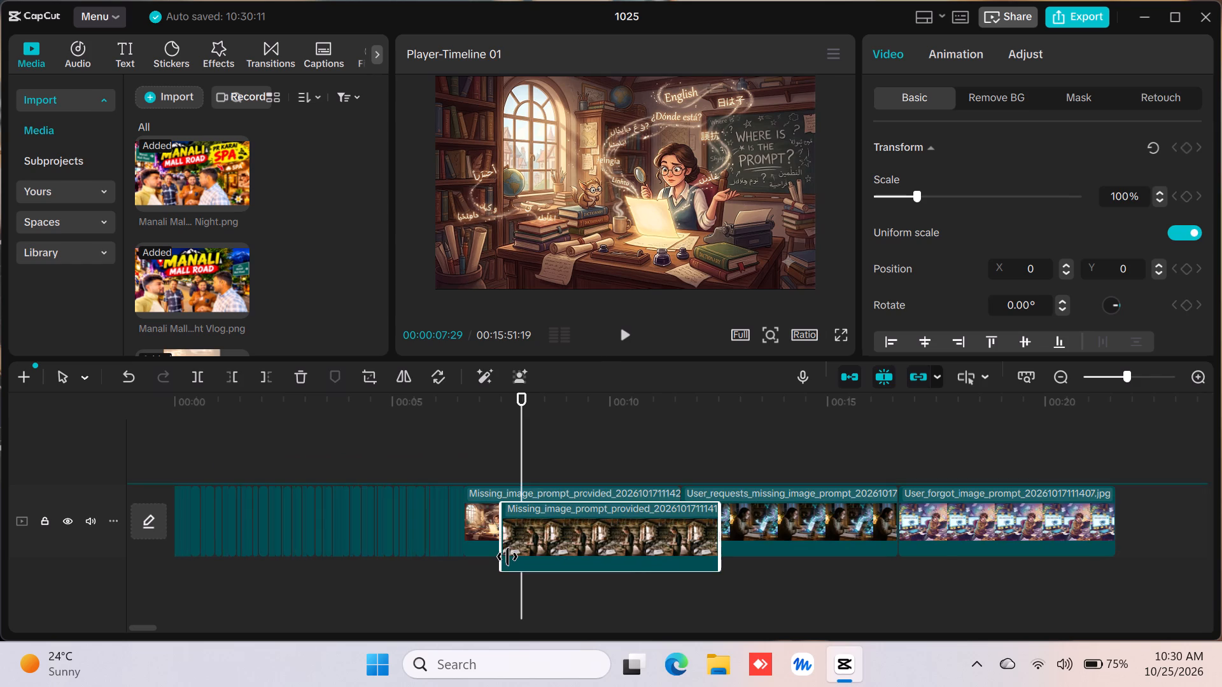
{"action": "left_click_drag", "start_coordinate": [507, 557], "coordinate": [467, 544]}
{"action": "left_click", "coordinate": [467, 544]}
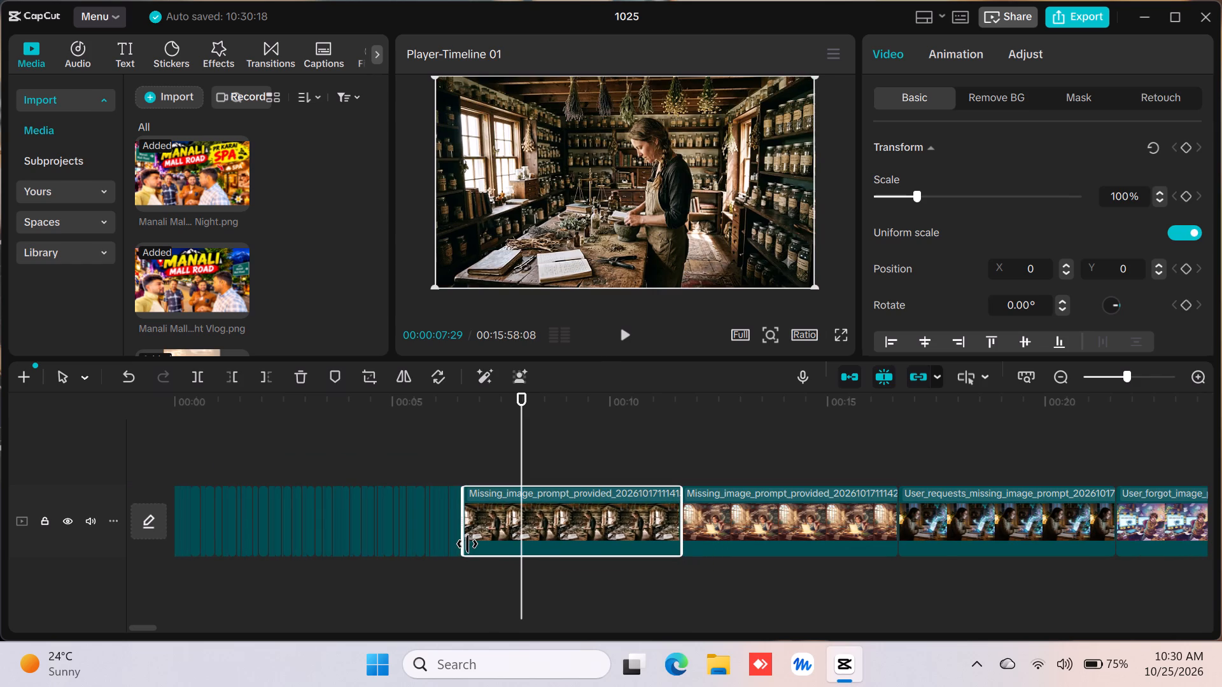
{"action": "left_click", "coordinate": [677, 515]}
{"action": "left_click", "coordinate": [677, 515]}
{"action": "left_click_drag", "start_coordinate": [676, 518], "coordinate": [387, 509]}
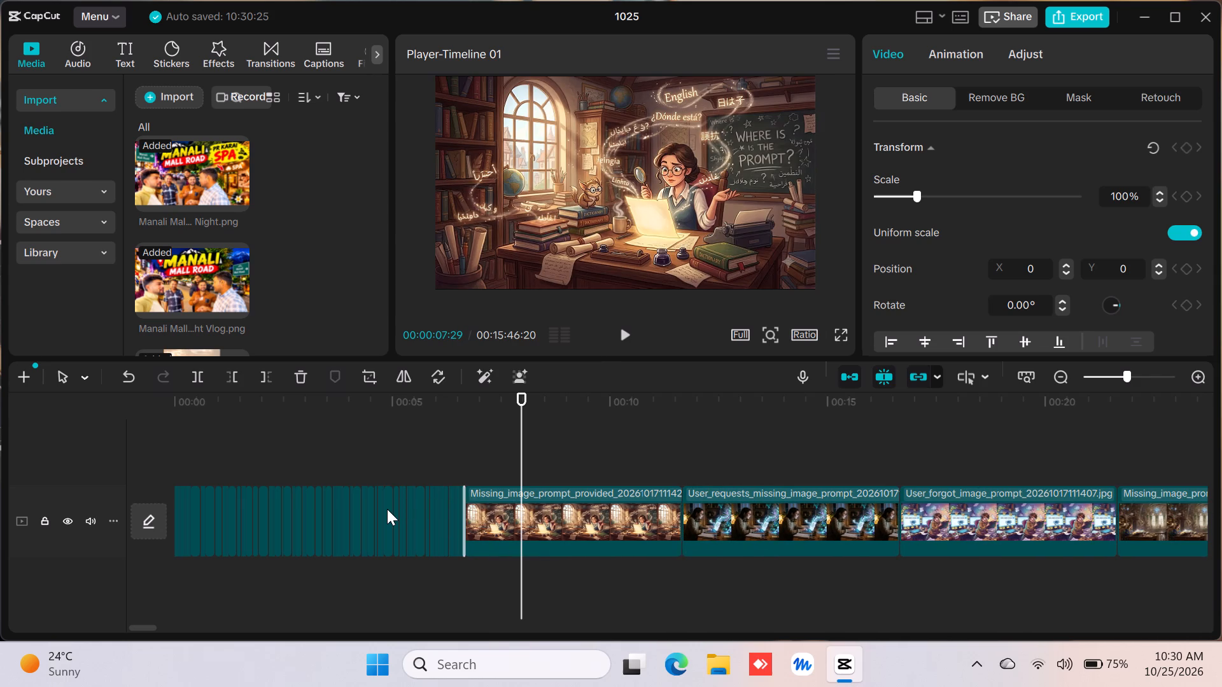
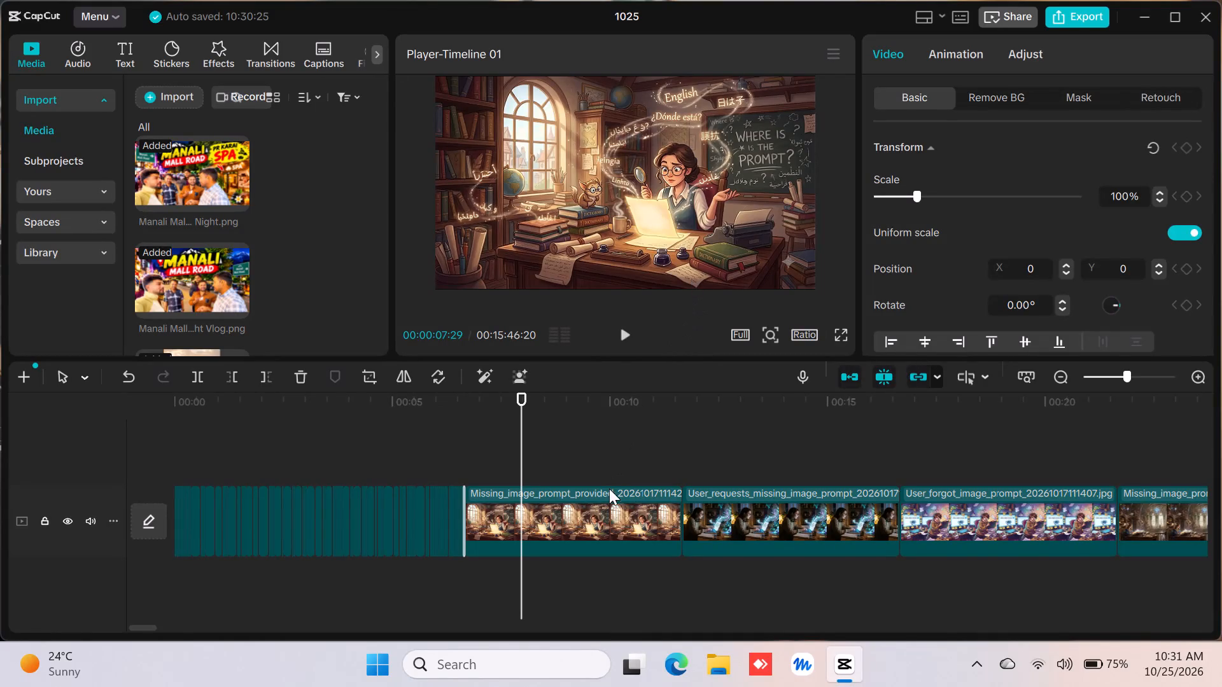
{"action": "left_click", "coordinate": [617, 506]}
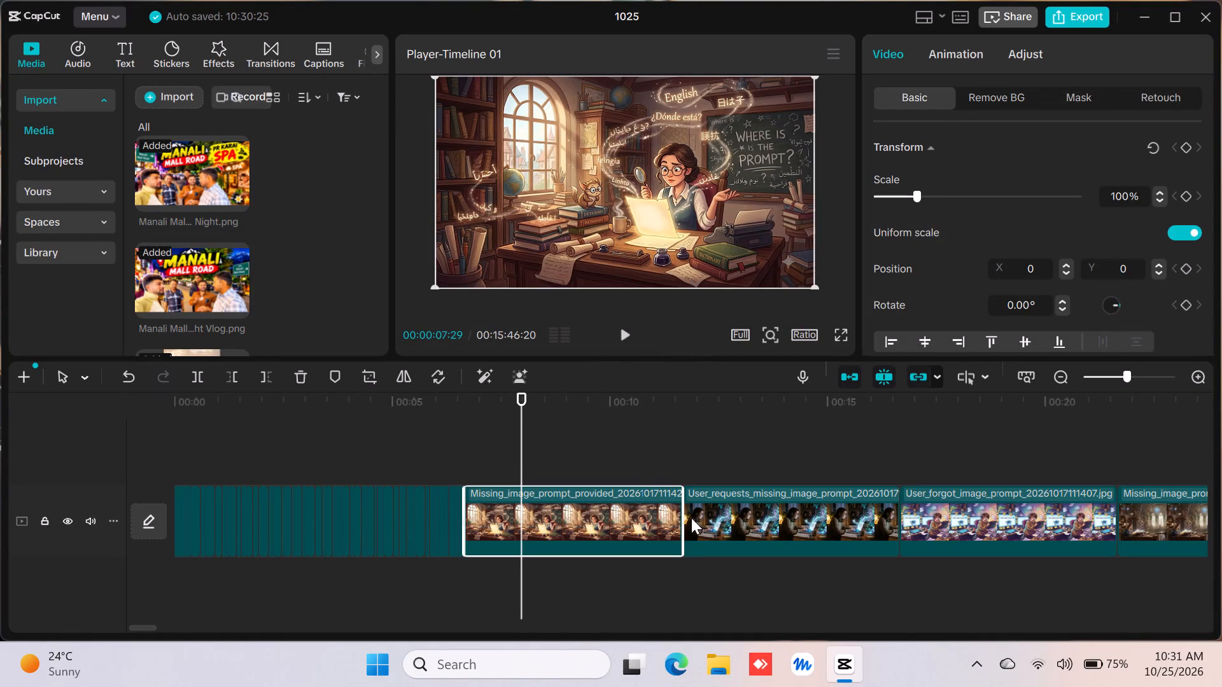
{"action": "left_click_drag", "start_coordinate": [686, 511], "coordinate": [269, 564]}
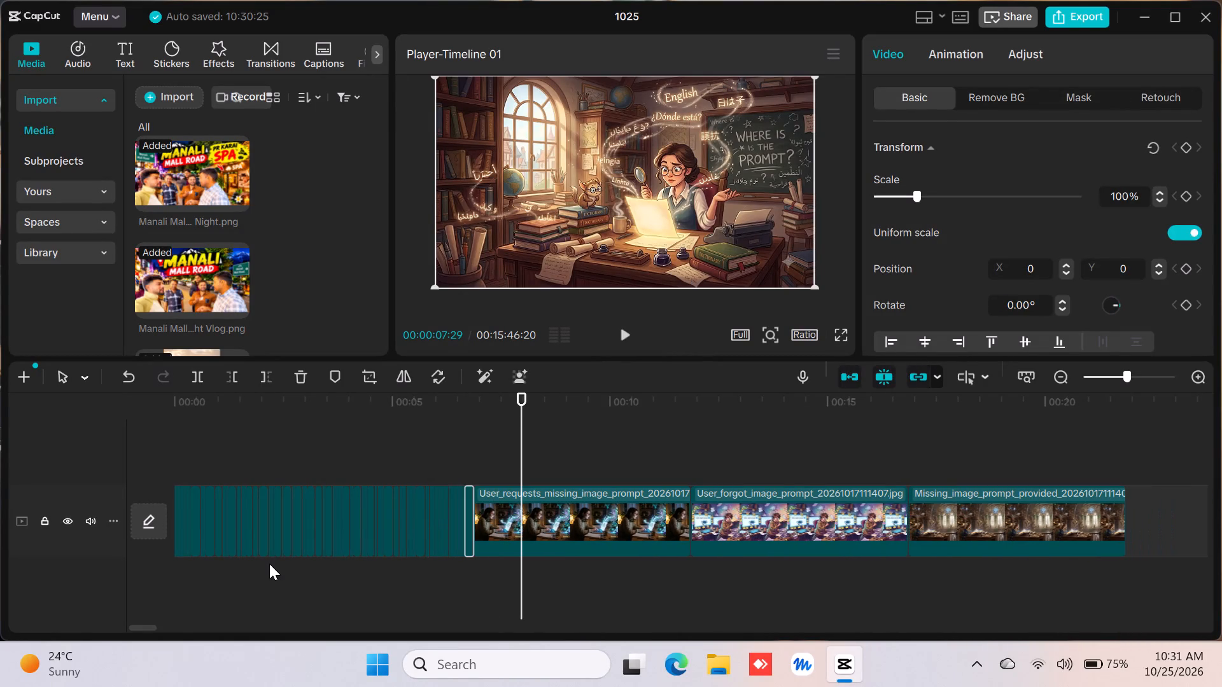
{"action": "left_click", "coordinate": [269, 564]}
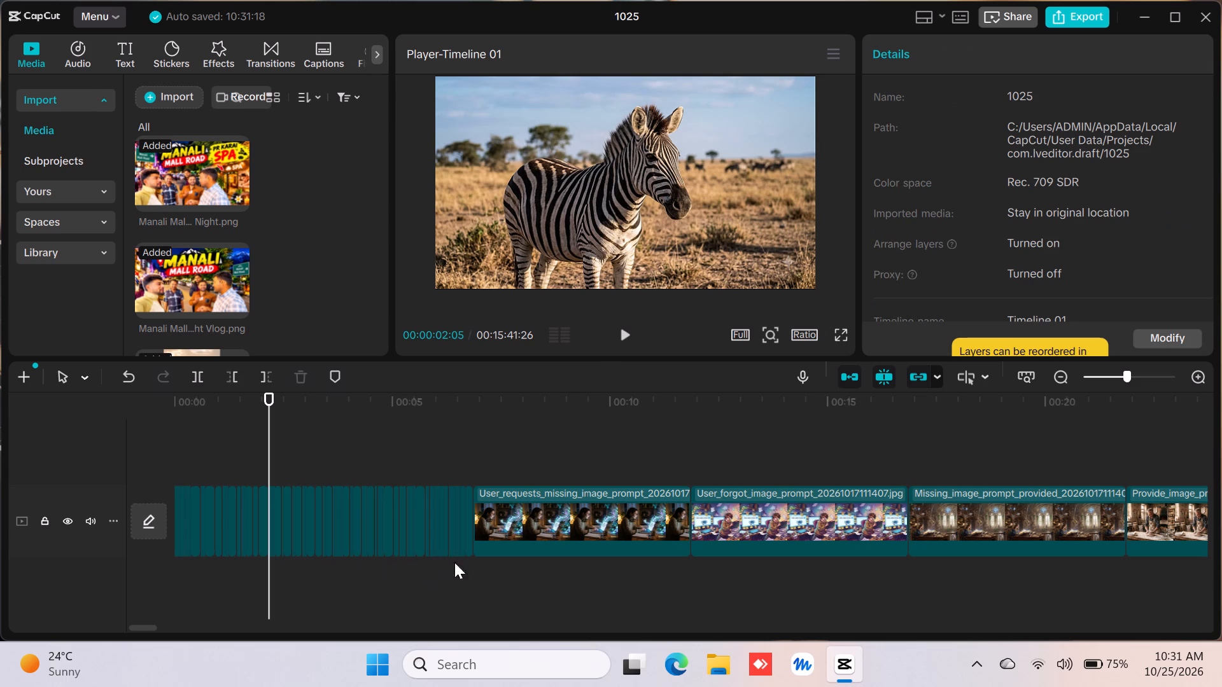
{"action": "left_click", "coordinate": [534, 502]}
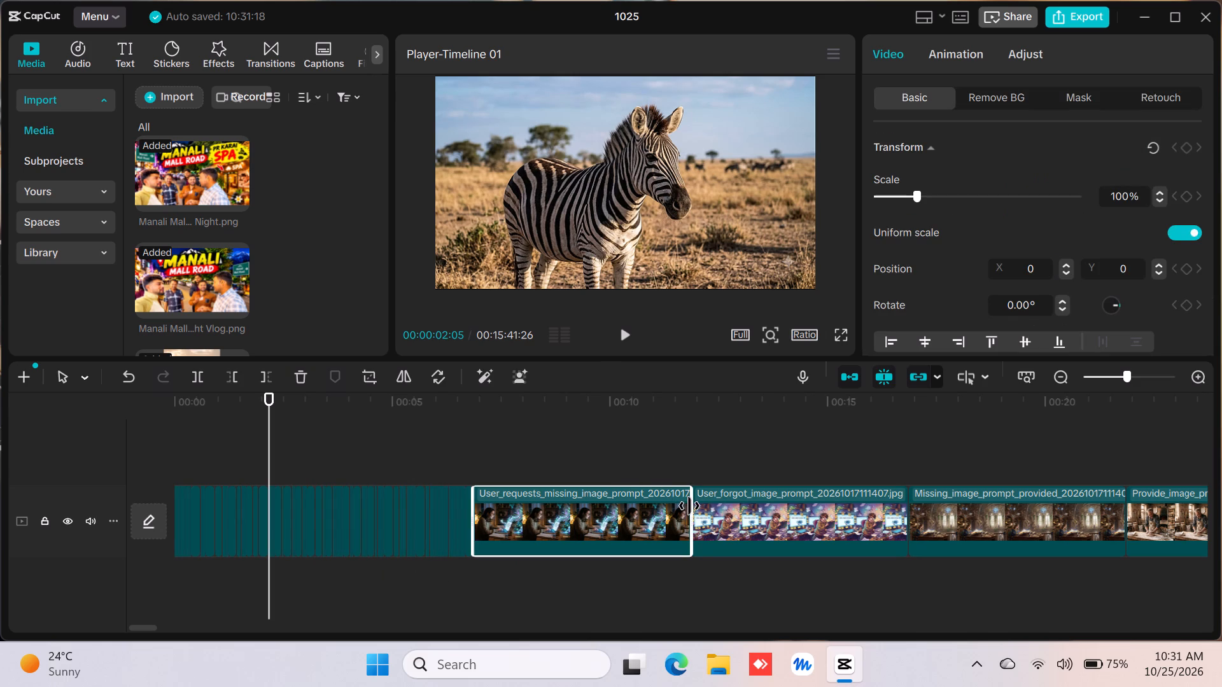
{"action": "left_click_drag", "start_coordinate": [689, 506], "coordinate": [0, 536]}
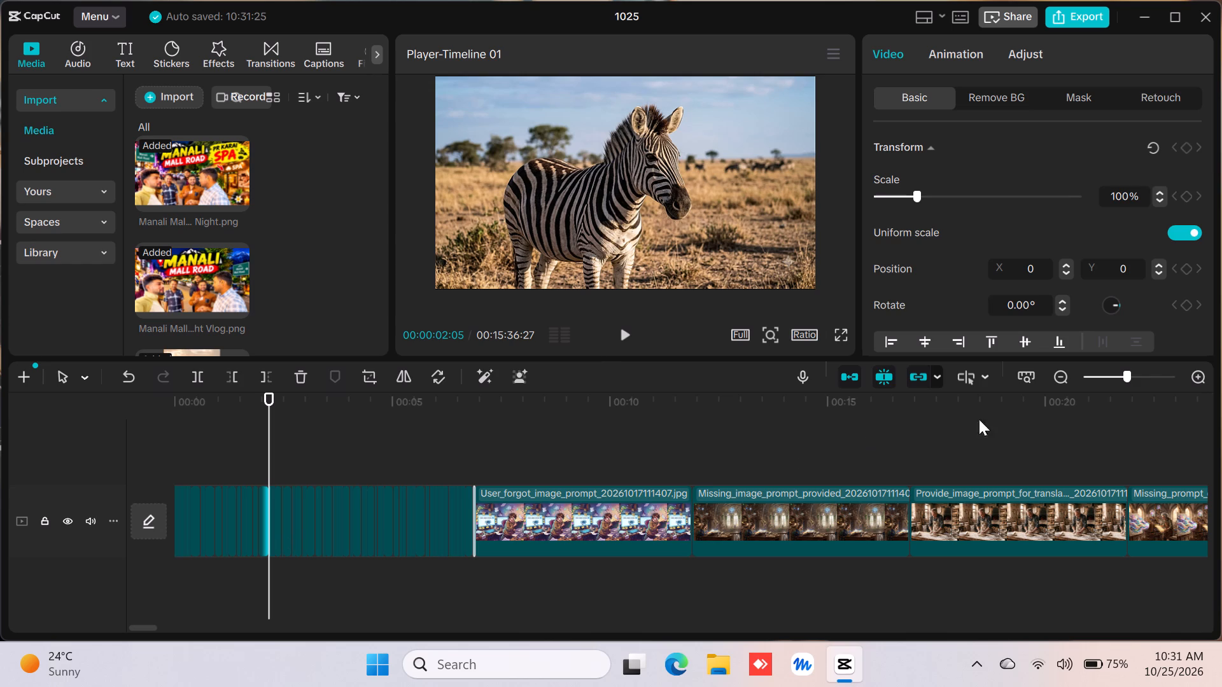
{"action": "left_click", "coordinate": [605, 486]}
{"action": "left_click", "coordinate": [613, 473]}
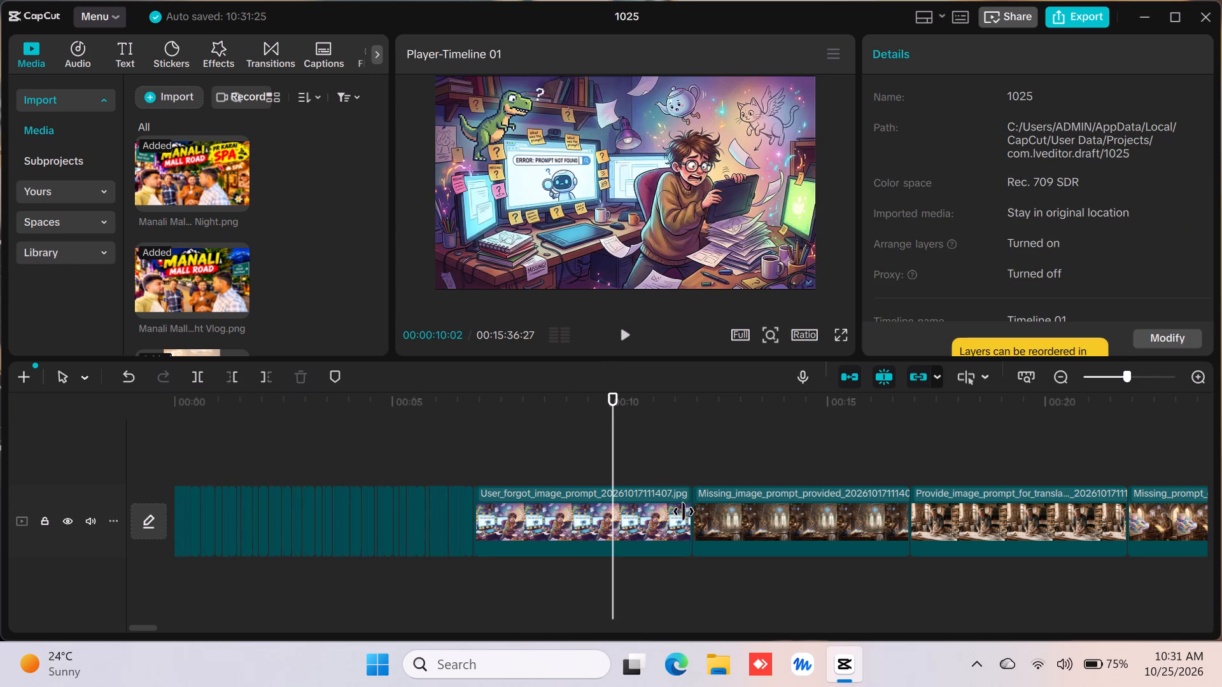
{"action": "left_click", "coordinate": [656, 527]}
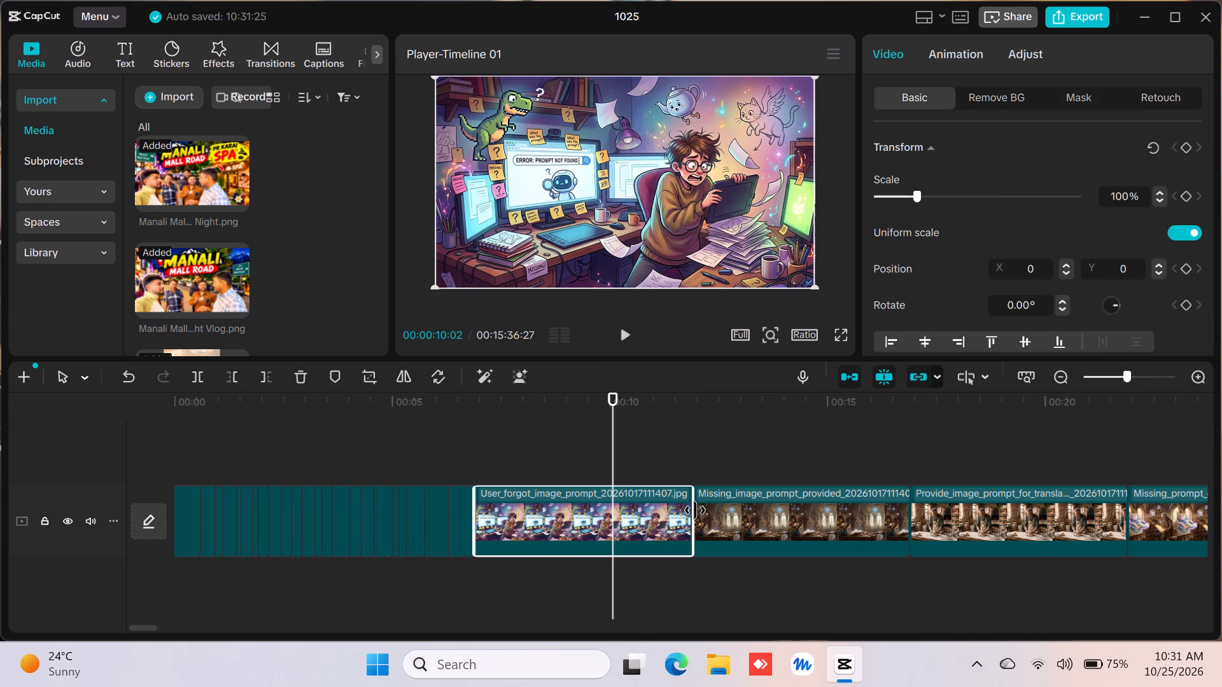
{"action": "left_click_drag", "start_coordinate": [695, 510], "coordinate": [292, 640]}
{"action": "left_click", "coordinate": [519, 499]}
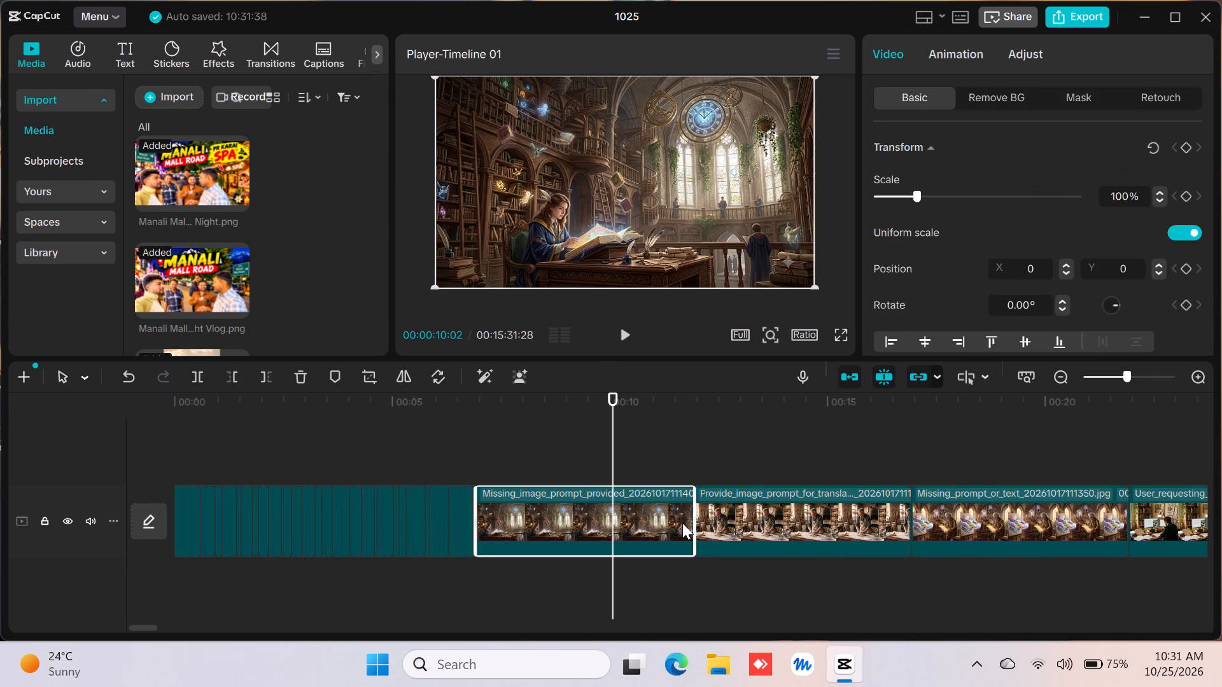
{"action": "left_click_drag", "start_coordinate": [692, 524], "coordinate": [115, 684]}
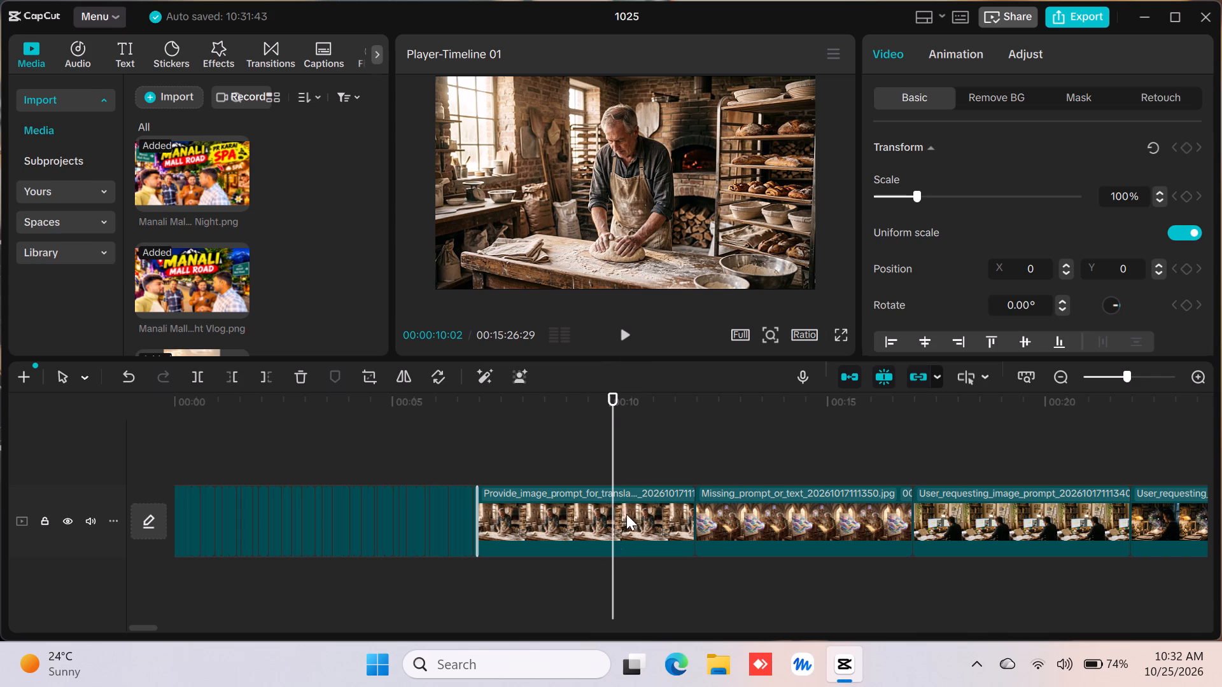
Trim the end of the Provide_image_prompt_for_transla… clip with the baker picture to about one frame.
{"action": "left_click", "coordinate": [537, 508]}
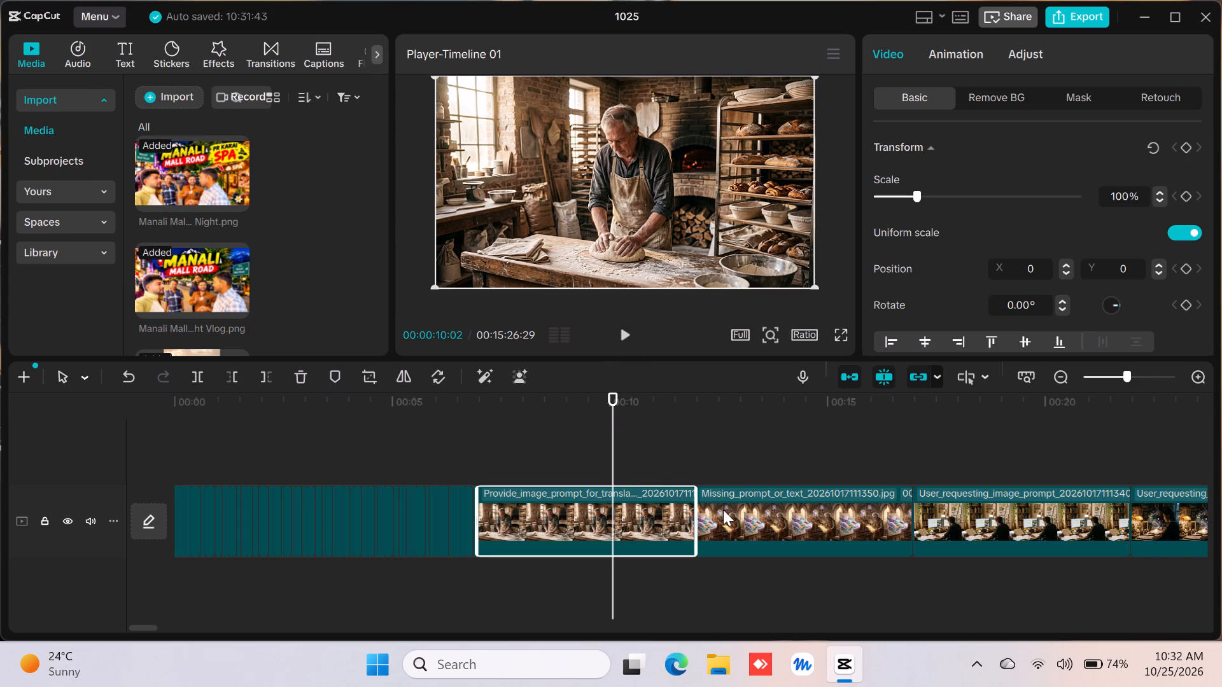
{"action": "left_click_drag", "start_coordinate": [696, 513], "coordinate": [129, 468]}
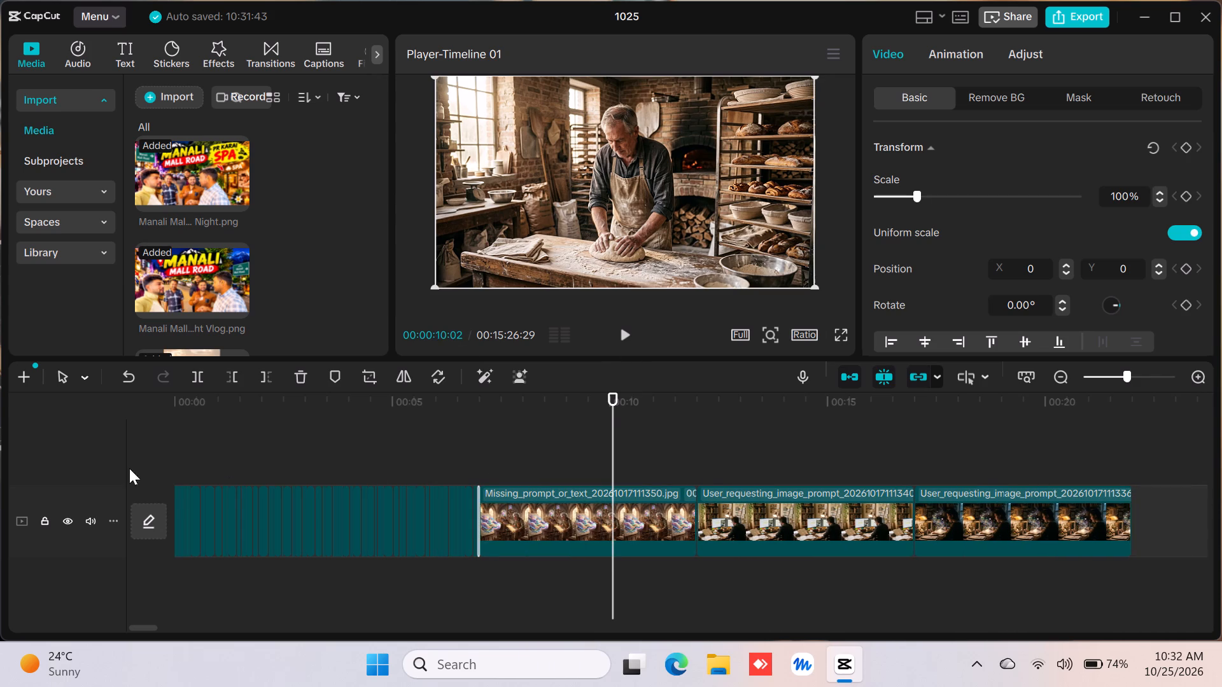
{"action": "left_click_drag", "start_coordinate": [129, 468], "coordinate": [73, 469]}
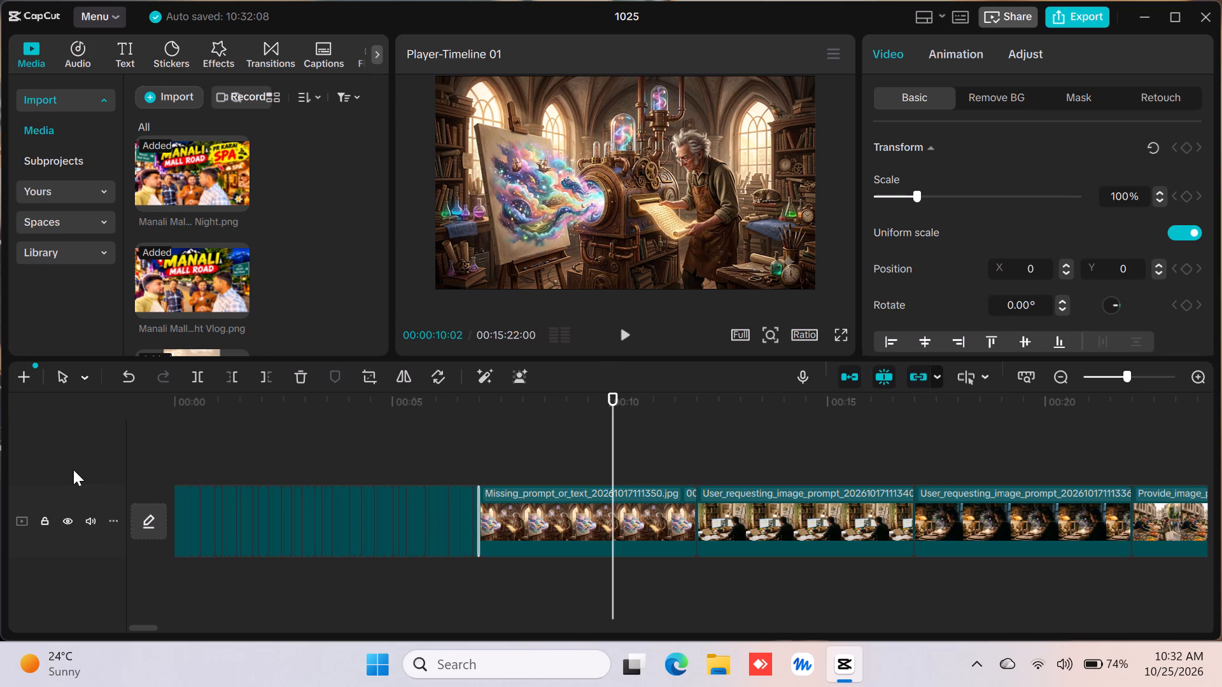
{"action": "left_click", "coordinate": [561, 513]}
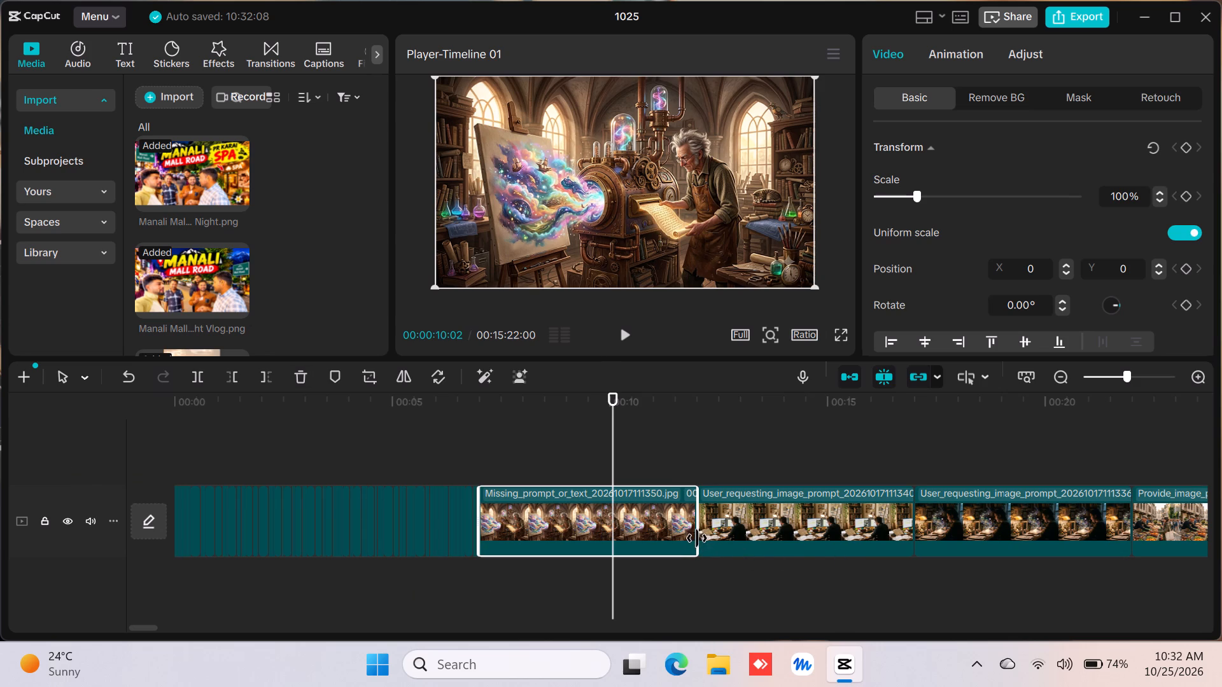
{"action": "left_click_drag", "start_coordinate": [701, 542], "coordinate": [39, 544]}
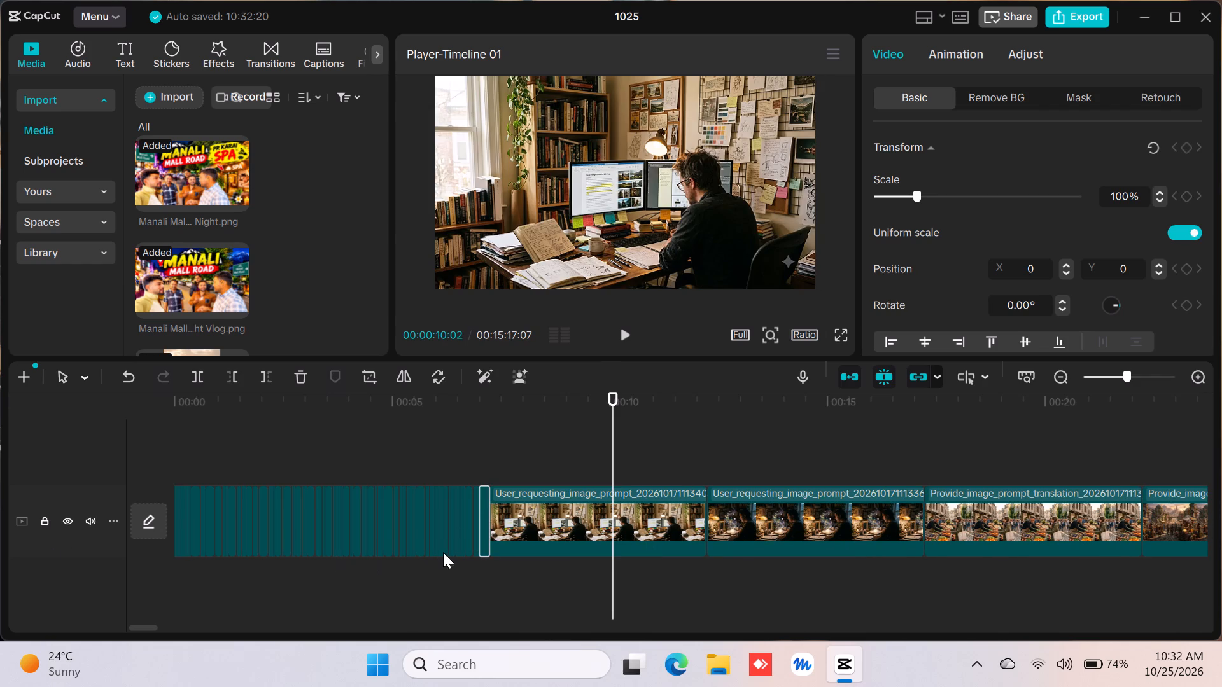
{"action": "left_click", "coordinate": [575, 518]}
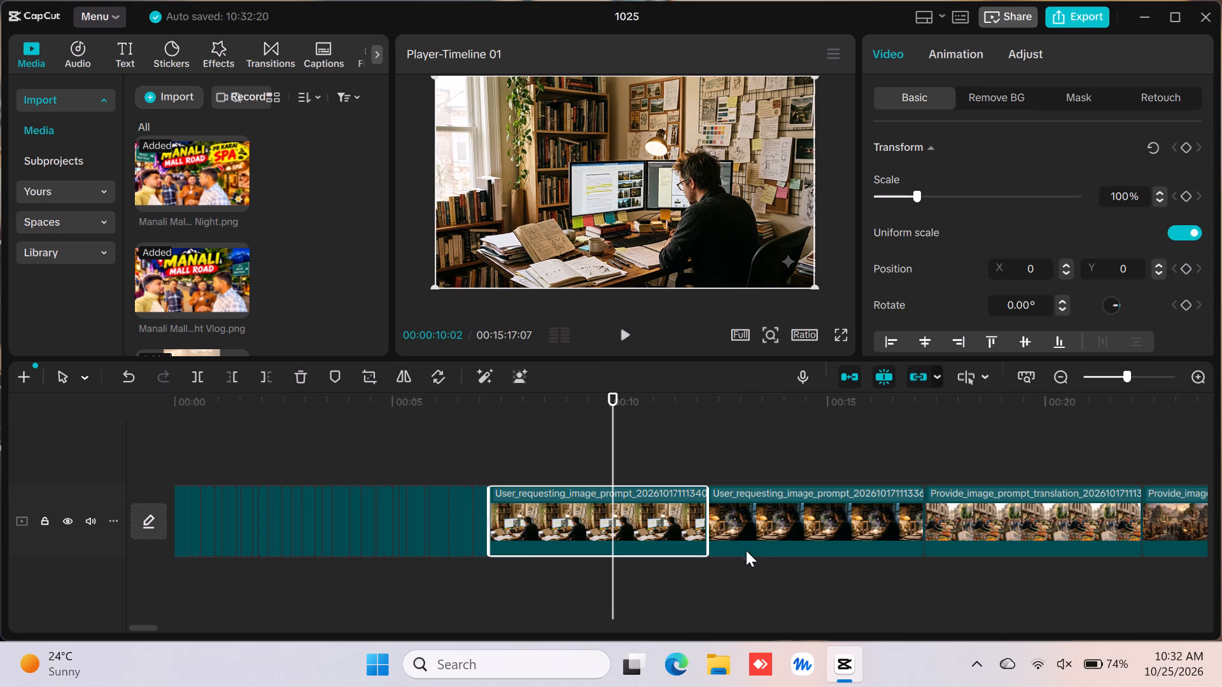
{"action": "left_click_drag", "start_coordinate": [712, 513], "coordinate": [41, 517]}
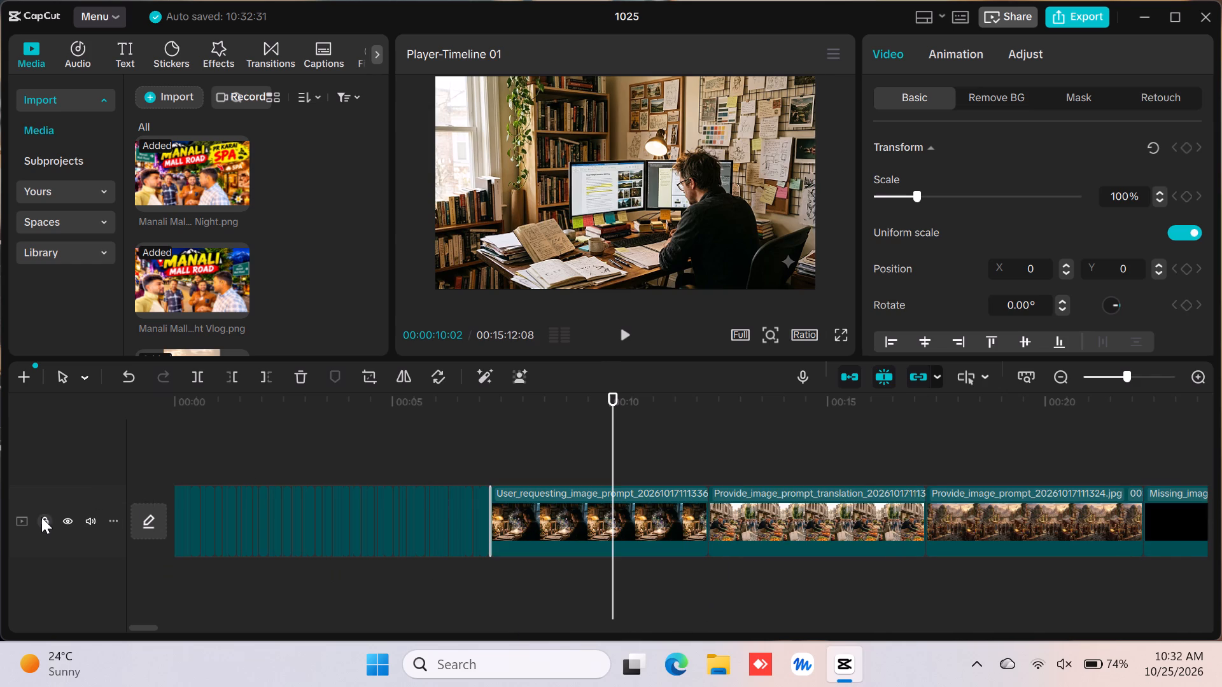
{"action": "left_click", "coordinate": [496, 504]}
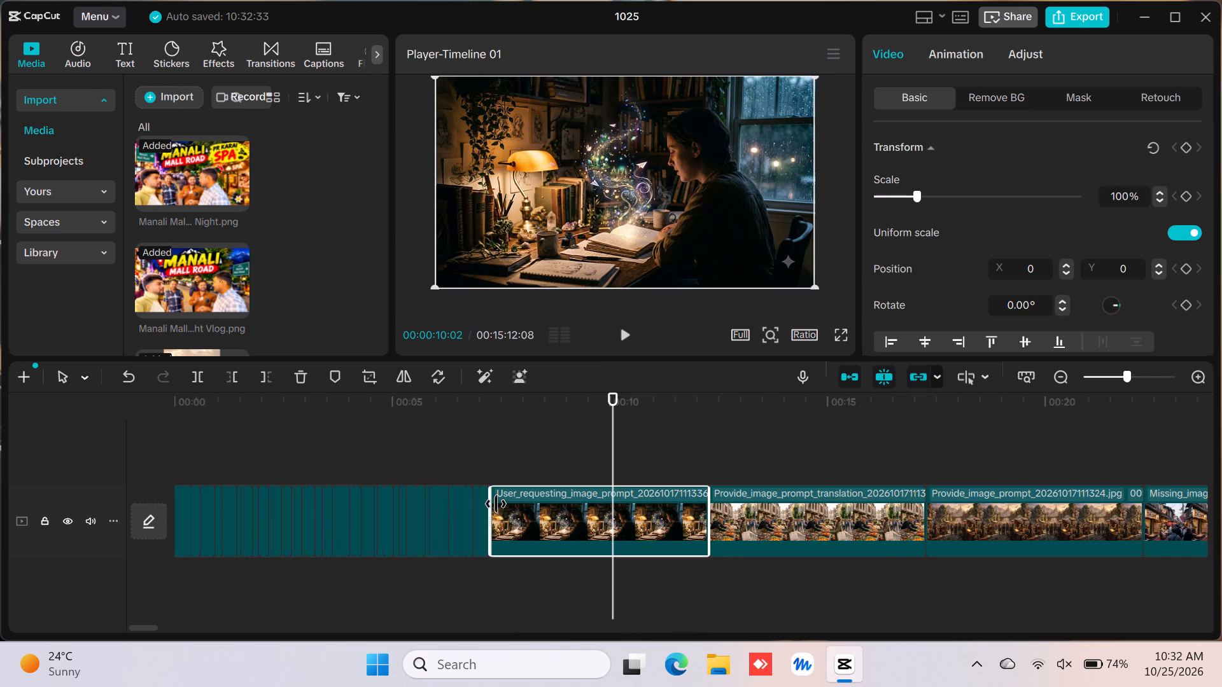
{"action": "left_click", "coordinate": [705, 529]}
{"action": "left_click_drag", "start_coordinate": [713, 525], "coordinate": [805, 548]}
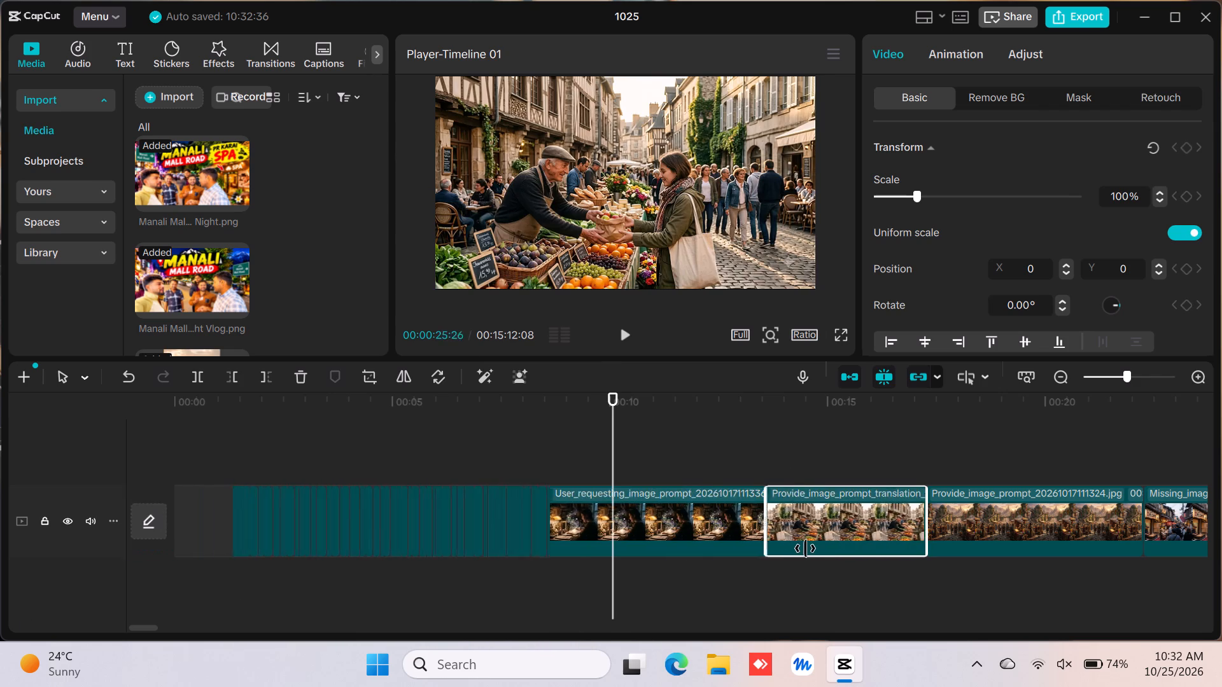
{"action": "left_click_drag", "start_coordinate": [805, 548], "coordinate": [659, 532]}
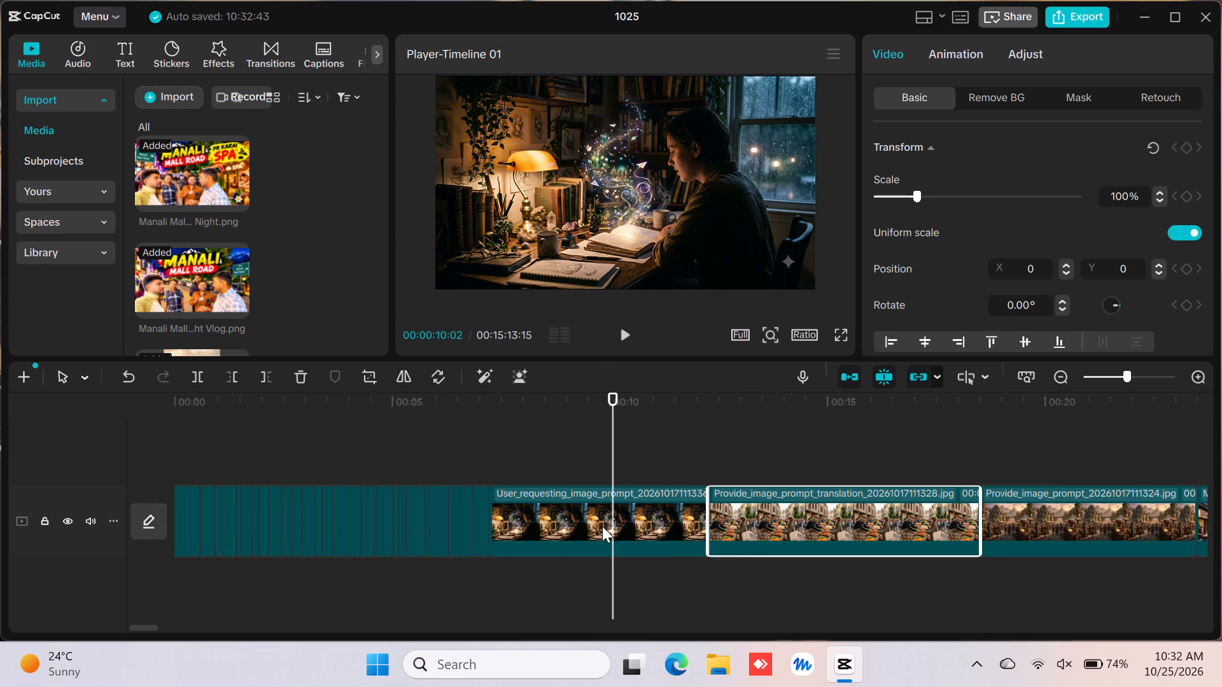
{"action": "left_click", "coordinate": [601, 526]}
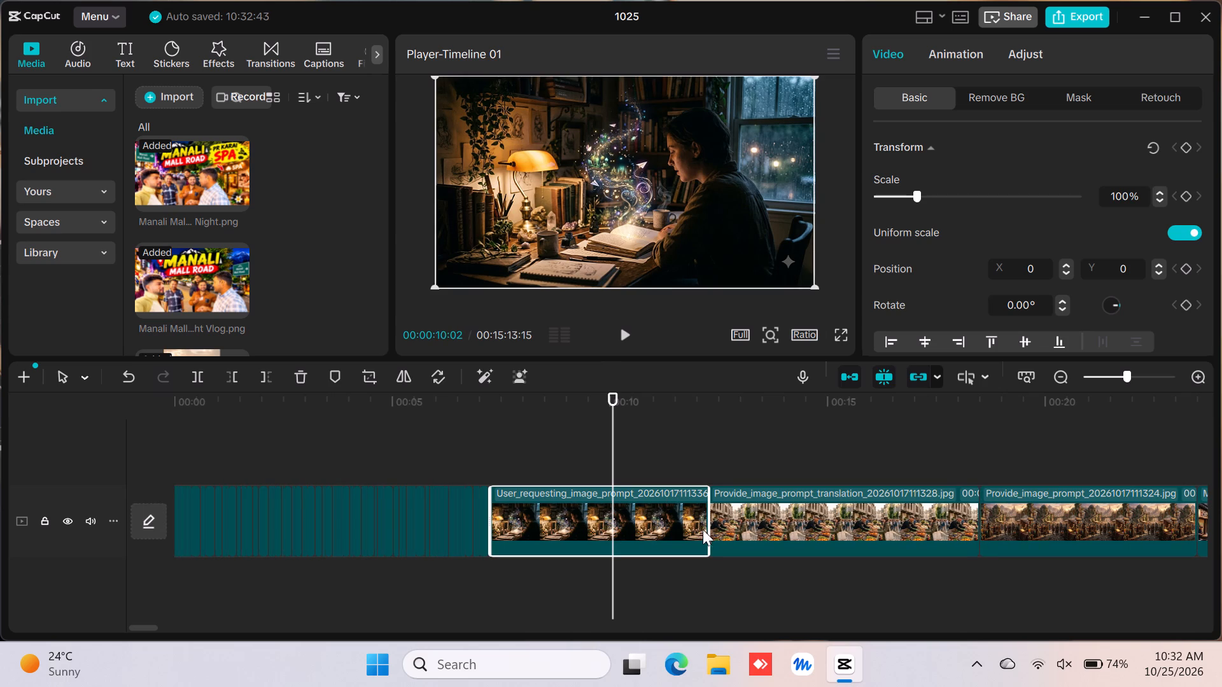
{"action": "left_click_drag", "start_coordinate": [713, 527], "coordinate": [418, 512]}
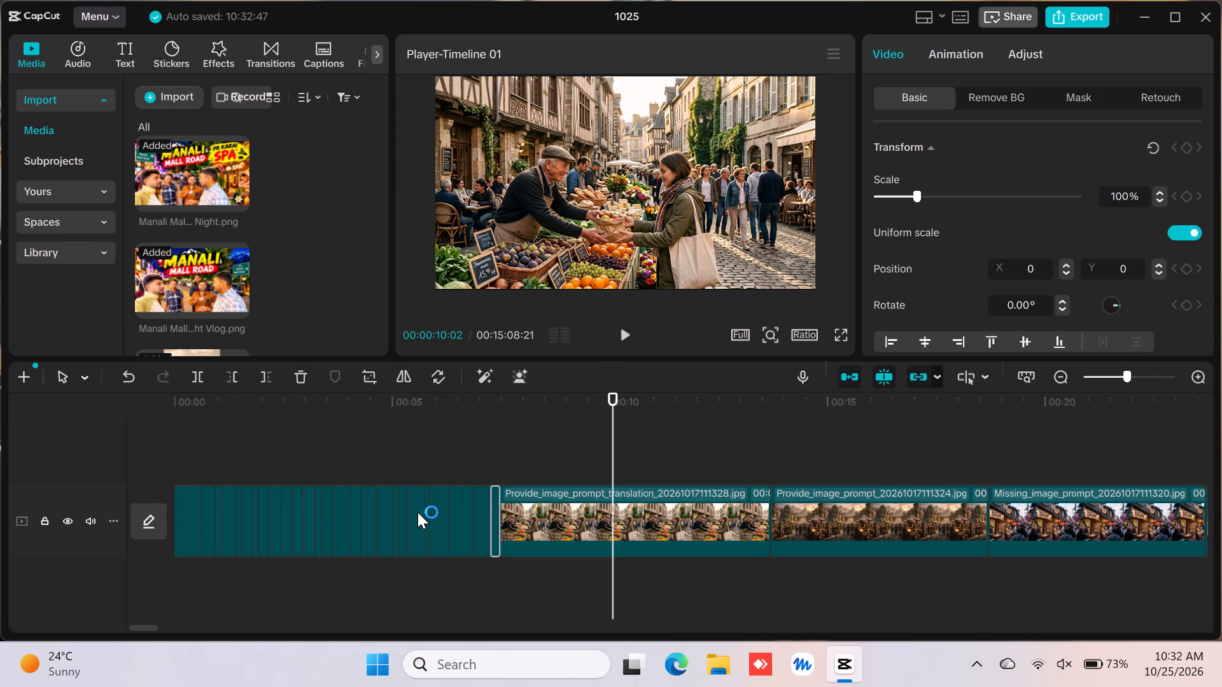
Trim the Provide_image_prompt_translation_20261017111328.jpg clip's end to about one frame and the following Provide_image_prompt_20261017111324.jpg clip's end to about two frames.
{"action": "left_click", "coordinate": [705, 523]}
{"action": "left_click_drag", "start_coordinate": [770, 534], "coordinate": [407, 550]}
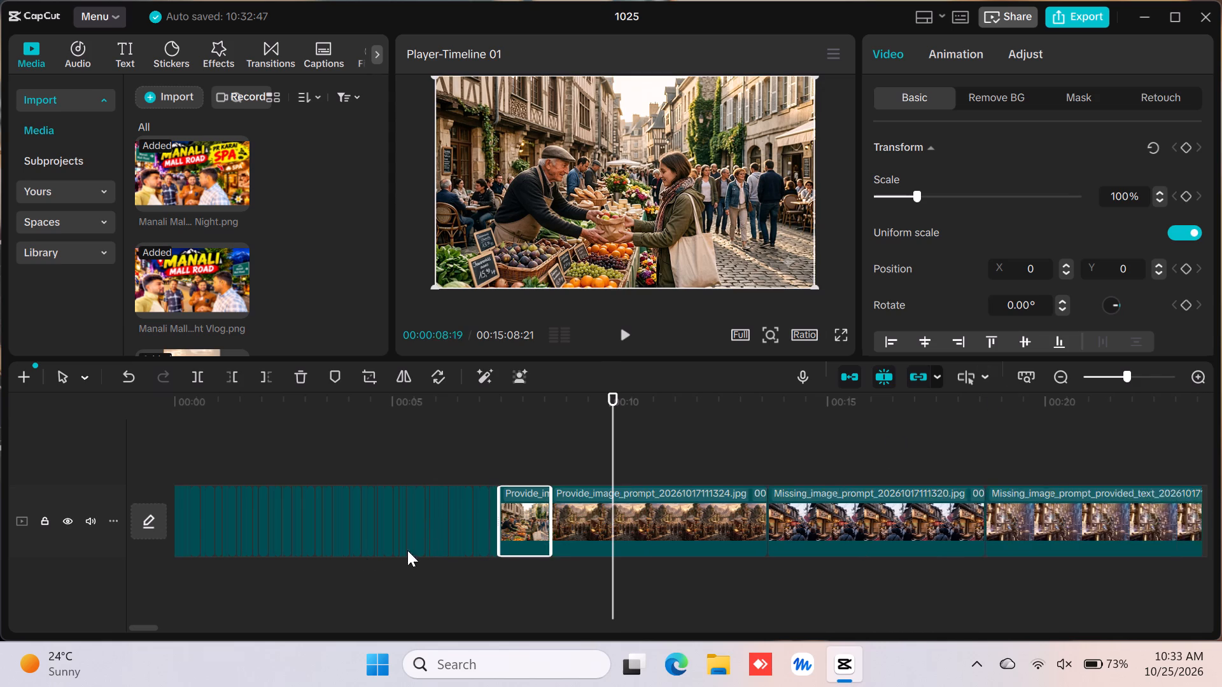
{"action": "left_click_drag", "start_coordinate": [407, 550], "coordinate": [281, 560]}
{"action": "left_click", "coordinate": [631, 534]}
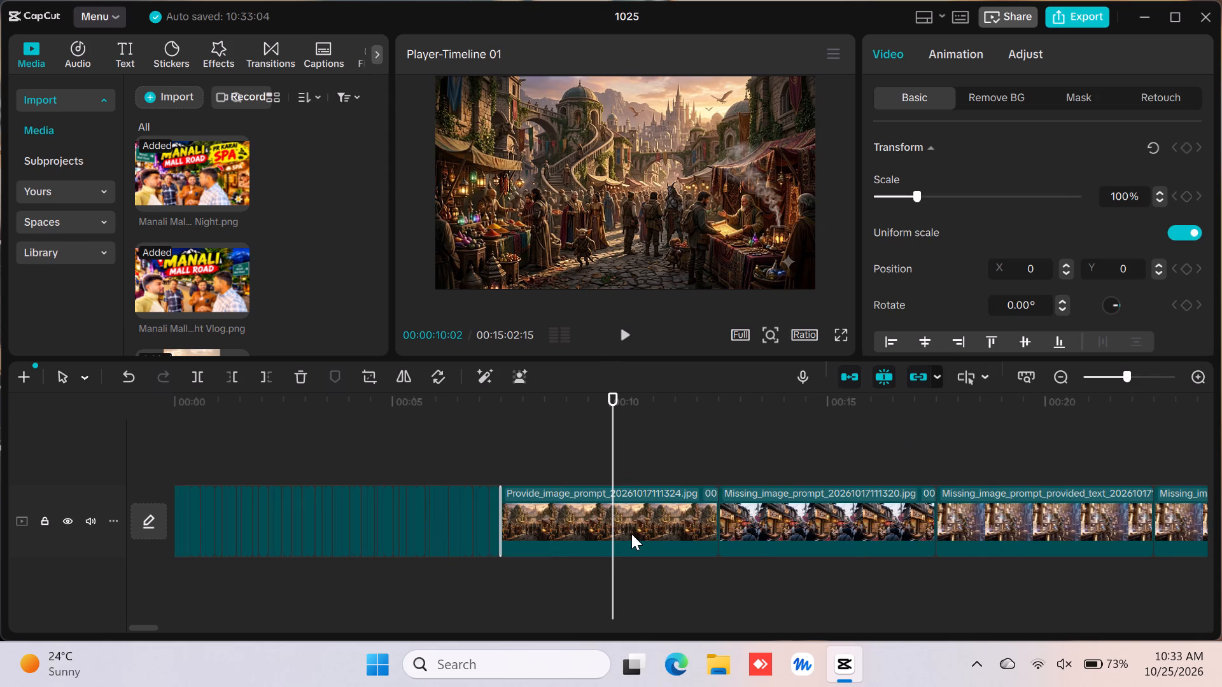
{"action": "left_click_drag", "start_coordinate": [723, 548], "coordinate": [339, 558]}
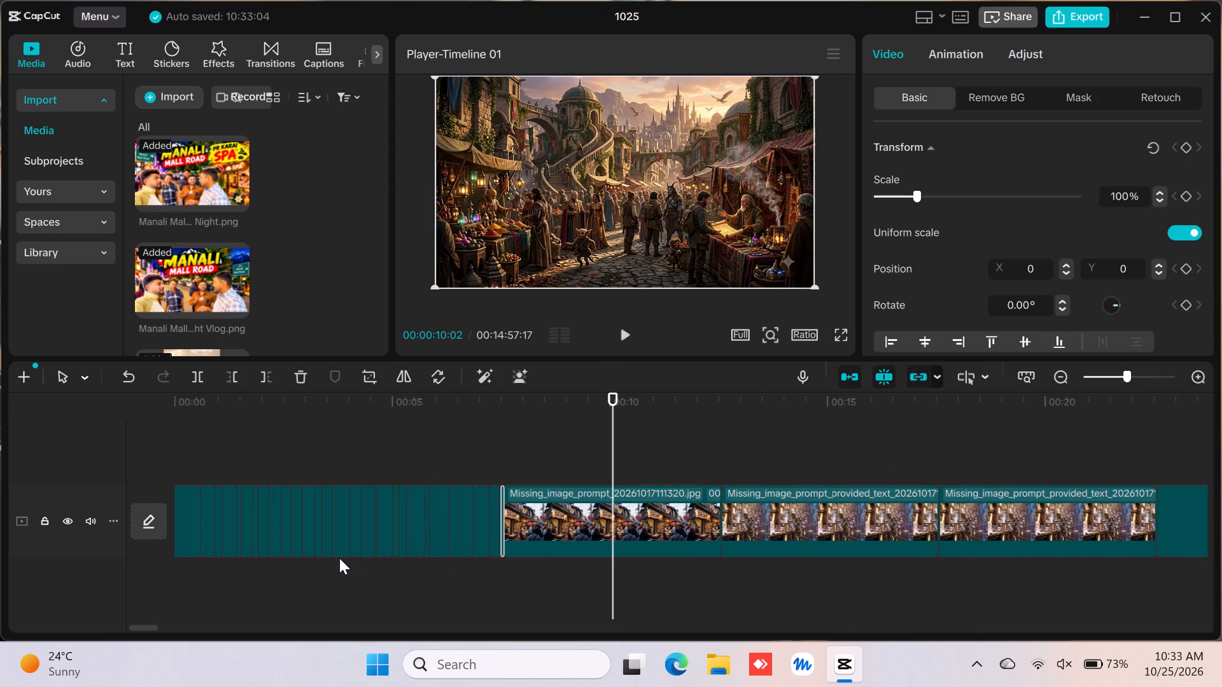
Move the Missing_image_prompt_provided_text clip that follows Missing_image_prompt_20261017111320.jpg to near the start of the timeline, among the first short clips.
{"action": "left_click", "coordinate": [656, 527]}
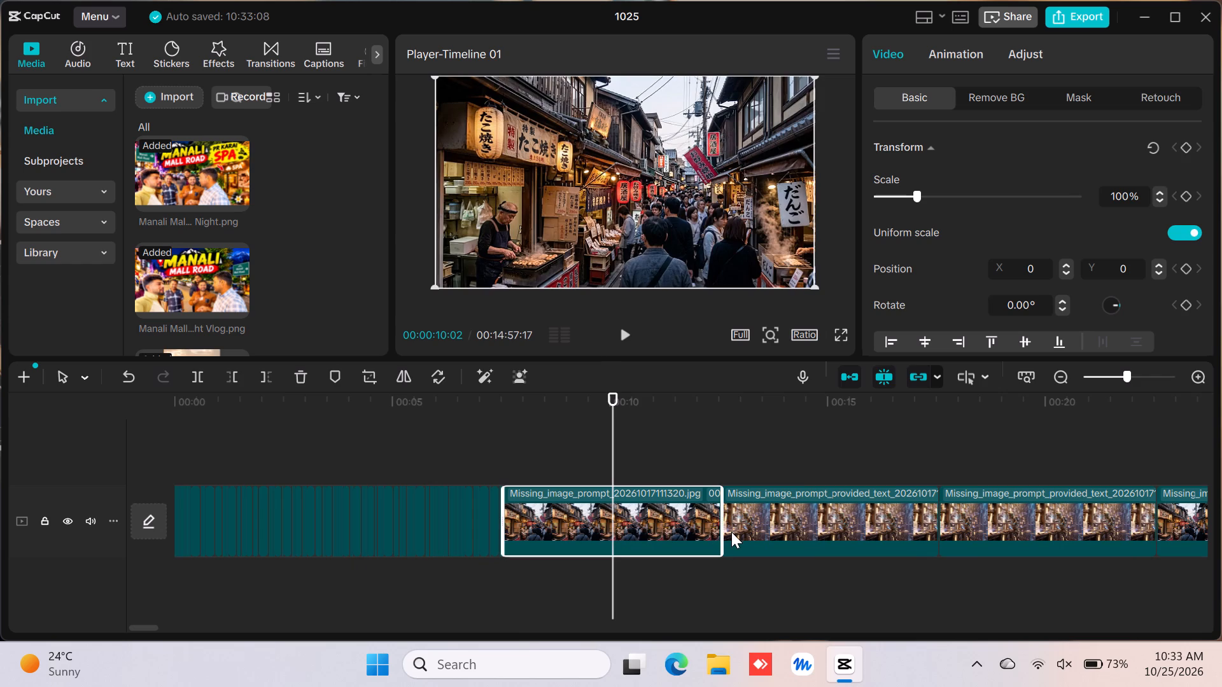
{"action": "left_click_drag", "start_coordinate": [731, 532], "coordinate": [603, 556]}
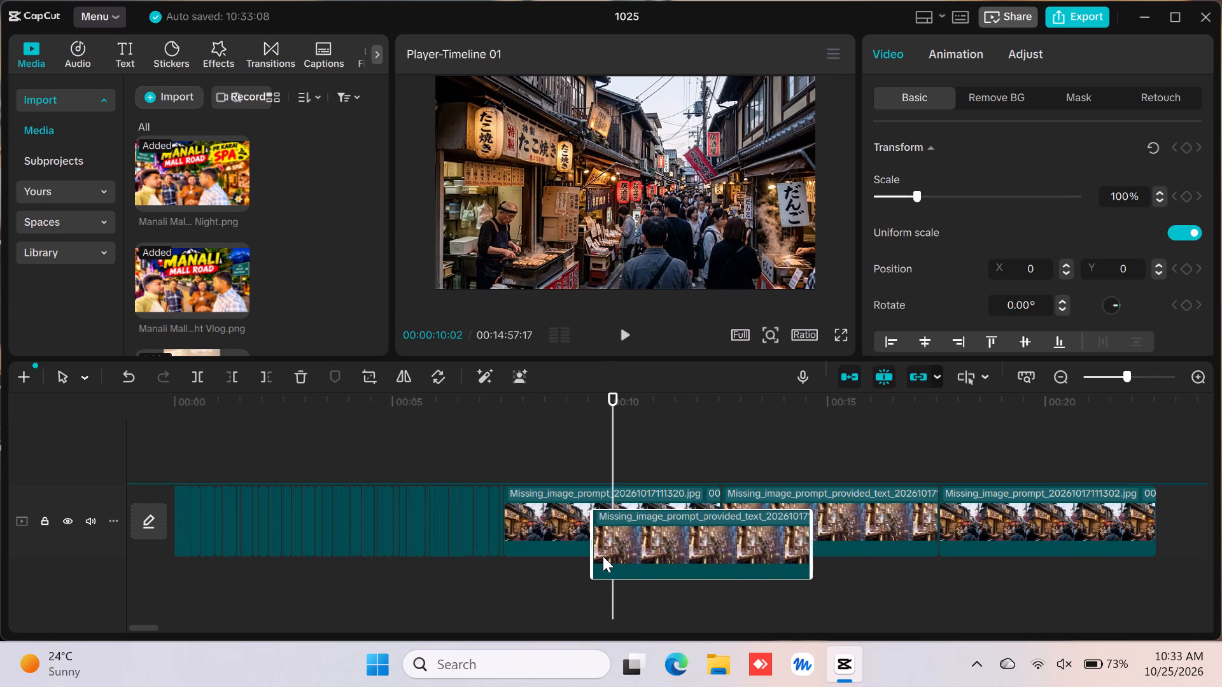
{"action": "left_click_drag", "start_coordinate": [603, 556], "coordinate": [124, 533]}
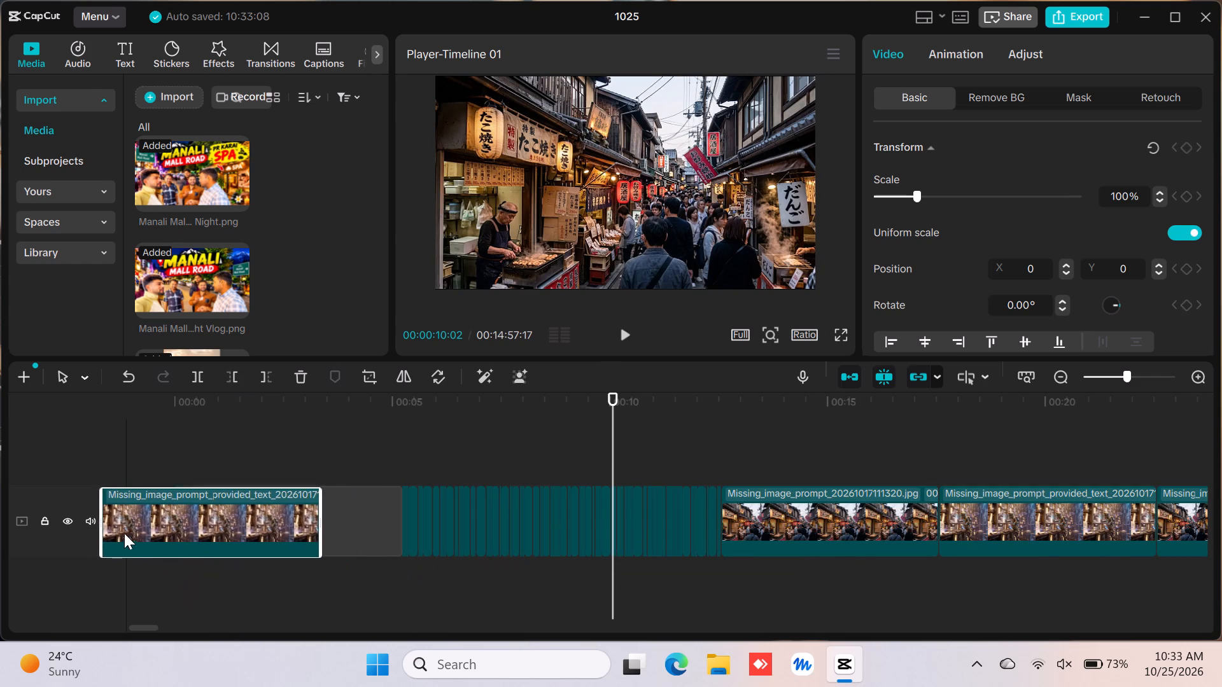
{"action": "left_click_drag", "start_coordinate": [124, 533], "coordinate": [193, 541]}
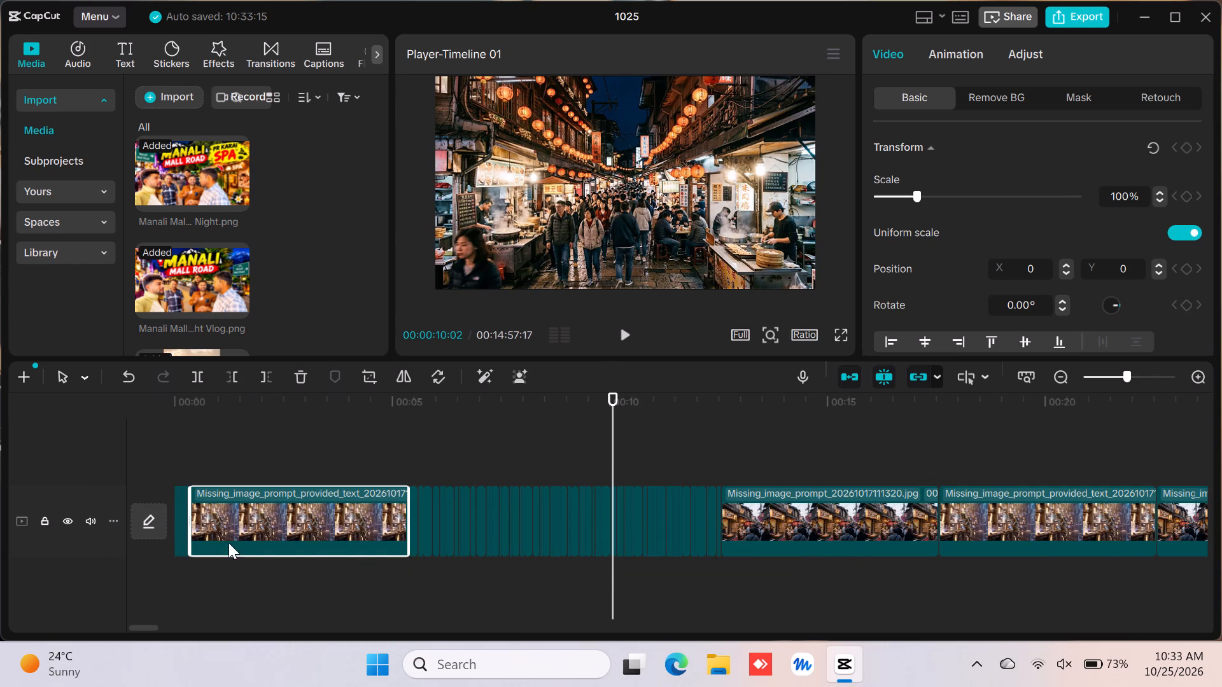
Trim the end of the Missing_image_prompt_provided_text clip near the timeline's start to a length of about one frame.
{"action": "left_click_drag", "start_coordinate": [405, 547], "coordinate": [206, 537]}
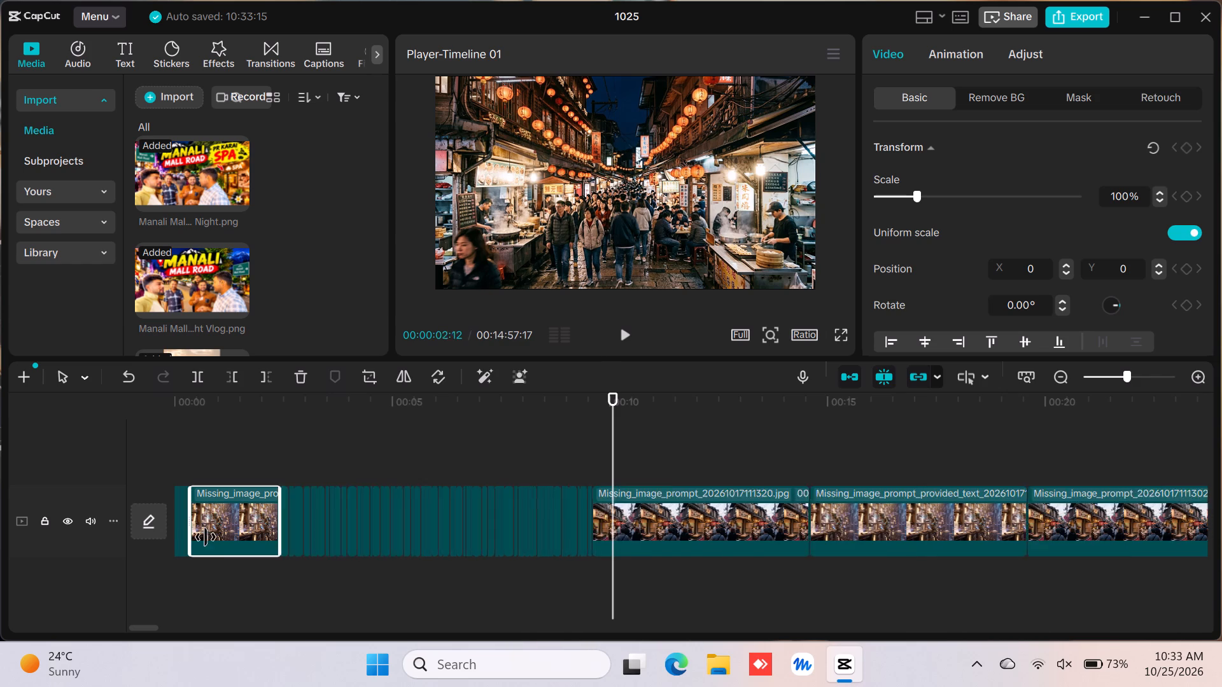
{"action": "left_click_drag", "start_coordinate": [206, 537], "coordinate": [130, 527]}
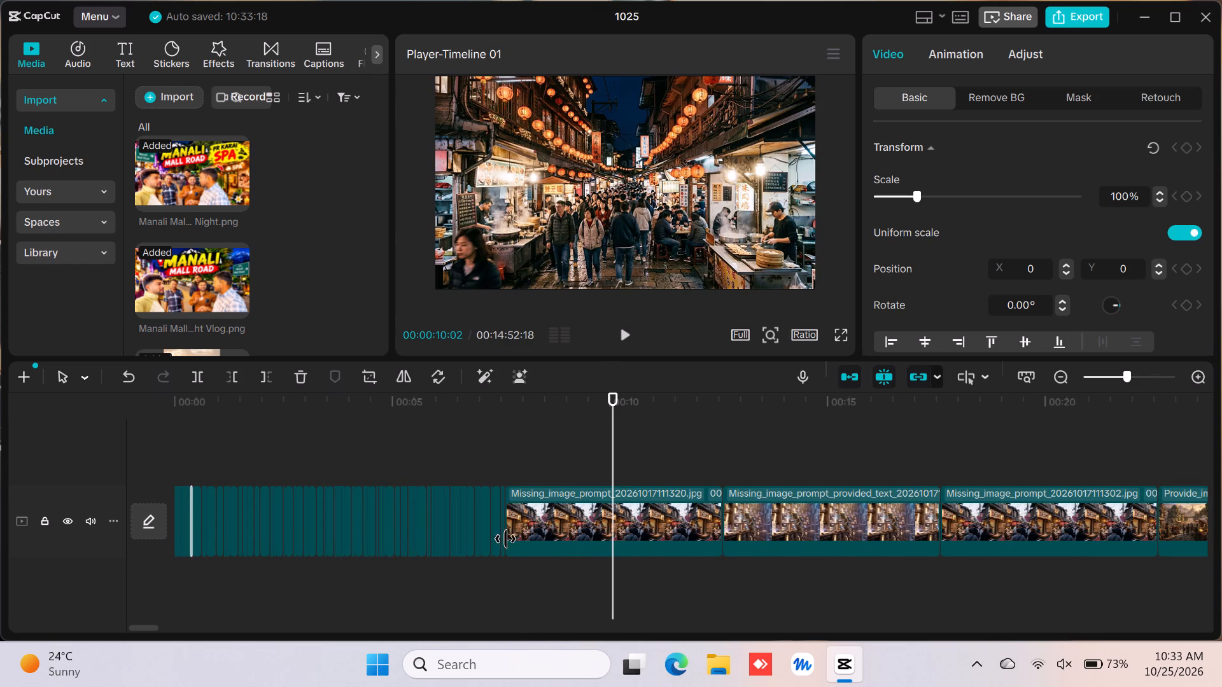
Trim the end of the Missing_image_prompt_20261017111320.jpg clip to about two frames and the following Missing_image_prompt_provided_text clip to about five frames.
{"action": "left_click", "coordinate": [568, 544]}
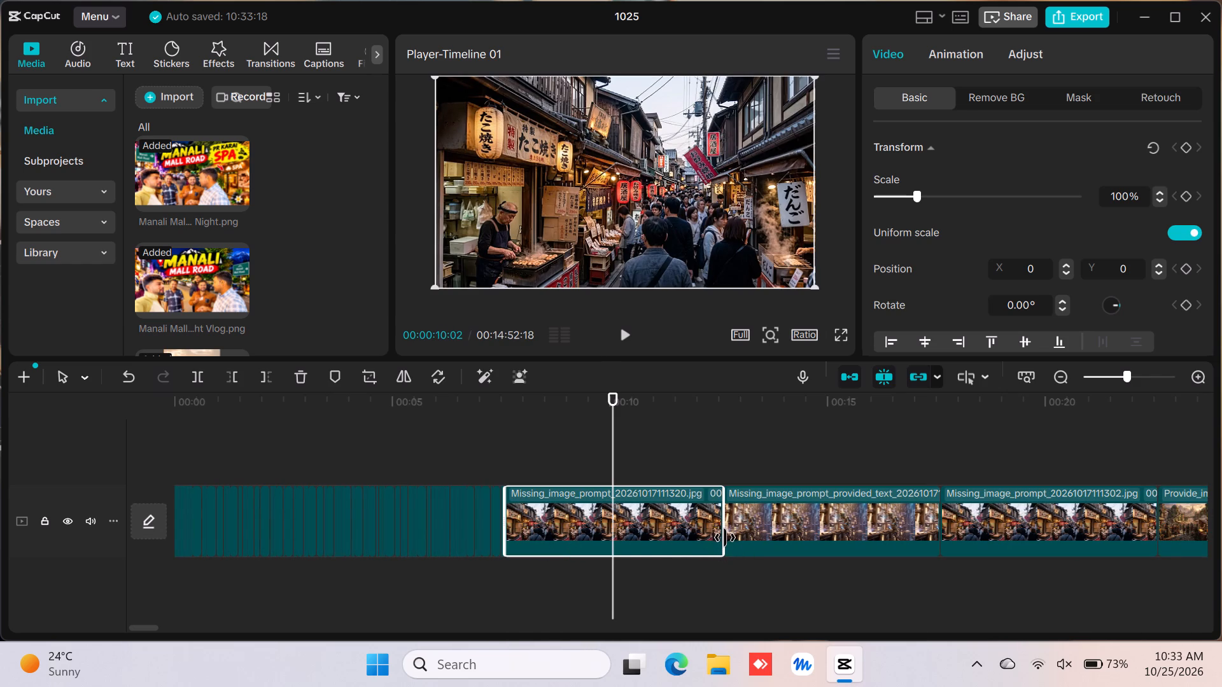
{"action": "left_click_drag", "start_coordinate": [725, 537], "coordinate": [412, 517]}
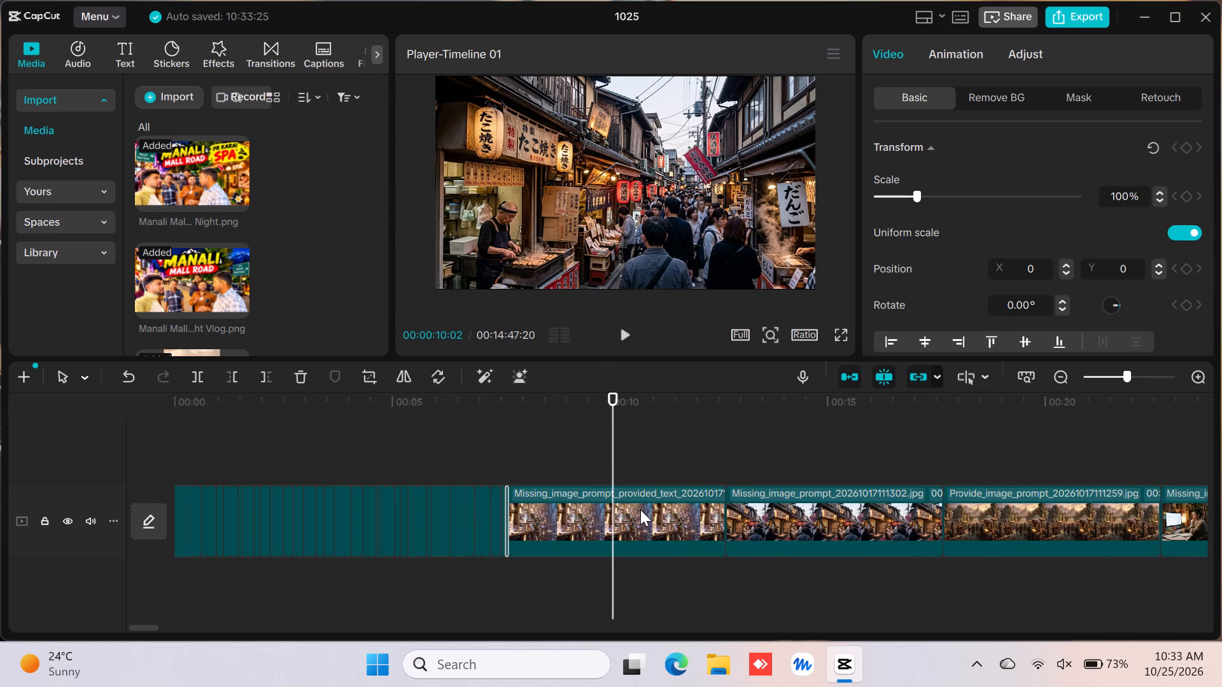
{"action": "left_click", "coordinate": [640, 510]}
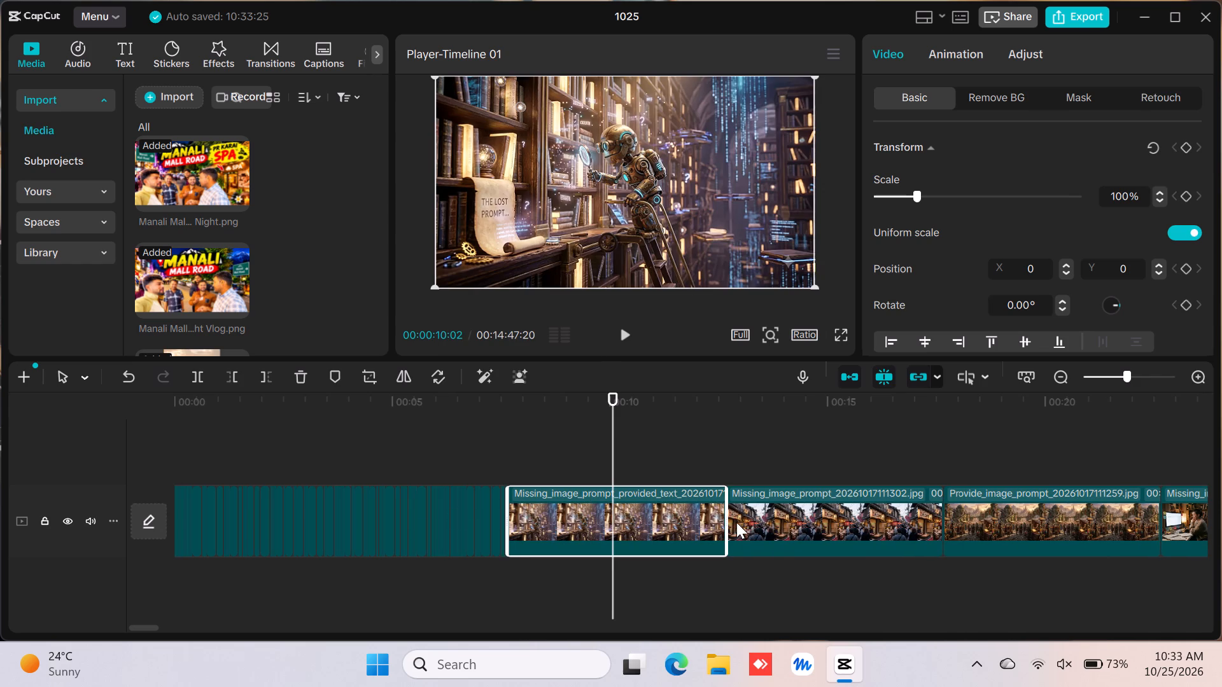
{"action": "left_click_drag", "start_coordinate": [729, 524], "coordinate": [347, 480]}
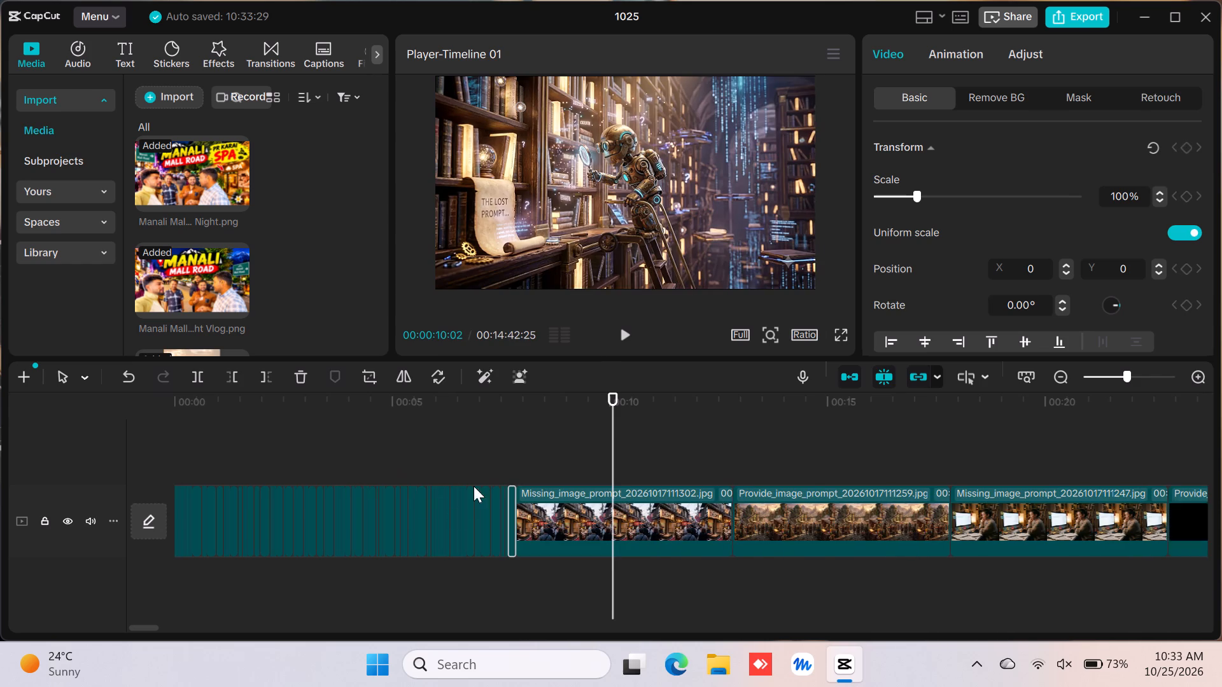
Trim the ends of the Missing_image_prompt_20261017111302.jpg, Provide_image_prompt_20261017111259.jpg and Missing_image_prompt_20261017111247.jpg clips to about one frame each.
{"action": "left_click", "coordinate": [526, 489]}
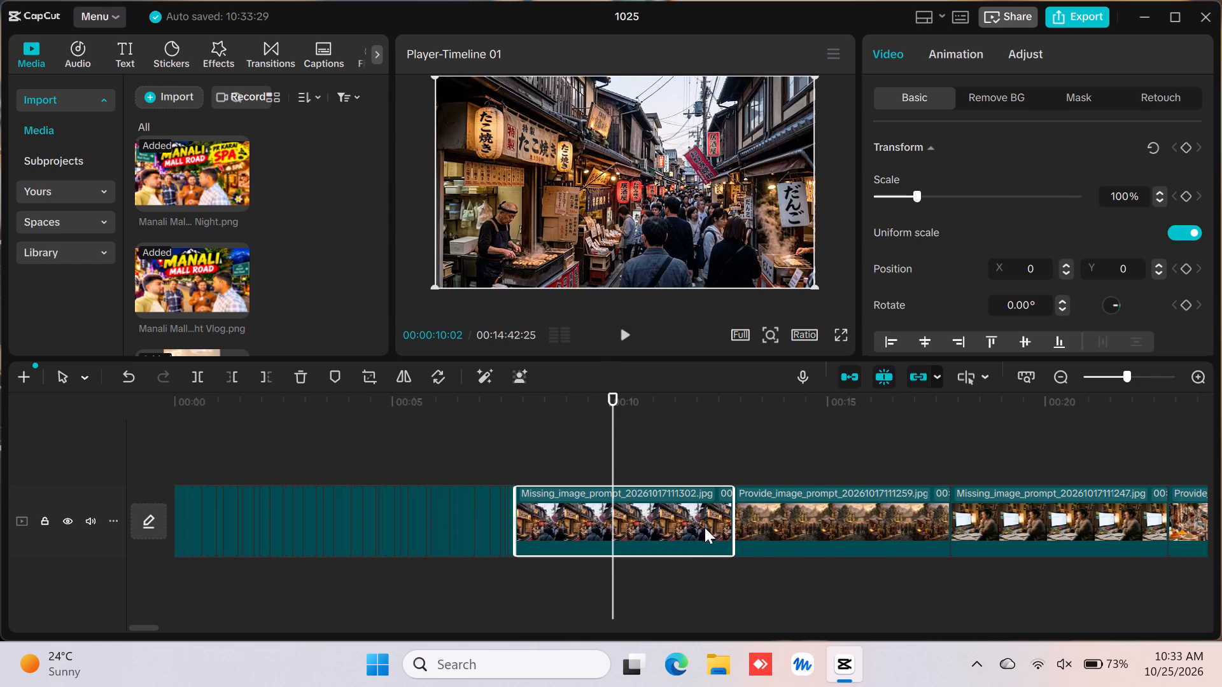
{"action": "left_click_drag", "start_coordinate": [736, 528], "coordinate": [320, 507]}
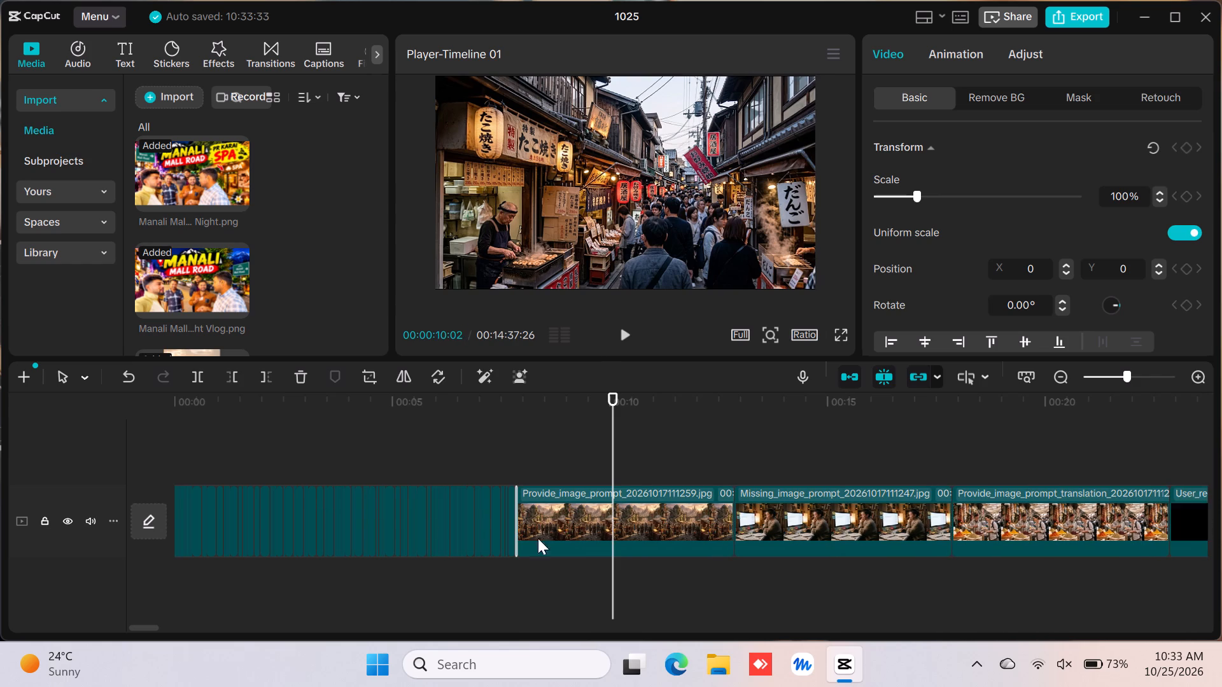
{"action": "left_click", "coordinate": [645, 520]}
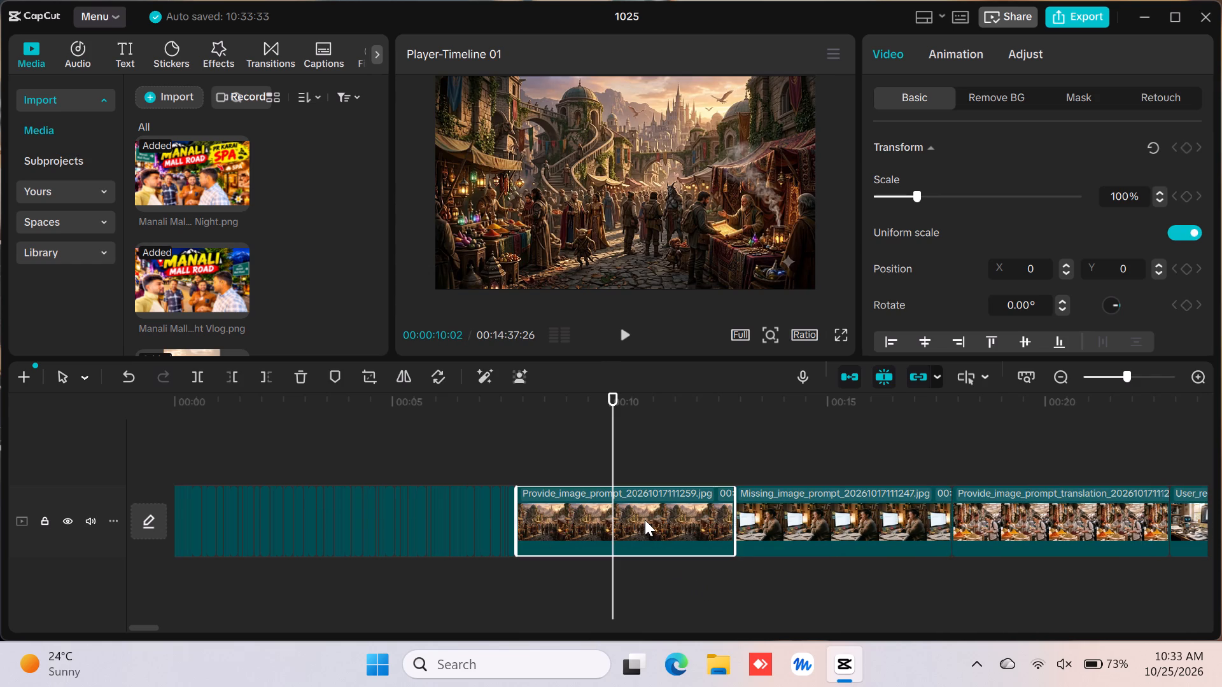
{"action": "left_click_drag", "start_coordinate": [738, 534], "coordinate": [487, 510]}
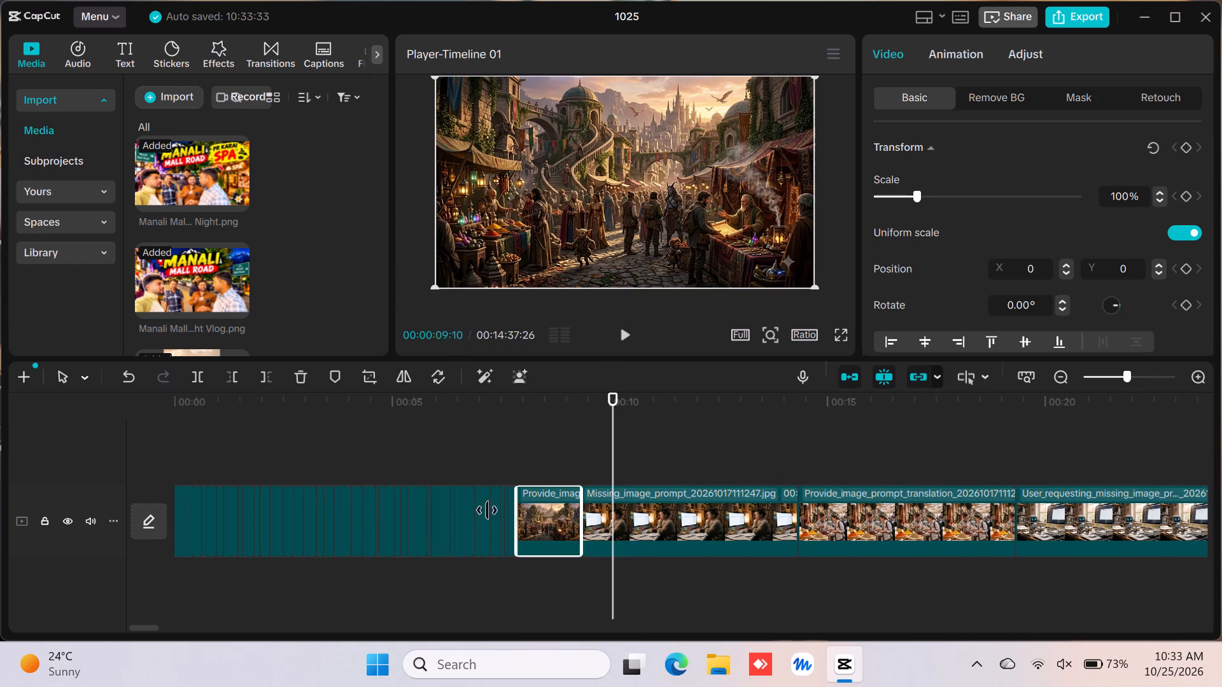
{"action": "left_click_drag", "start_coordinate": [487, 510], "coordinate": [449, 507]}
{"action": "left_click", "coordinate": [517, 513]}
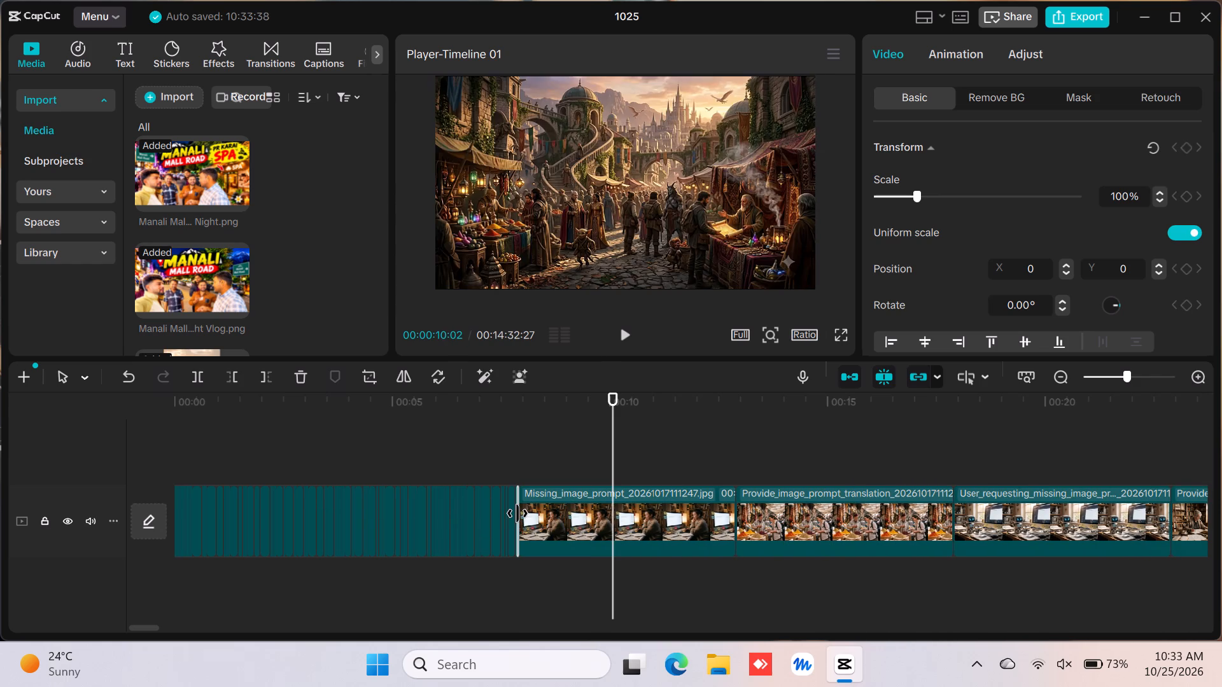
{"action": "left_click", "coordinate": [534, 517]}
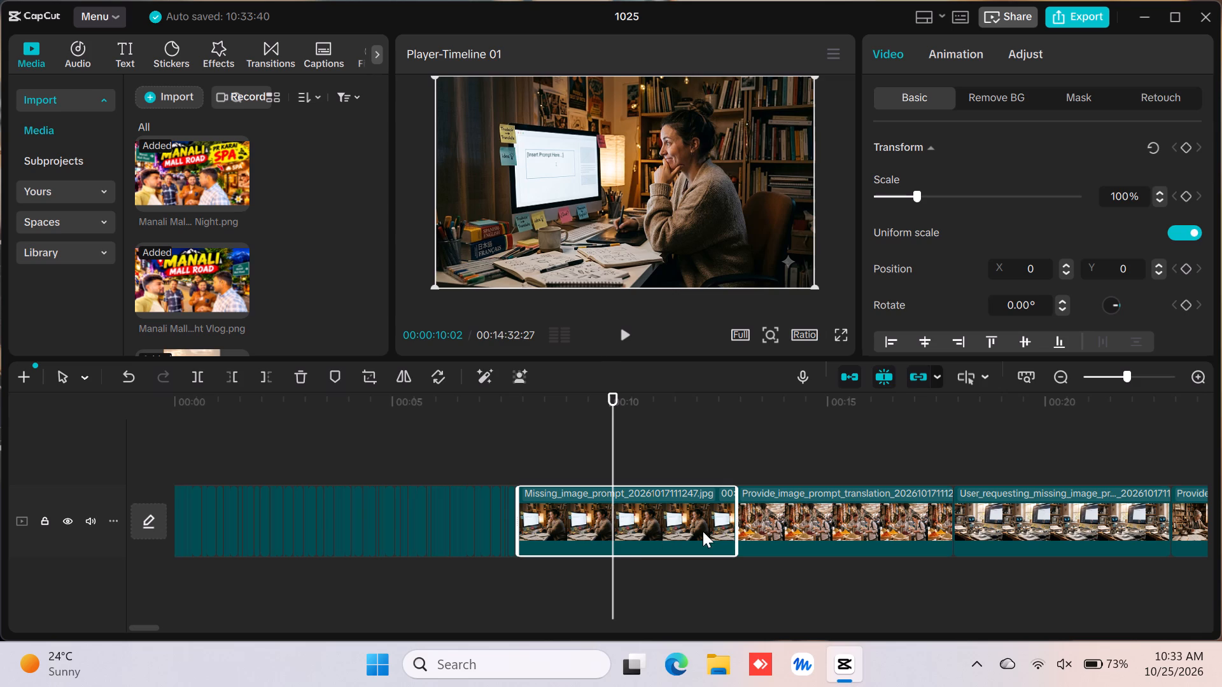
{"action": "left_click_drag", "start_coordinate": [737, 530], "coordinate": [190, 510]}
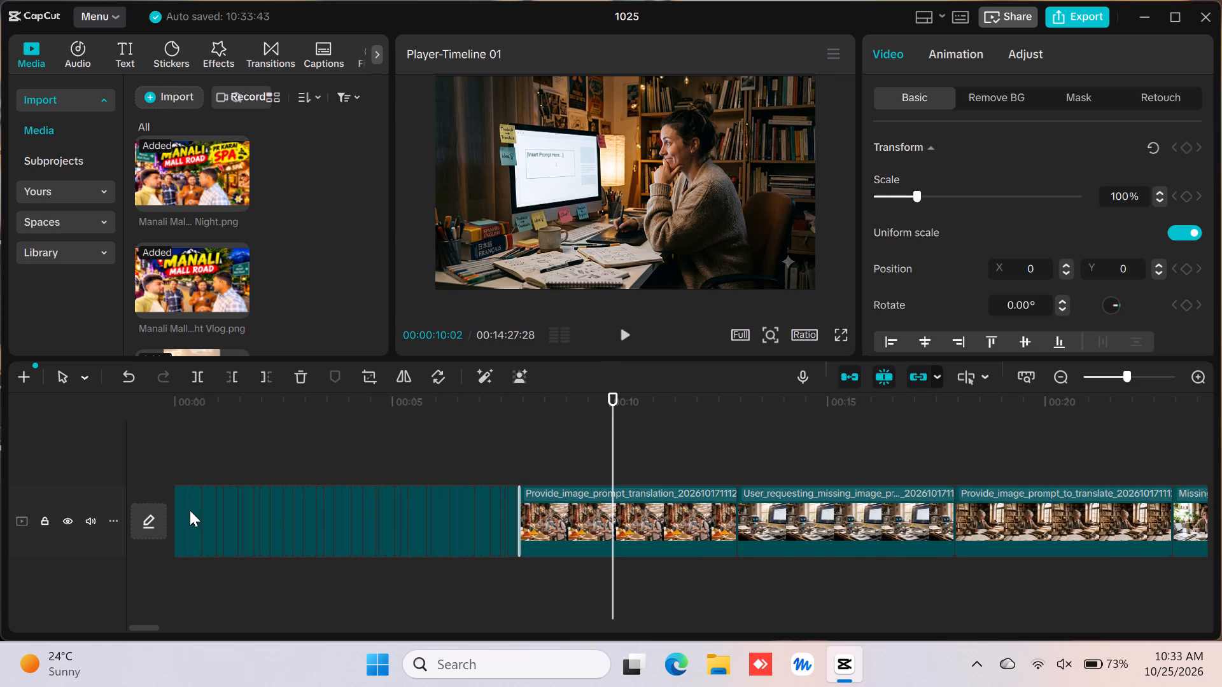
Trim the ends of the next four clips, from Provide_image_prompt_translation through Missing_image_prompt_provided, to about one frame each.
{"action": "left_click", "coordinate": [705, 504]}
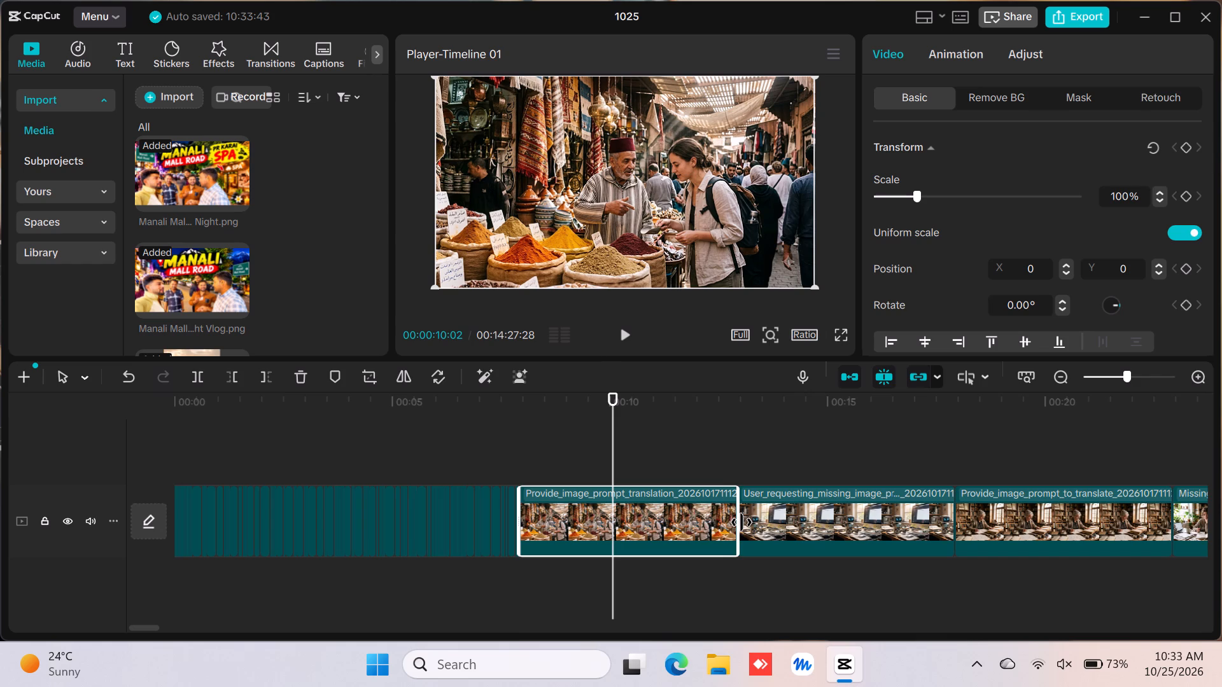
{"action": "left_click_drag", "start_coordinate": [741, 522], "coordinate": [293, 461]}
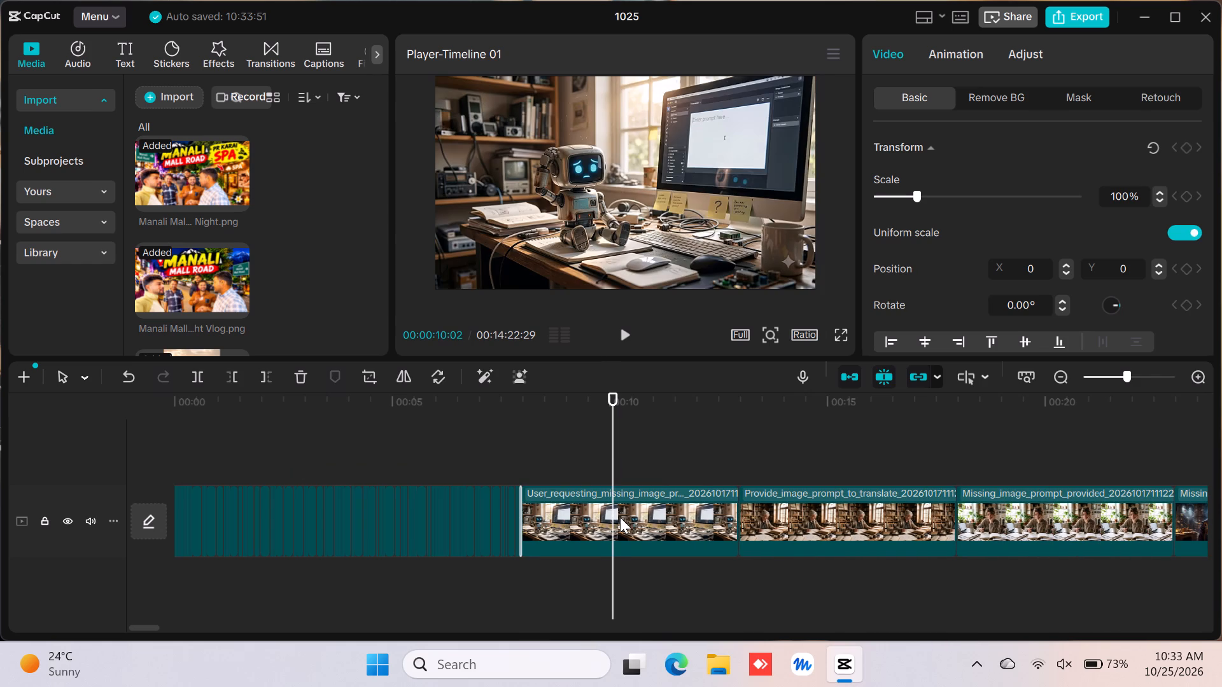
{"action": "left_click", "coordinate": [620, 517]}
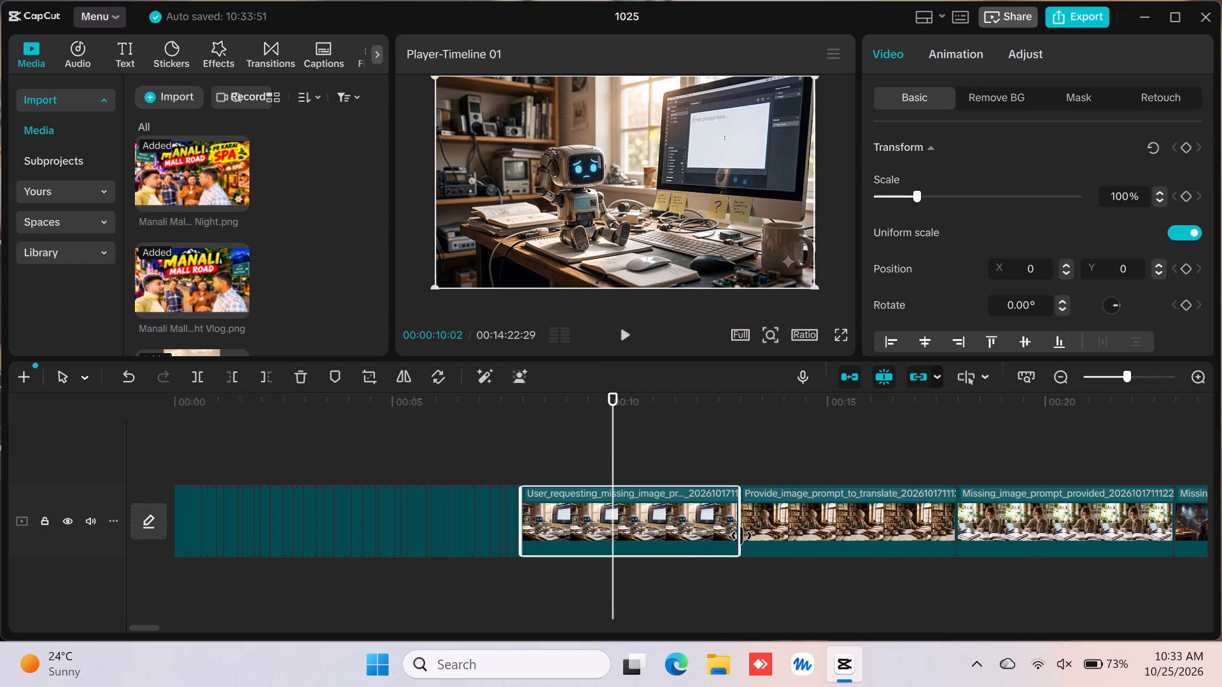
{"action": "left_click_drag", "start_coordinate": [742, 536], "coordinate": [169, 496]}
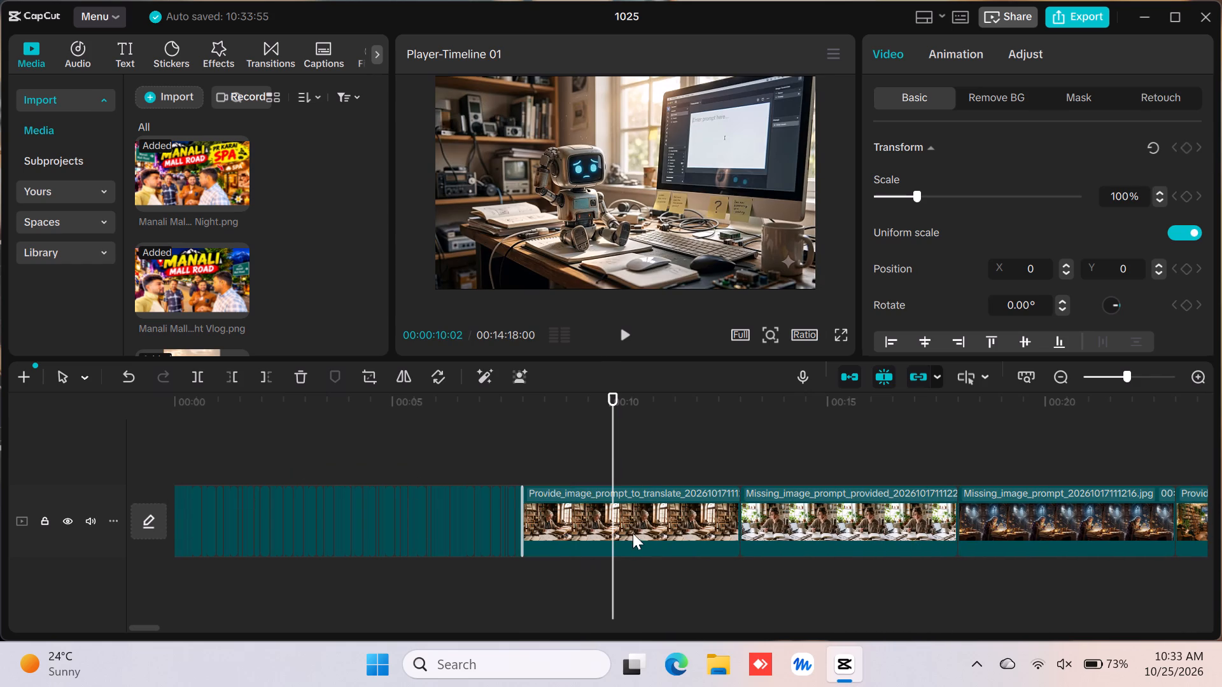
{"action": "left_click", "coordinate": [636, 517]}
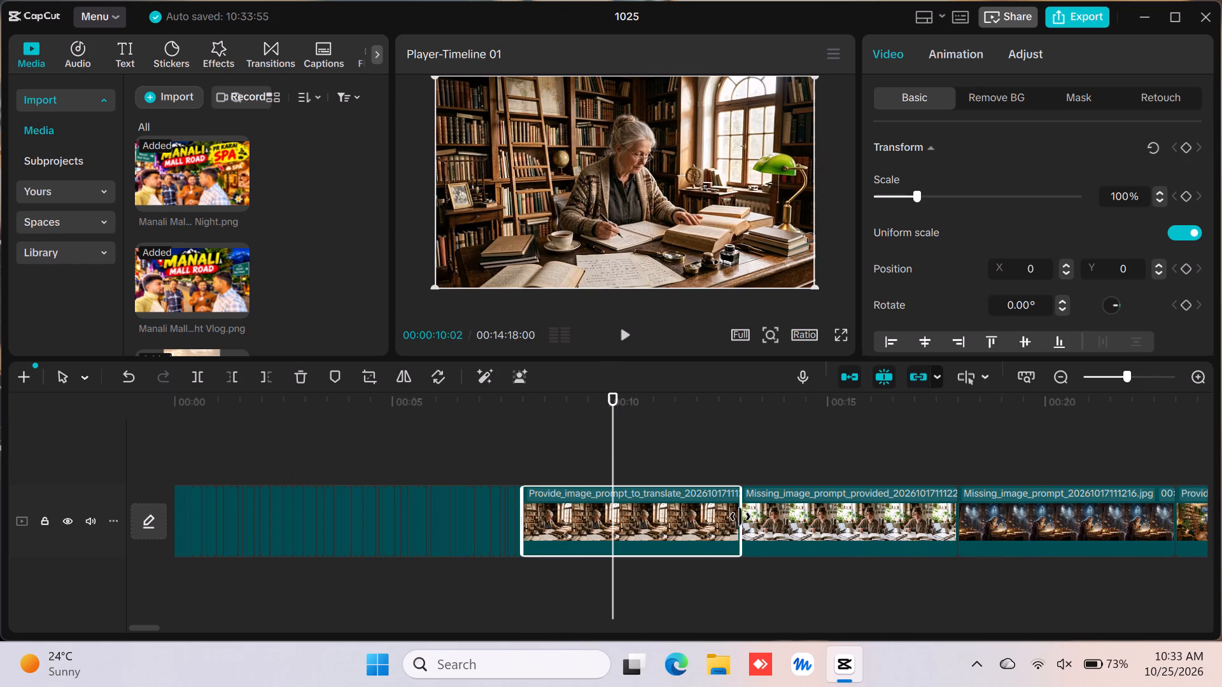
{"action": "left_click_drag", "start_coordinate": [740, 517], "coordinate": [211, 508]}
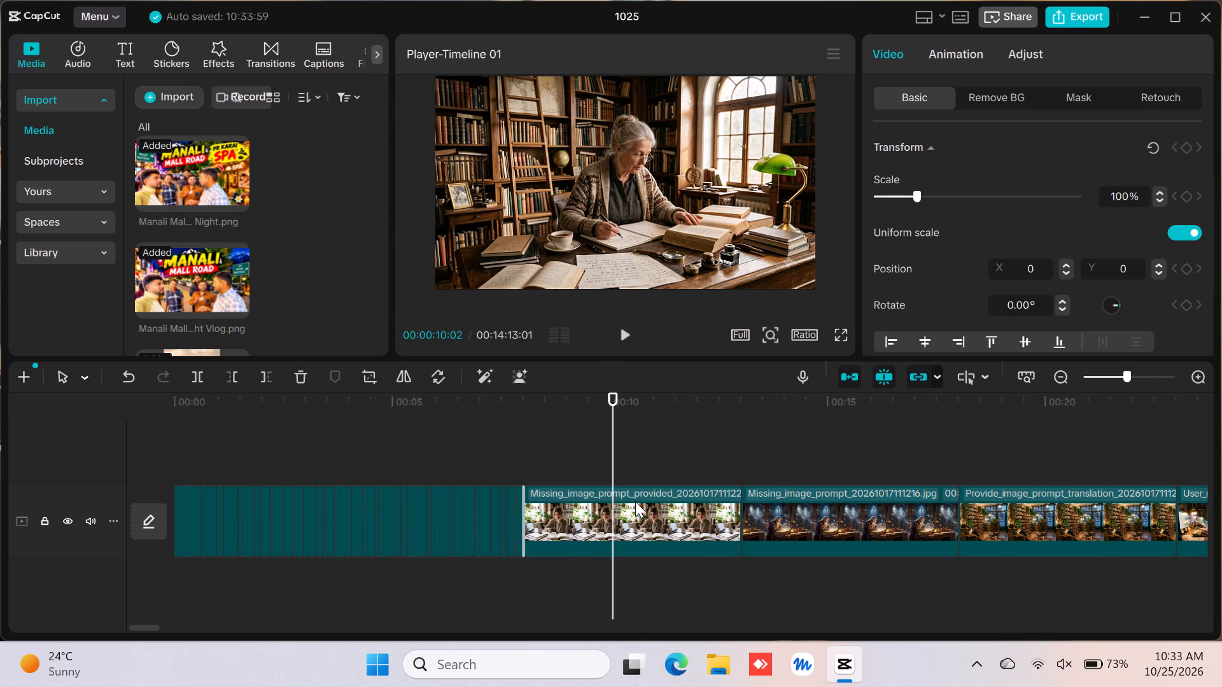
{"action": "left_click", "coordinate": [656, 507]}
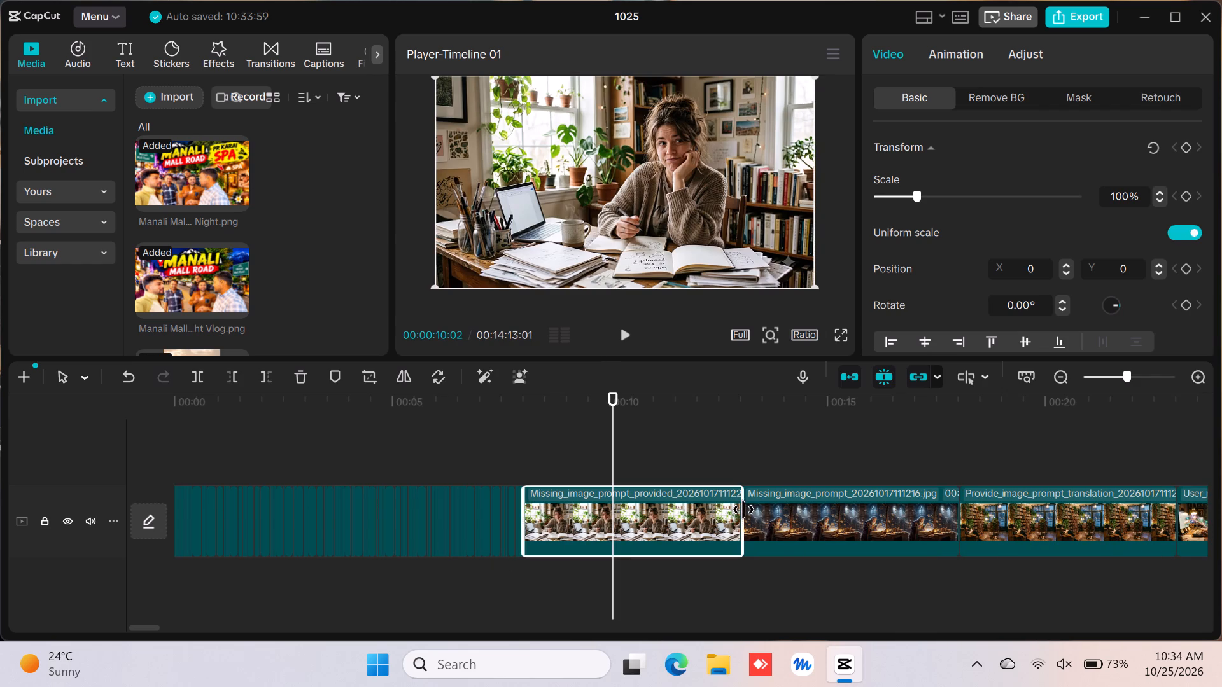
{"action": "left_click_drag", "start_coordinate": [743, 510], "coordinate": [259, 503]}
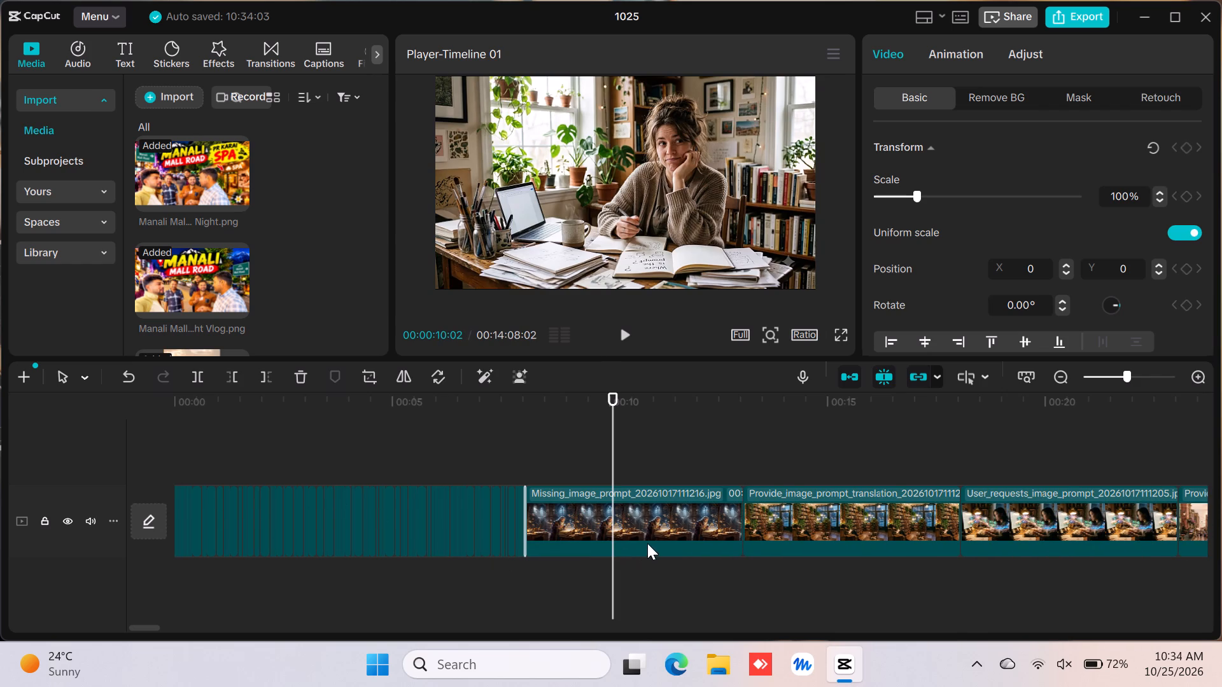
Trim the Missing_image_prompt_20261017111216.jpg clip's end to about six frames and the following Provide_image_prompt_translation and User_requests_image_prompt_20261017111205.jpg clips to about one frame each.
{"action": "left_click", "coordinate": [671, 525]}
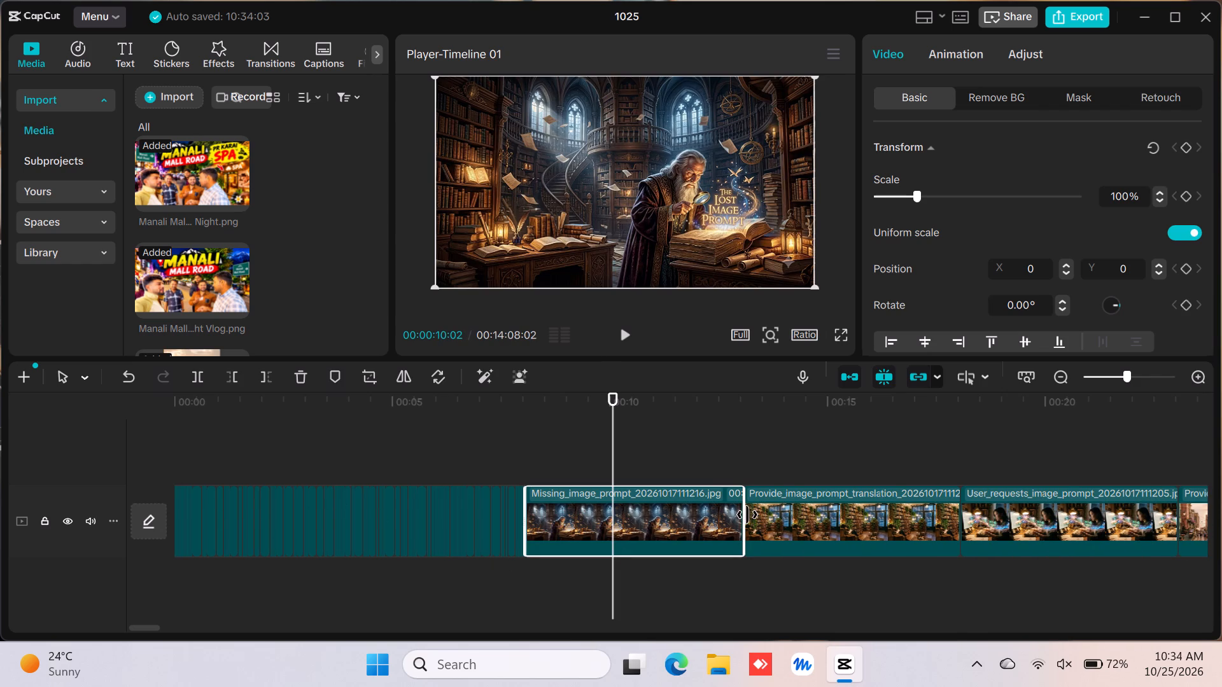
{"action": "left_click_drag", "start_coordinate": [747, 515], "coordinate": [320, 520]}
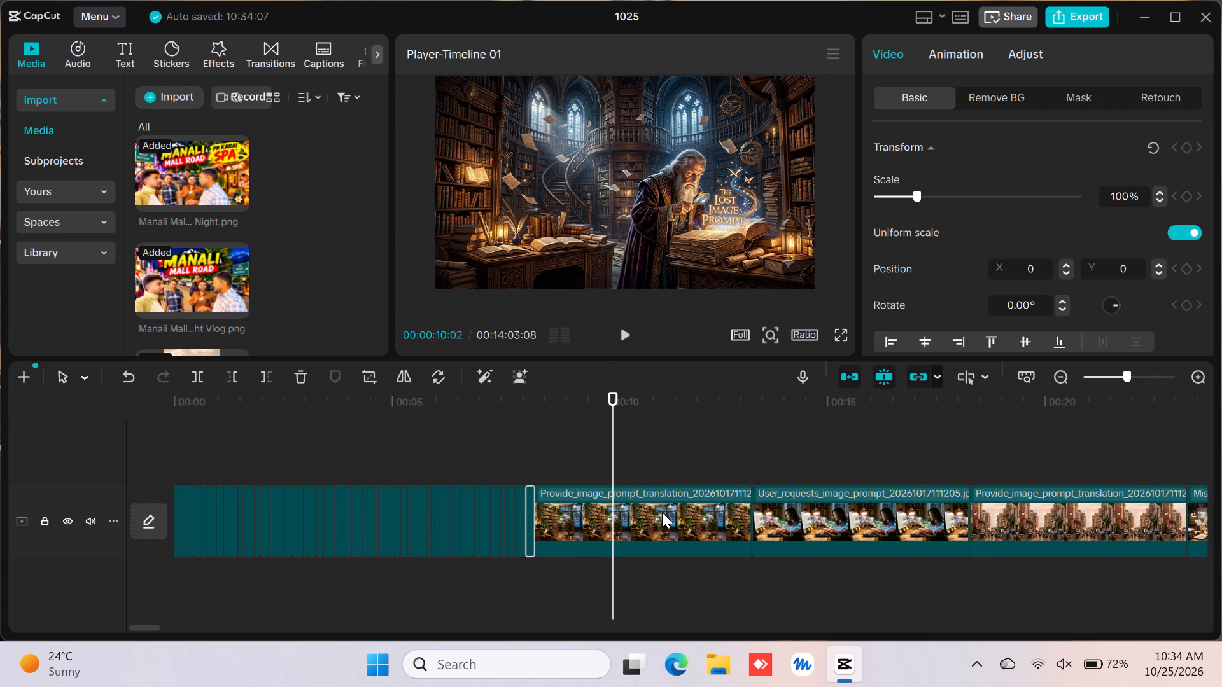
{"action": "left_click", "coordinate": [670, 515]}
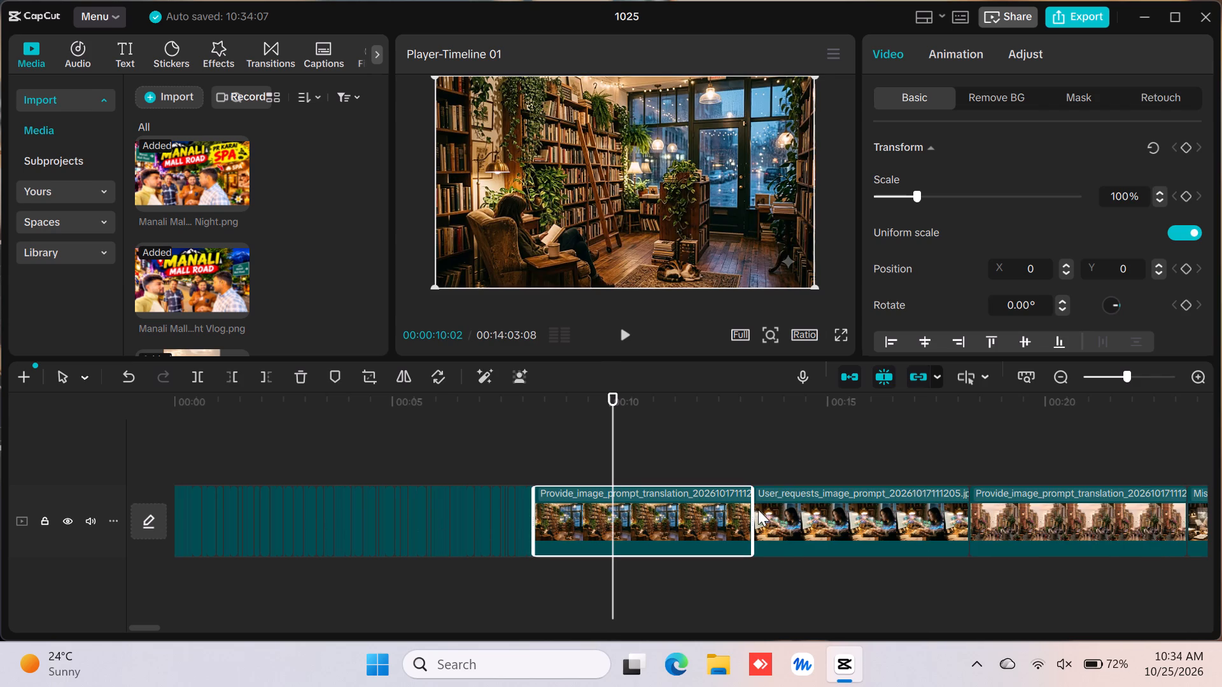
{"action": "left_click_drag", "start_coordinate": [754, 511], "coordinate": [305, 524]}
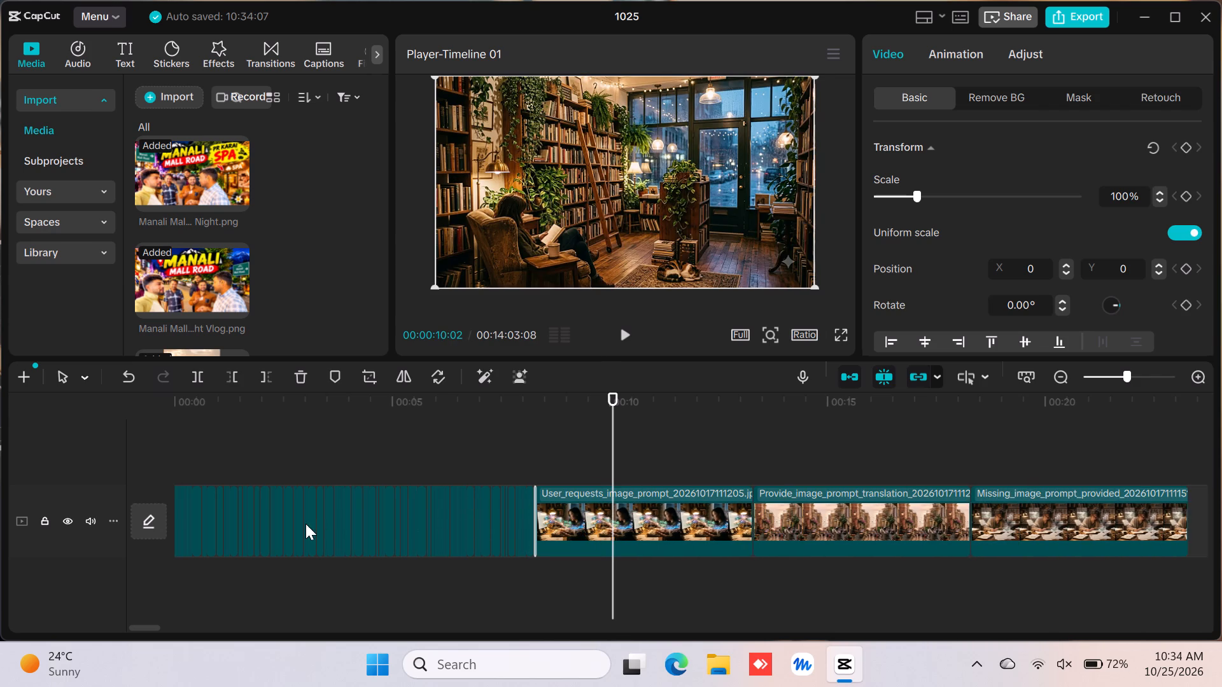
{"action": "left_click", "coordinate": [668, 520]}
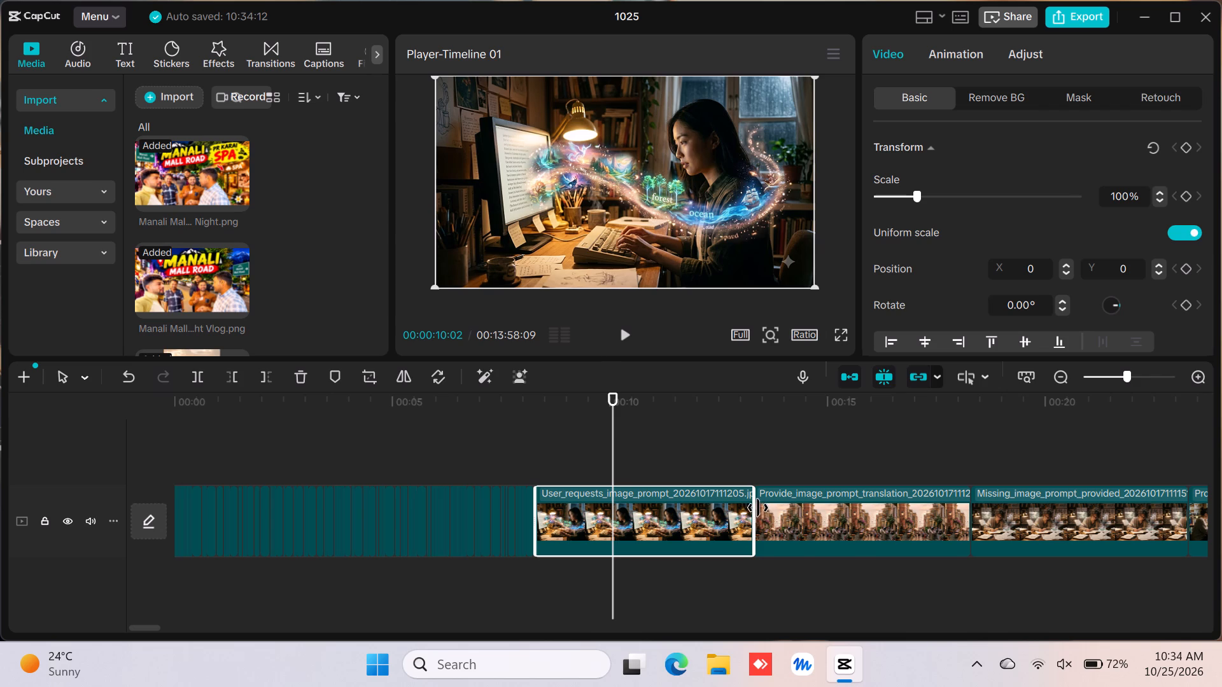
{"action": "left_click_drag", "start_coordinate": [758, 508], "coordinate": [283, 518]}
Move the Missing_image_prompt_provided clip that follows Provide_image_prompt_translation to about the seven-second mark, among the short clips.
{"action": "left_click", "coordinate": [667, 508]}
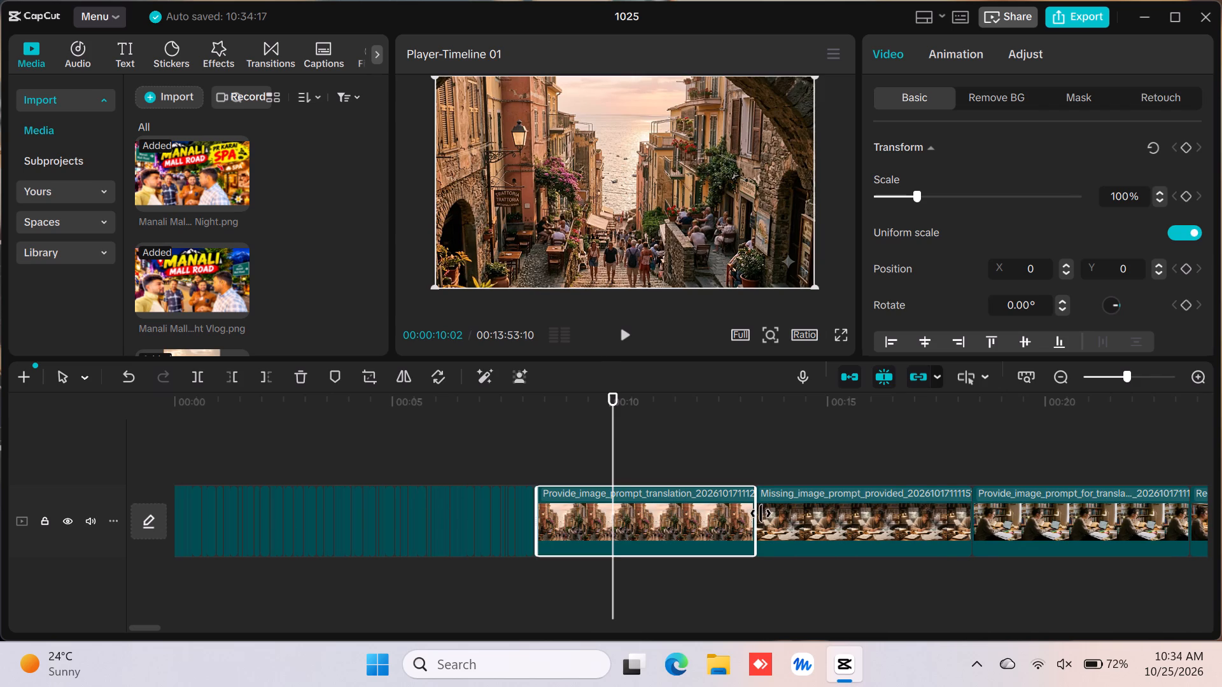
{"action": "left_click_drag", "start_coordinate": [761, 513], "coordinate": [496, 510]}
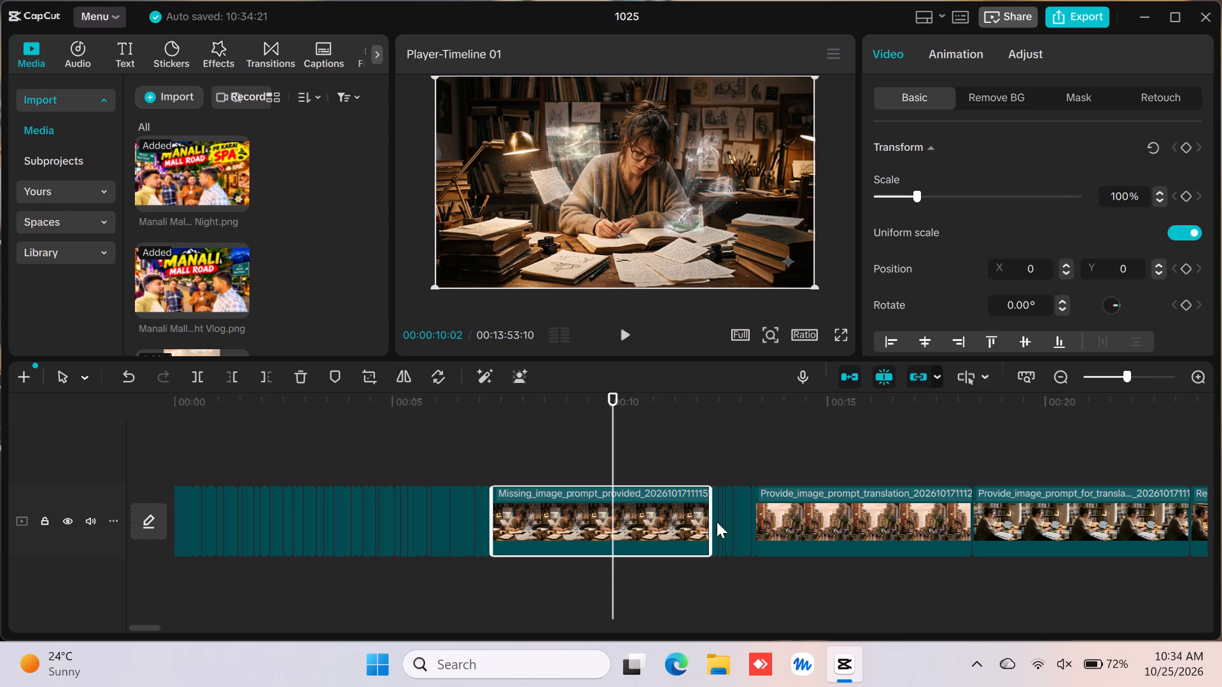
Trim the end of the Missing_image_prompt_provided clip near the seven-second mark to a length of about seven frames.
{"action": "left_click_drag", "start_coordinate": [710, 525], "coordinate": [585, 520]}
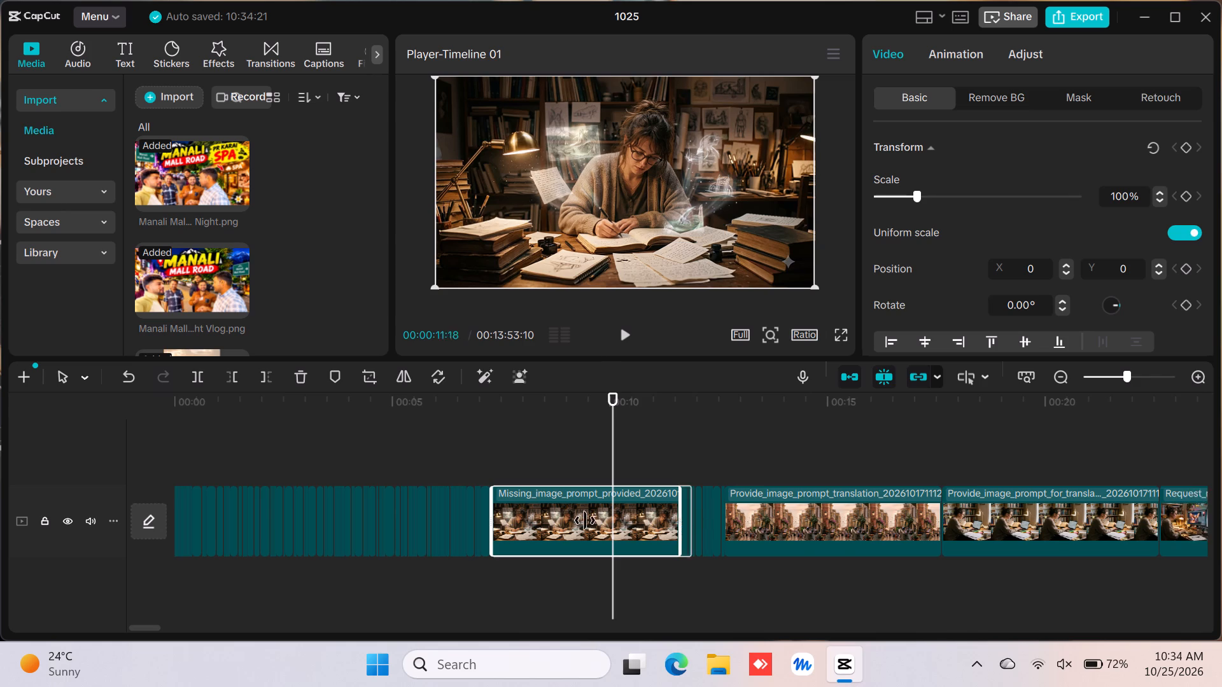
{"action": "left_click_drag", "start_coordinate": [585, 520], "coordinate": [220, 508]}
{"action": "left_click", "coordinate": [612, 528]}
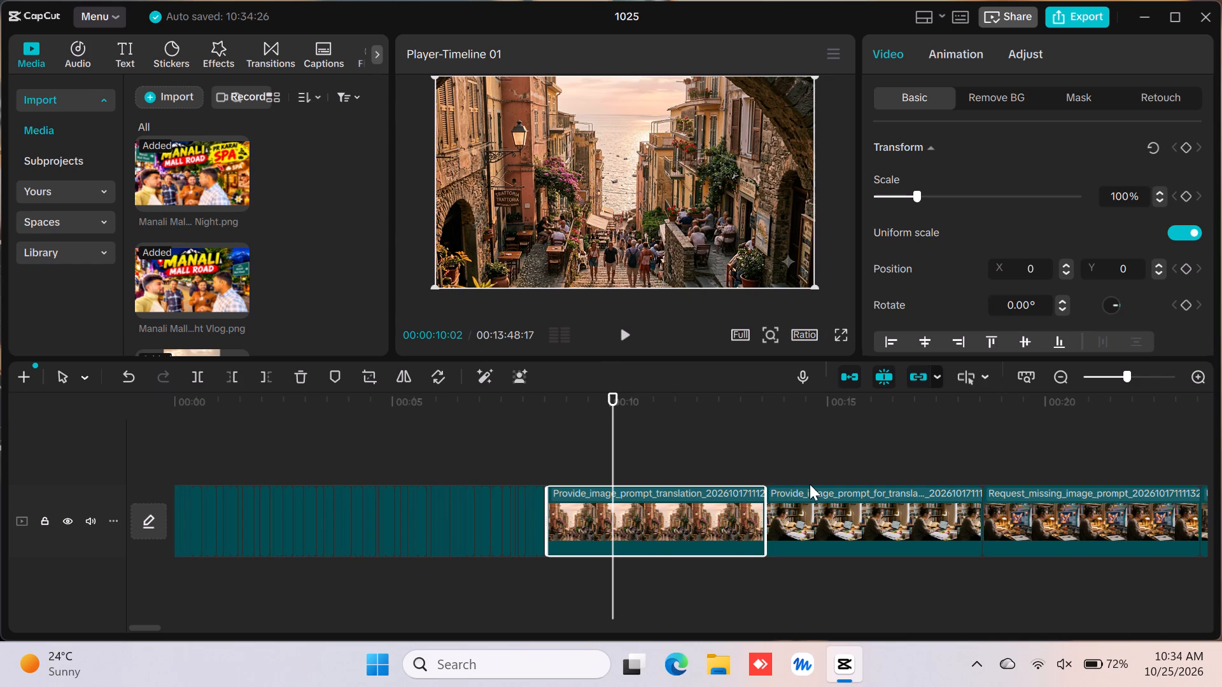
{"action": "left_click_drag", "start_coordinate": [762, 515], "coordinate": [132, 479]}
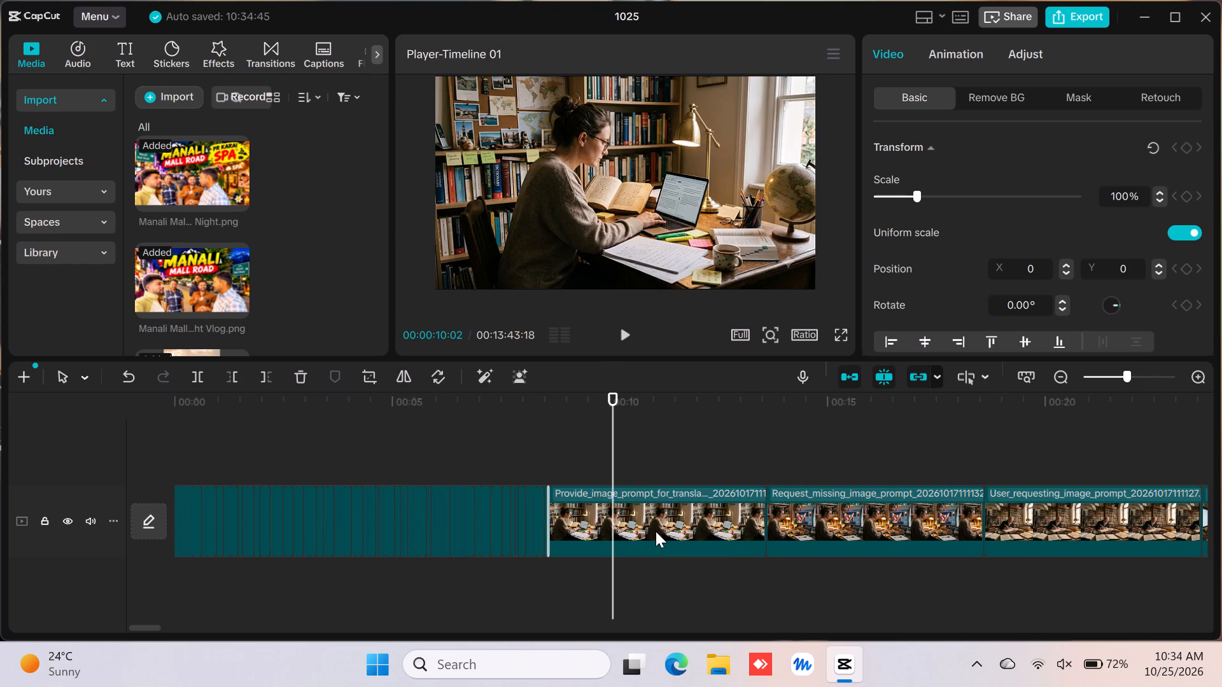
{"action": "left_click", "coordinate": [665, 532]}
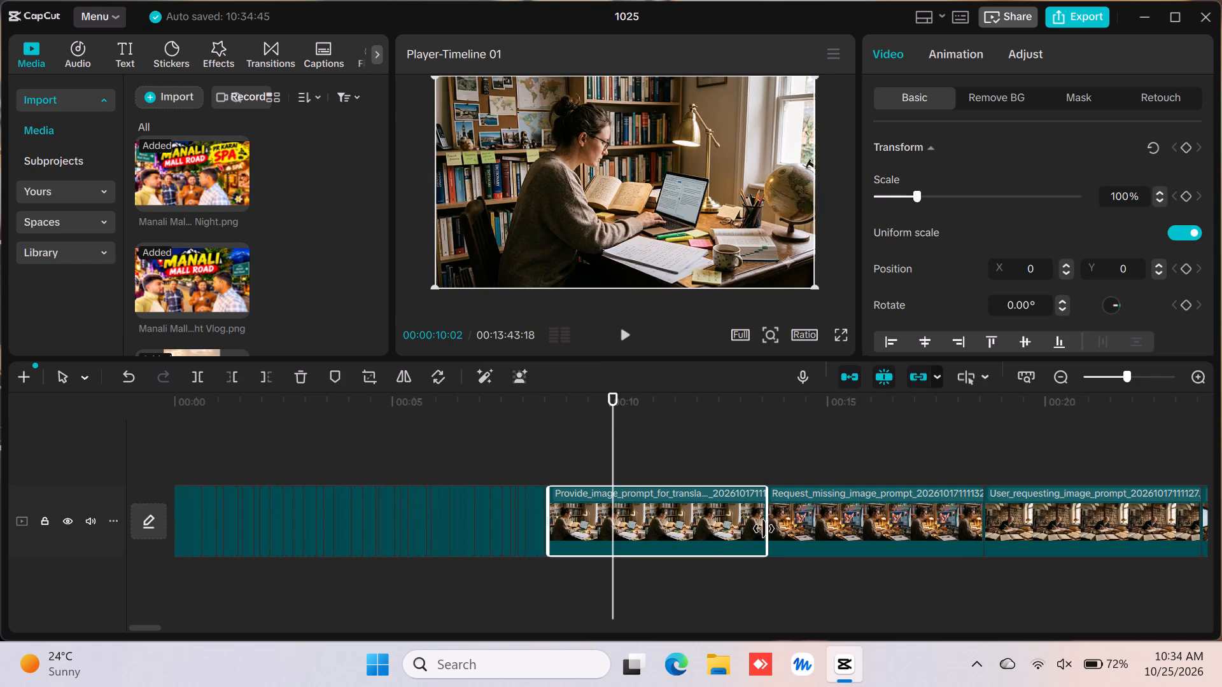
{"action": "left_click_drag", "start_coordinate": [762, 527], "coordinate": [316, 504]}
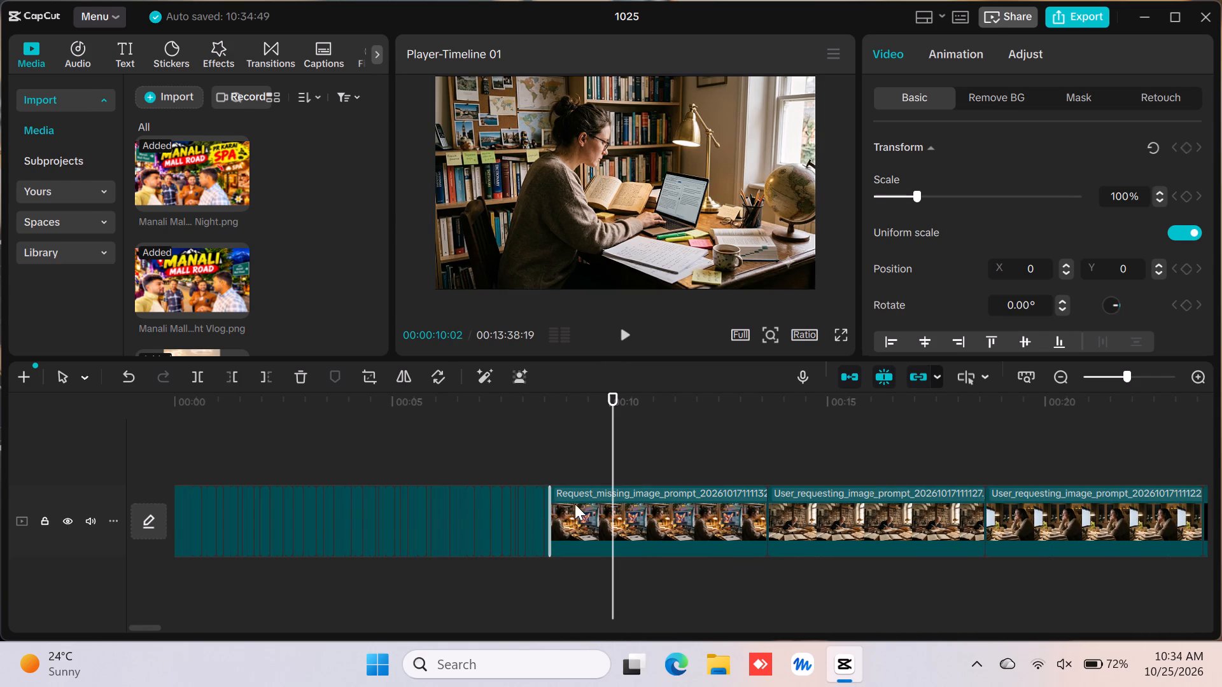
{"action": "left_click", "coordinate": [678, 521]}
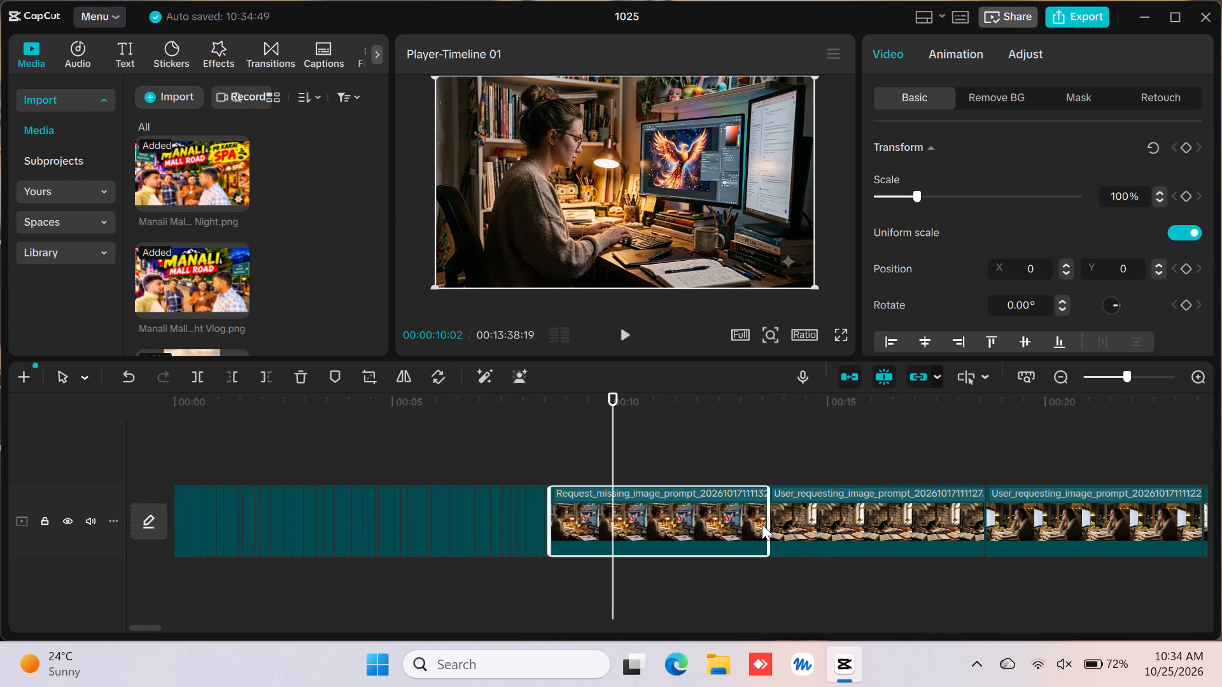
{"action": "left_click_drag", "start_coordinate": [773, 527], "coordinate": [139, 503]}
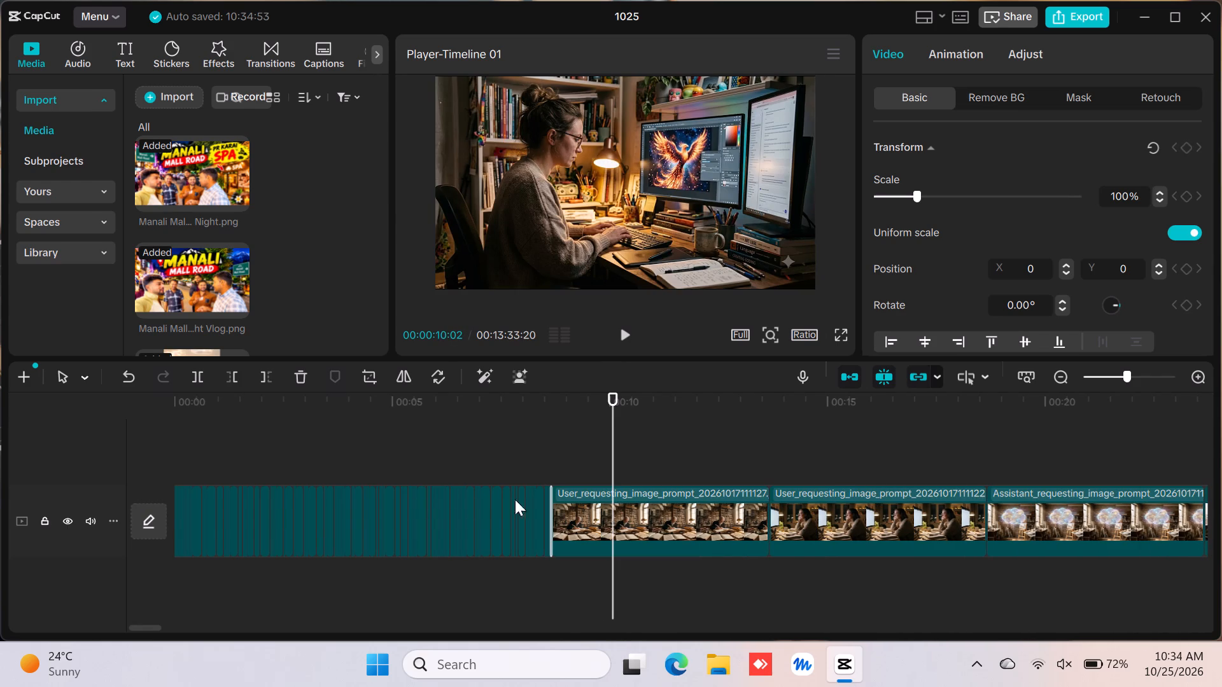
{"action": "left_click", "coordinate": [720, 529]}
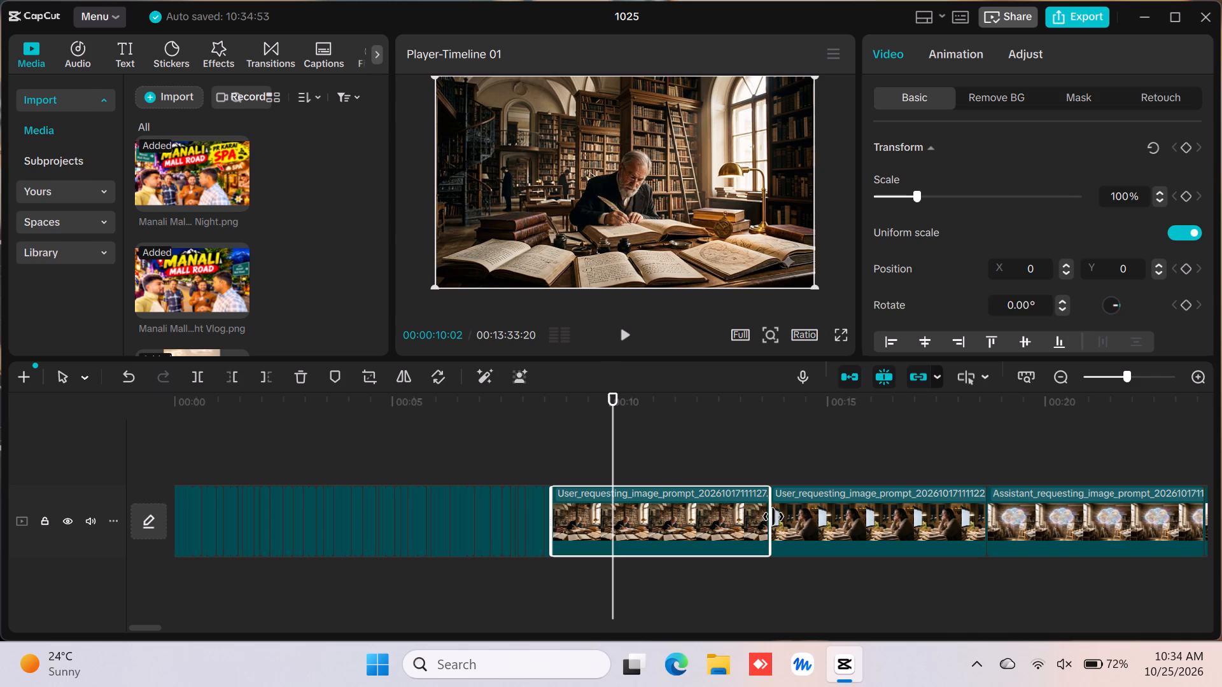
{"action": "left_click_drag", "start_coordinate": [773, 517], "coordinate": [279, 531]}
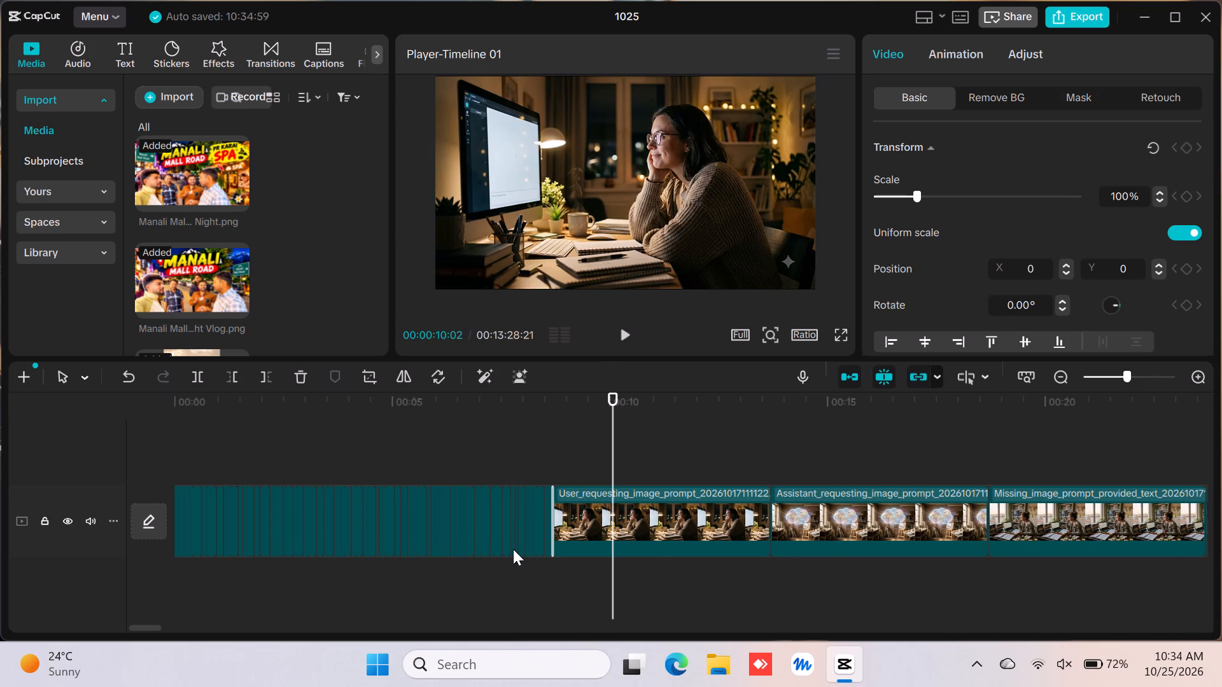
Move the Assistant_requesting_image_prompt clip to about the two-second mark of the timeline, among the first short clips.
{"action": "double_click", "coordinate": [690, 531]}
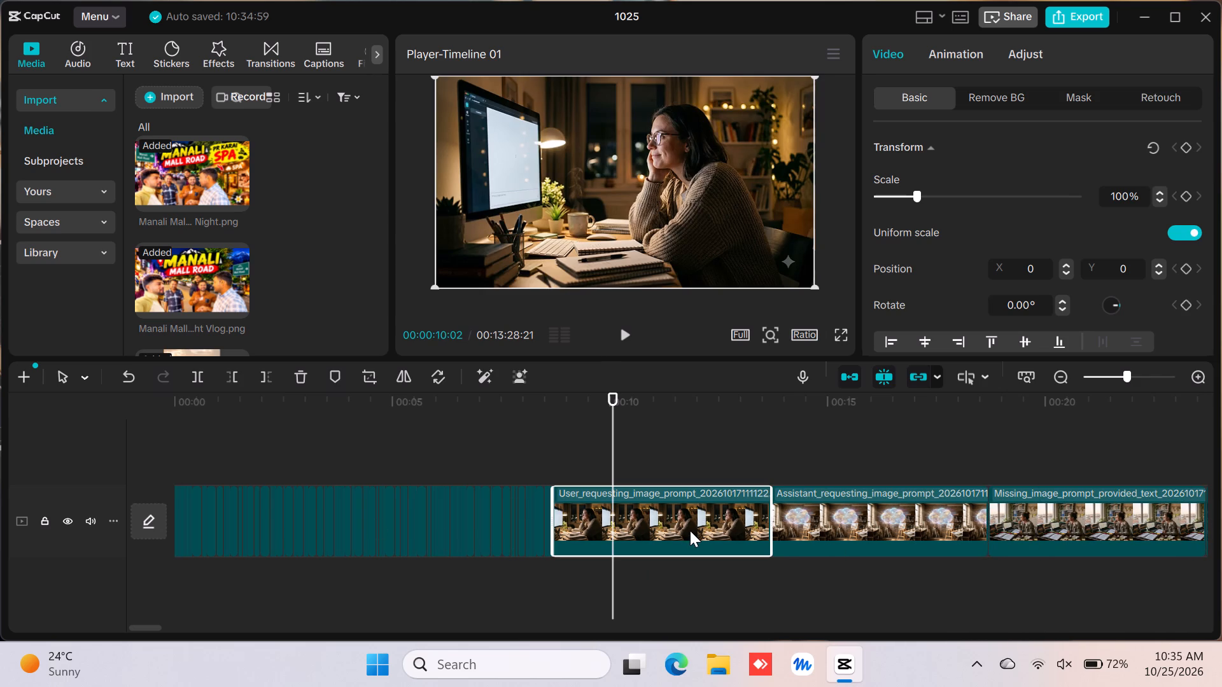
{"action": "left_click_drag", "start_coordinate": [778, 520], "coordinate": [322, 529]}
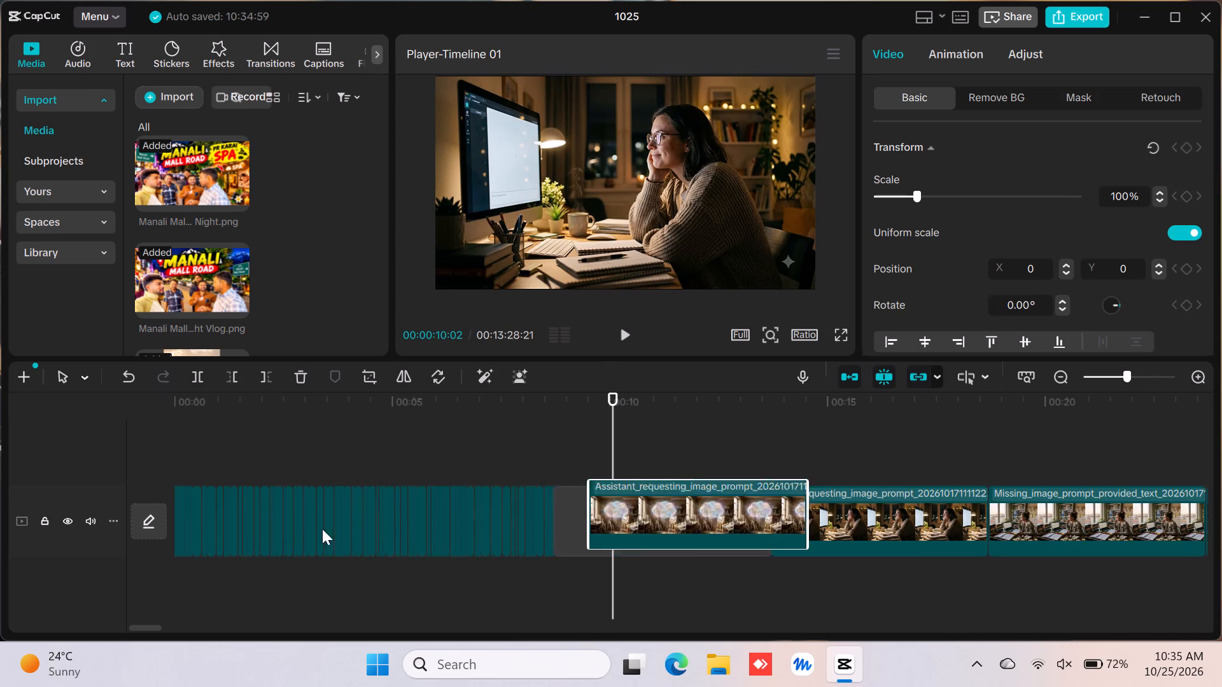
{"action": "left_click_drag", "start_coordinate": [322, 529], "coordinate": [253, 552]}
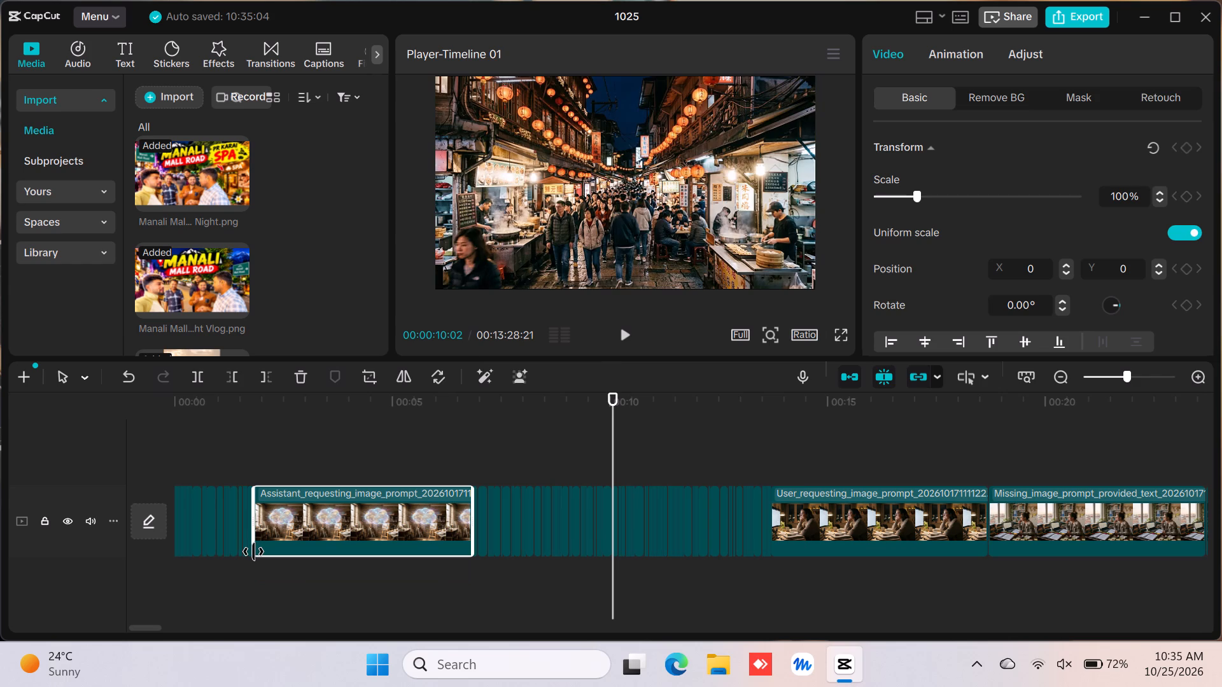
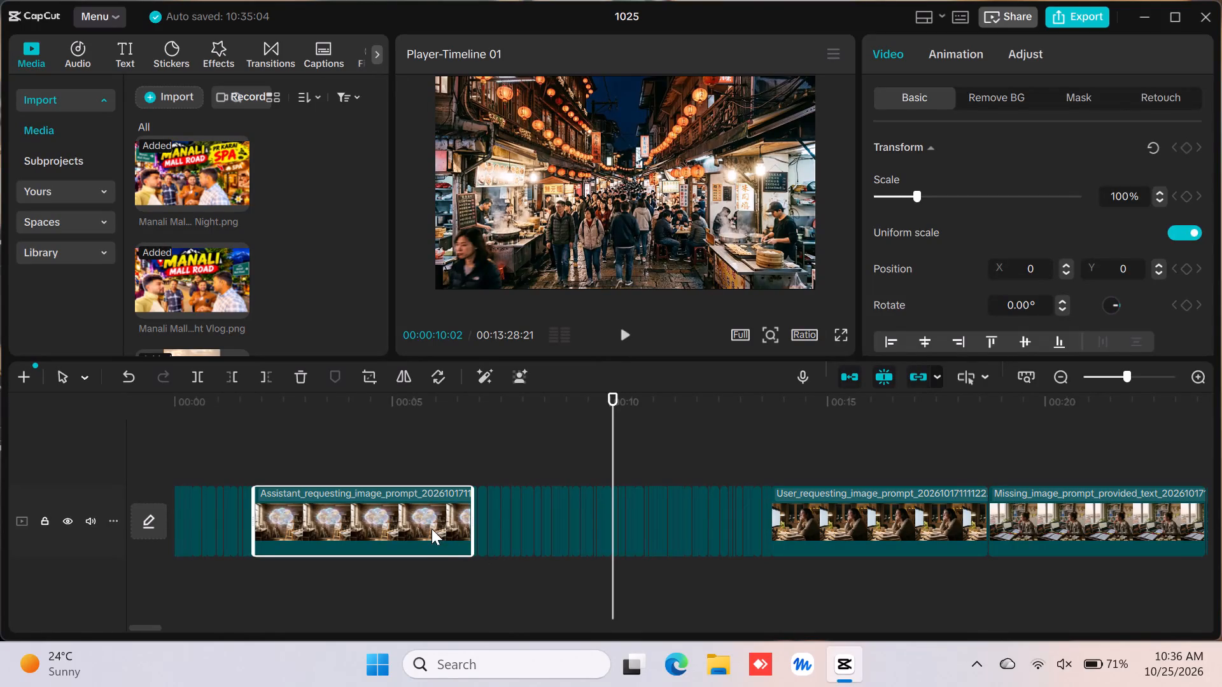
Trim the end of the Assistant_requesting_image_prompt clip near the two-second mark to a length of about one frame.
{"action": "left_click_drag", "start_coordinate": [477, 534], "coordinate": [356, 508]}
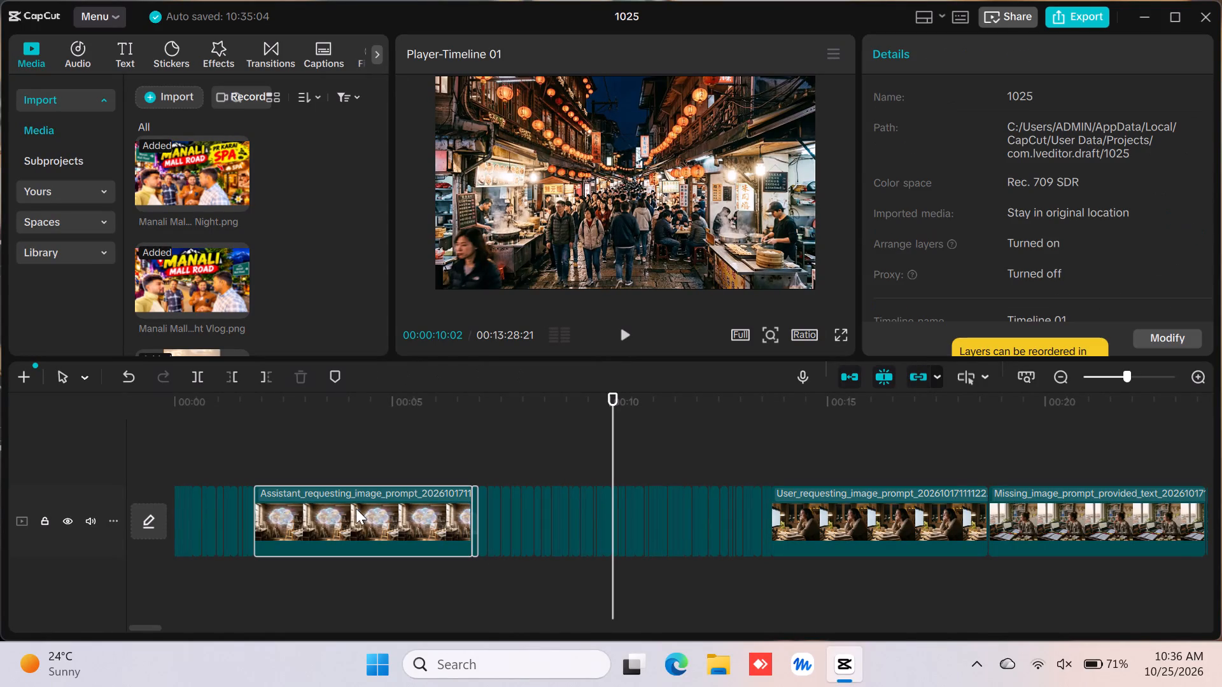
{"action": "left_click_drag", "start_coordinate": [356, 508], "coordinate": [395, 523]}
{"action": "left_click", "coordinate": [395, 523]}
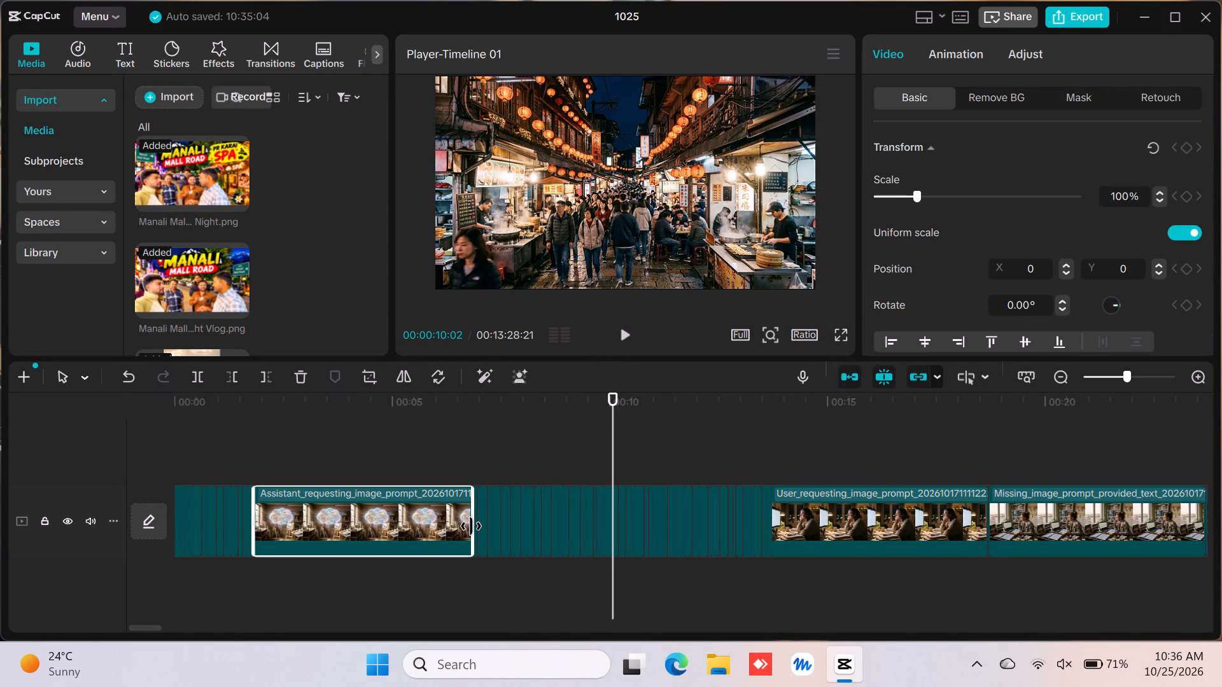
{"action": "left_click", "coordinate": [471, 526]}
{"action": "left_click", "coordinate": [372, 520]}
{"action": "left_click_drag", "start_coordinate": [474, 522], "coordinate": [421, 522]}
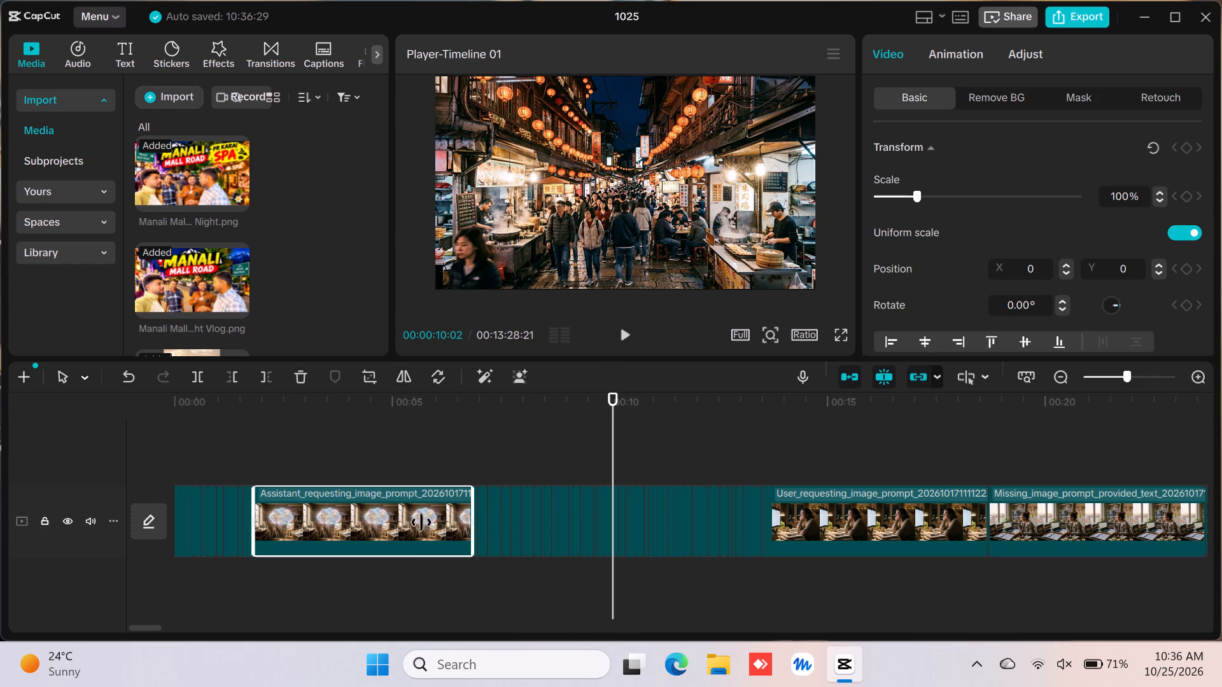
{"action": "left_click_drag", "start_coordinate": [421, 522], "coordinate": [15, 494]}
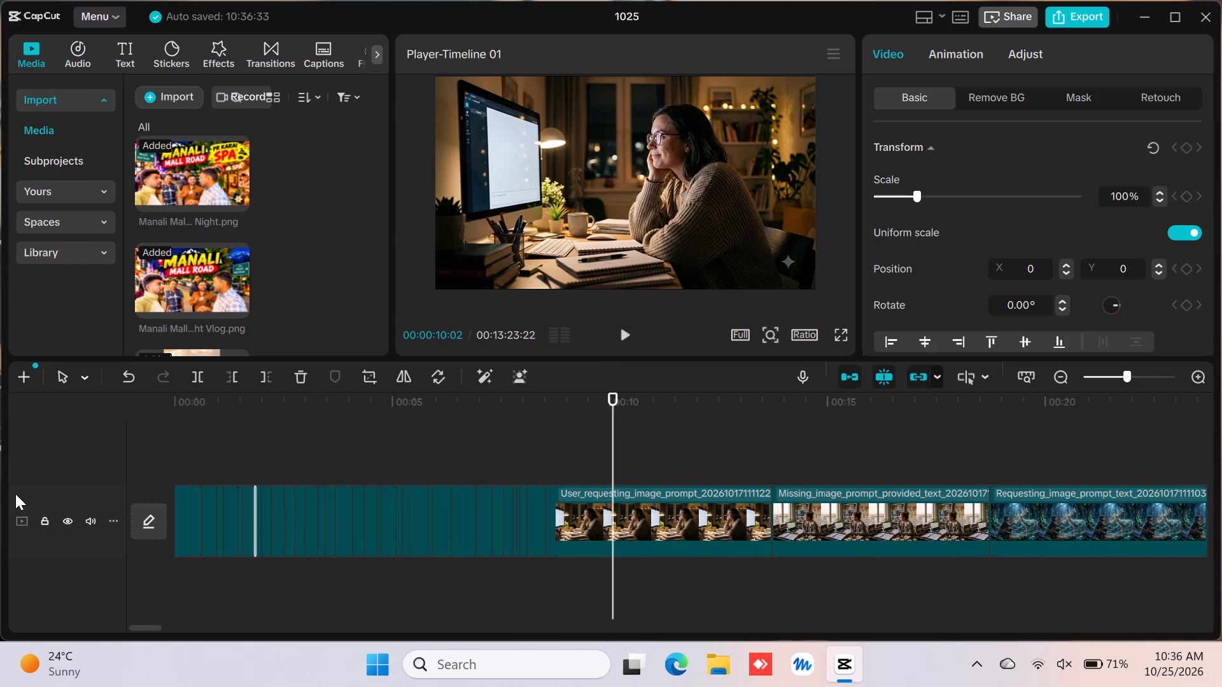